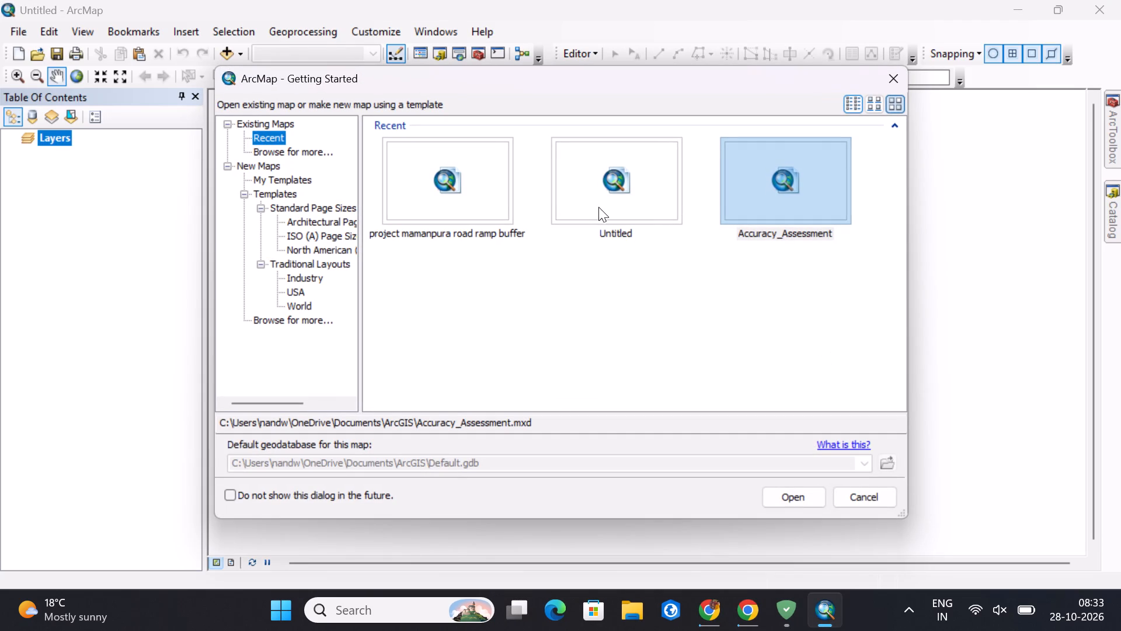
Open the recent map document "project mamanpura road ramp buffer".
click(500, 189)
click(798, 502)
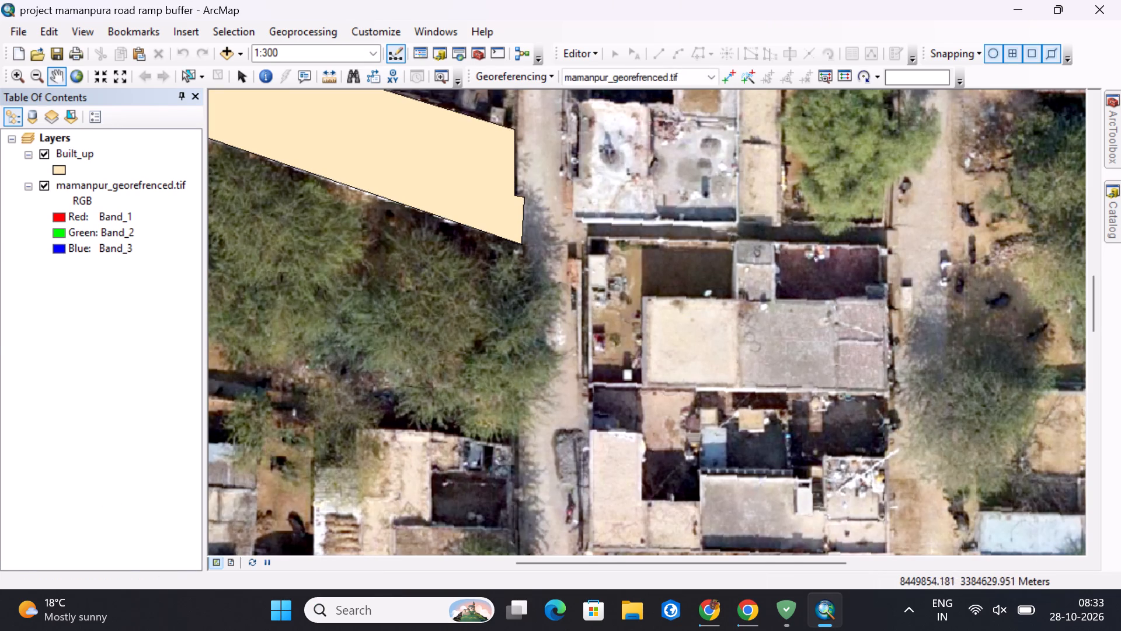
Examine the road and the Built_up polygons along it, up to the northern edge of the georeferenced village image.
scroll(455, 275, up, 4)
scroll(645, 319, up, 5)
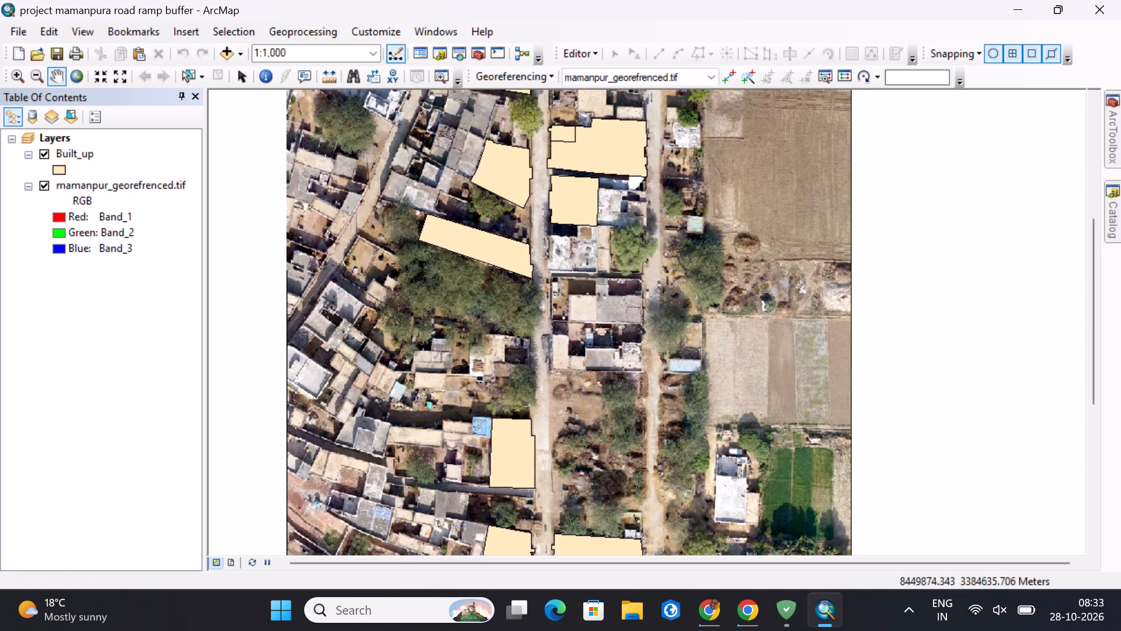
drag(563, 261, 545, 403)
drag(518, 228, 537, 399)
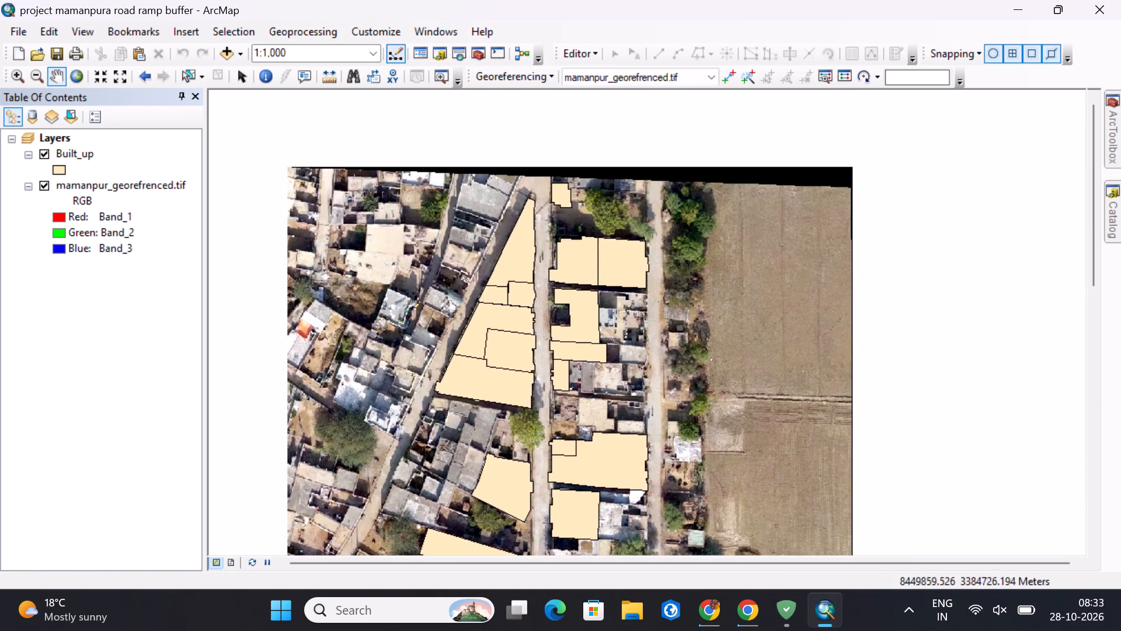
drag(517, 282, 518, 483)
scroll(539, 421, down, 14)
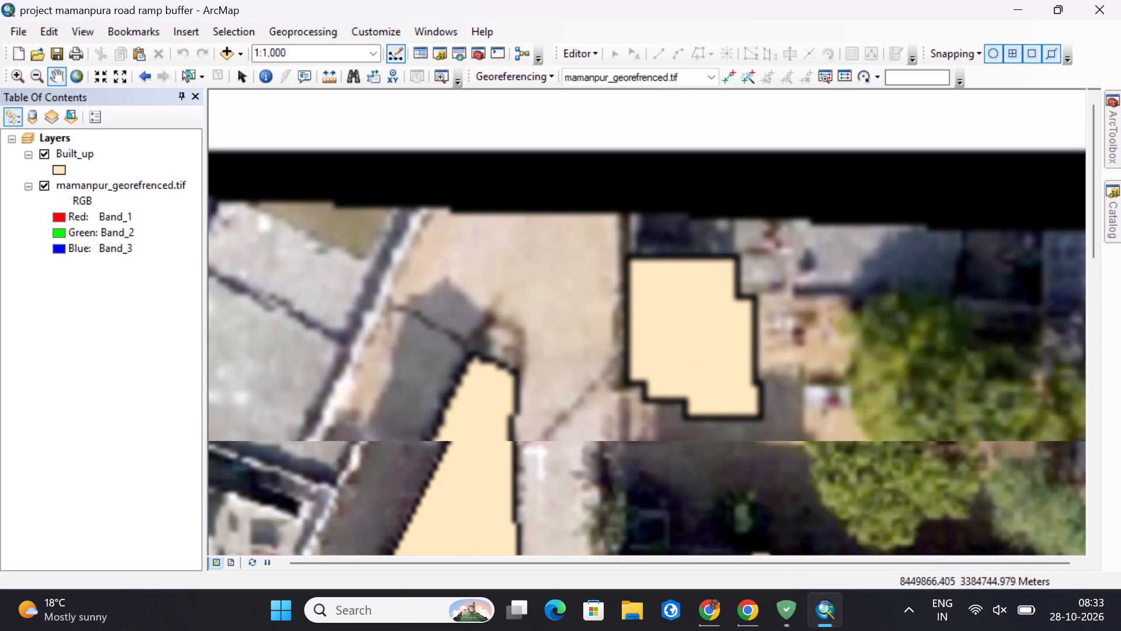
drag(559, 350, 542, 357)
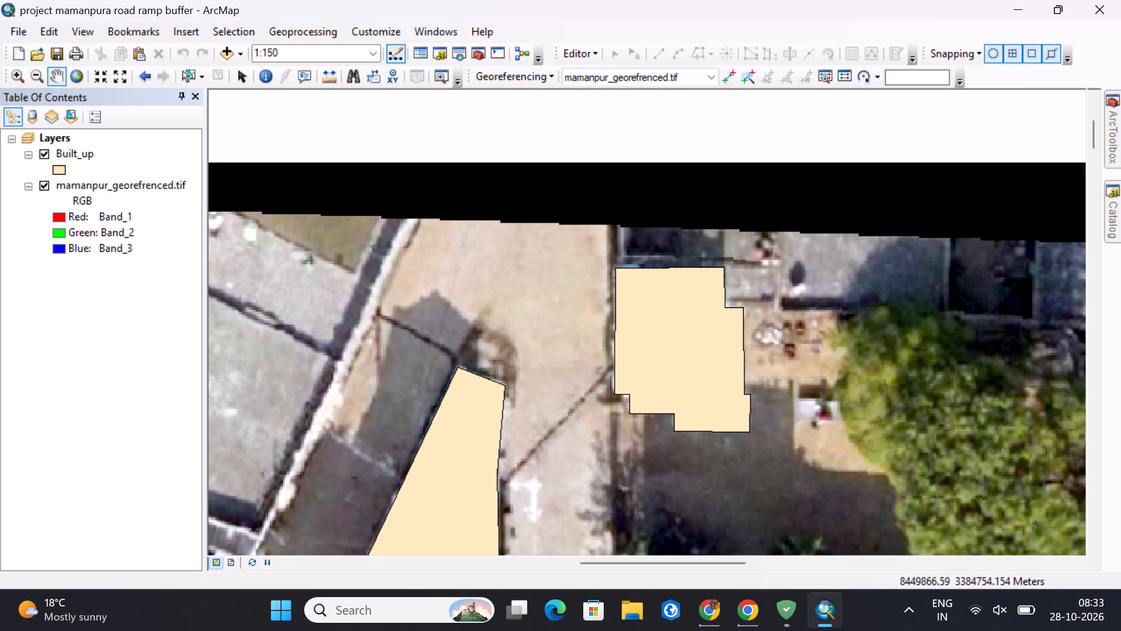
drag(551, 356, 520, 261)
scroll(521, 294, down, 4)
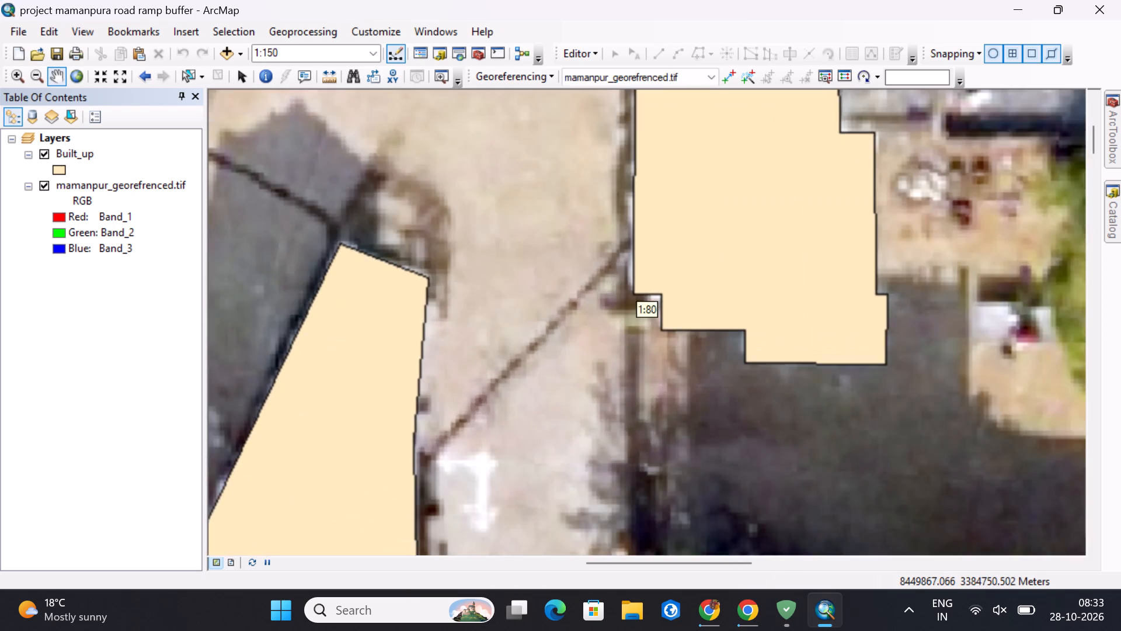
scroll(528, 324, up, 9)
drag(541, 361, 507, 232)
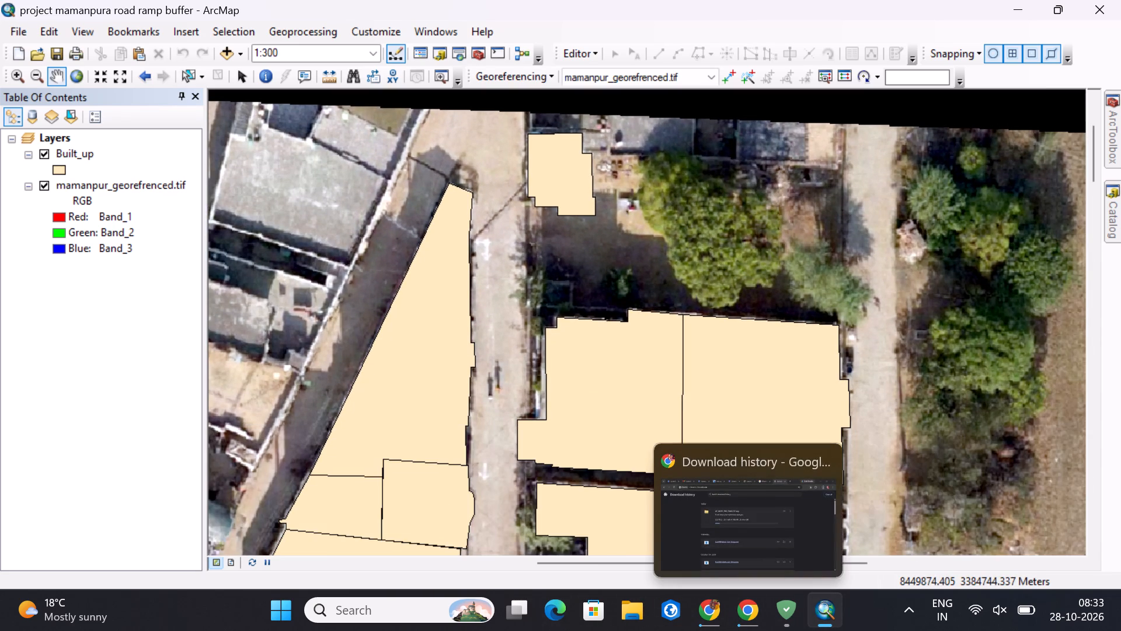
Switch to Chrome and search the web in a new tab for the width of village roads in Haryana.
click(699, 606)
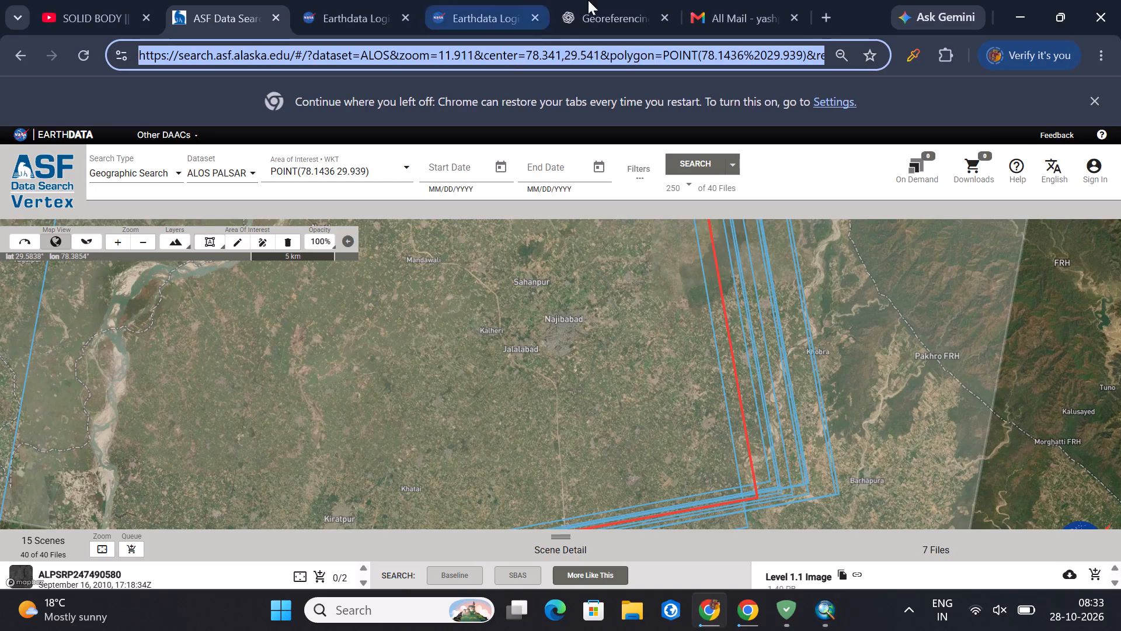
click(824, 0)
text(chat)
key(BackSpace)
key(BackSpace)
key(BackSpace)
key(BackSpace)
key(BackSpace)
key(BackSpace)
key(BackSpace)
key(BackSpace)
key(BackSpace)
key(BackSpace)
key(BackSpace)
key(BackSpace)
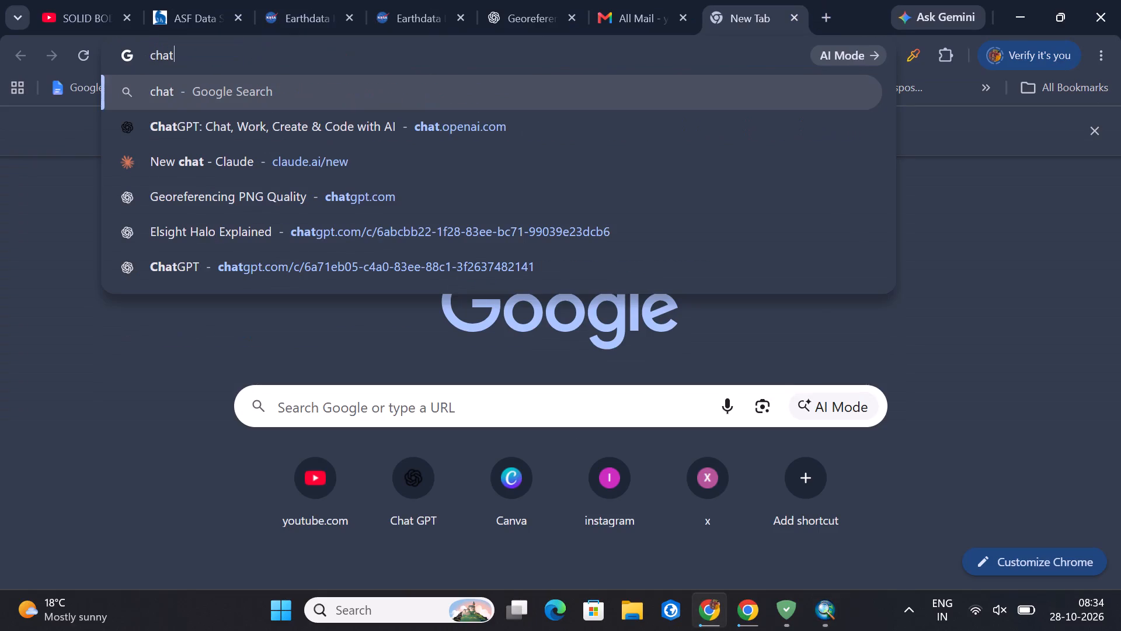
text(what is)
key(space)
key(BackSpace)
key(space)
text(the widht of)
key(space)
text(village roafs in harayana)
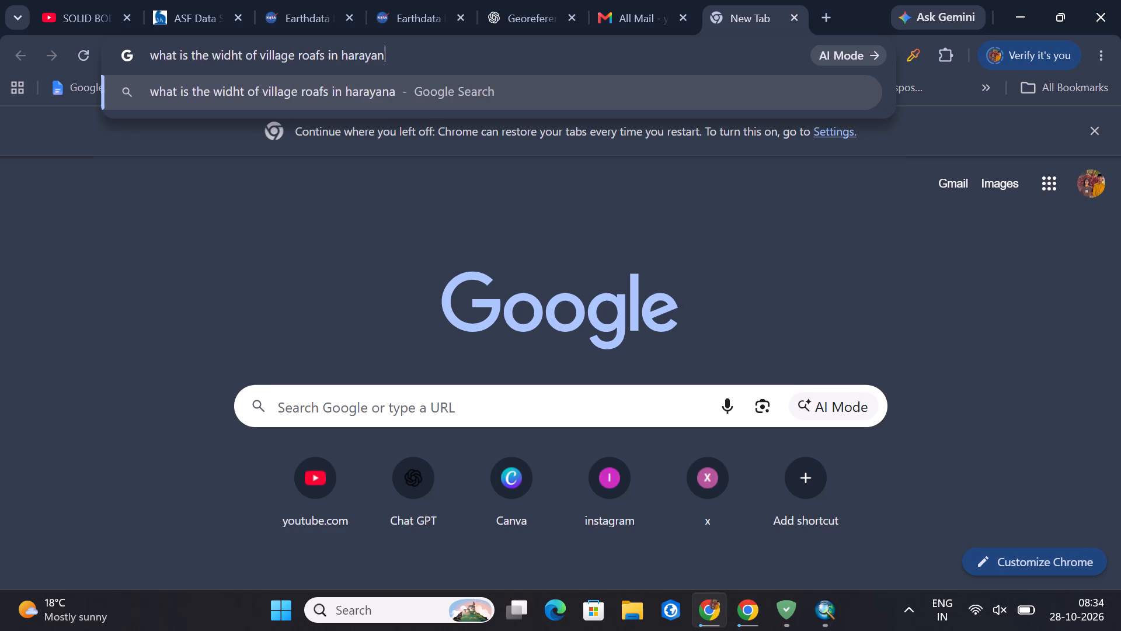
key(Return)
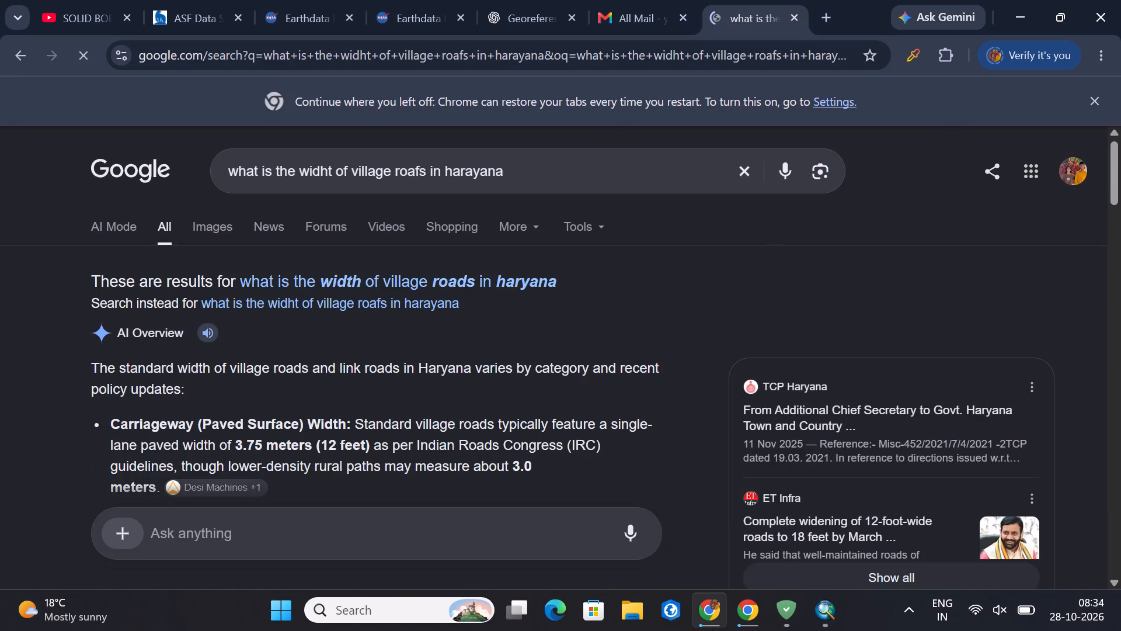
Read the road width overview, open the PWD (B&R) Haryana "DETAIL OF ROADS" PDF and examine its width-wise road table.
scroll(333, 434, down, 1)
scroll(360, 391, down, 2)
scroll(360, 390, up, 1)
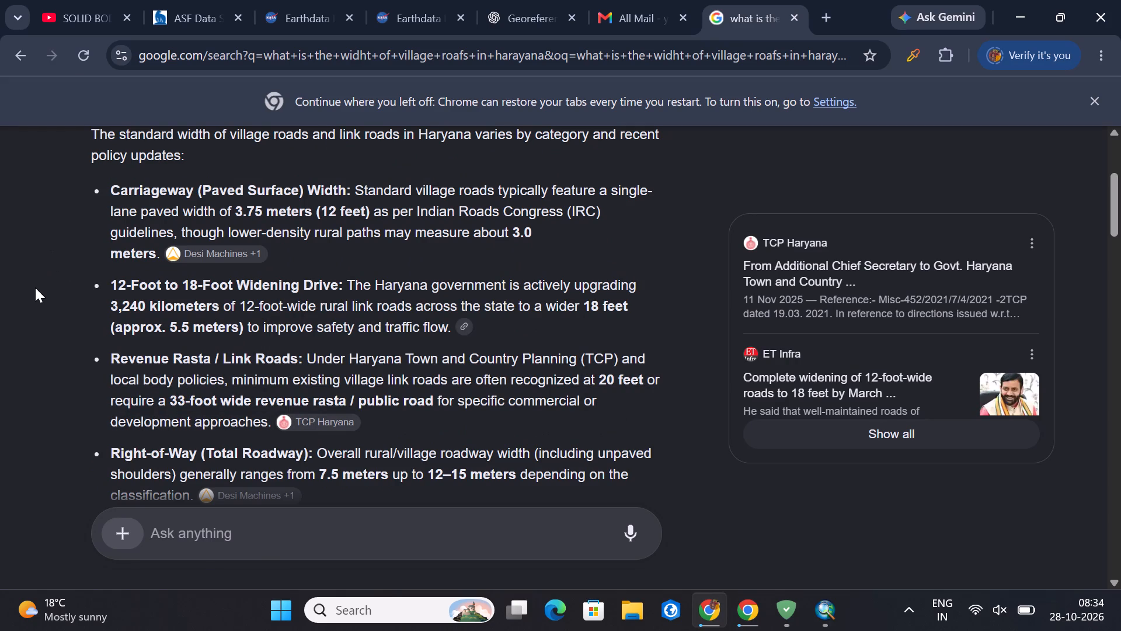
scroll(35, 287, down, 5)
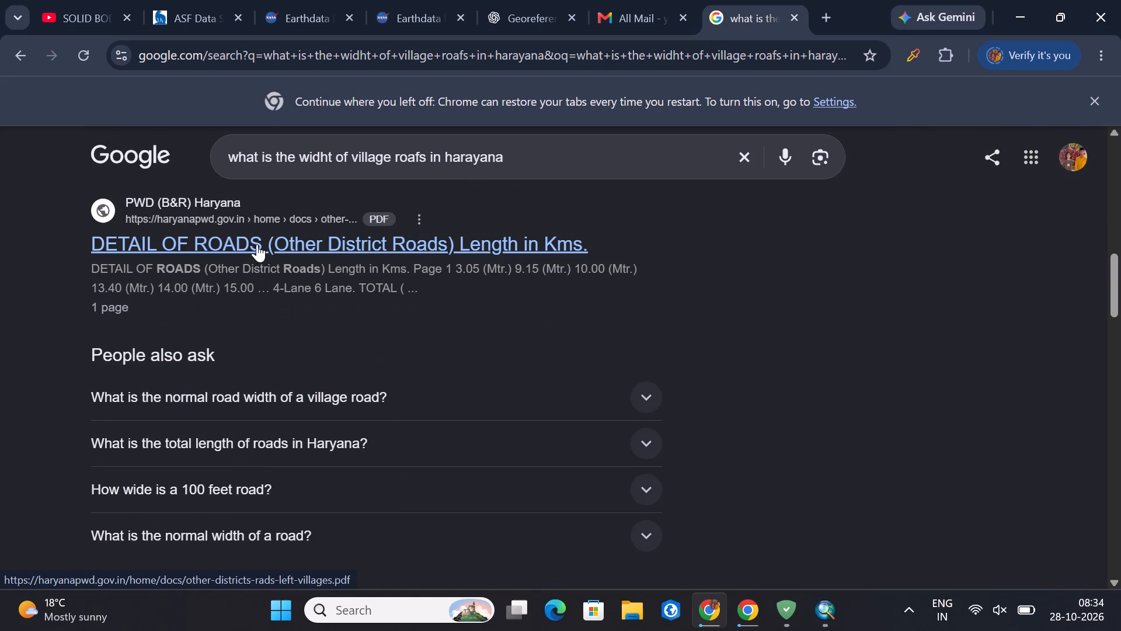
click(257, 244)
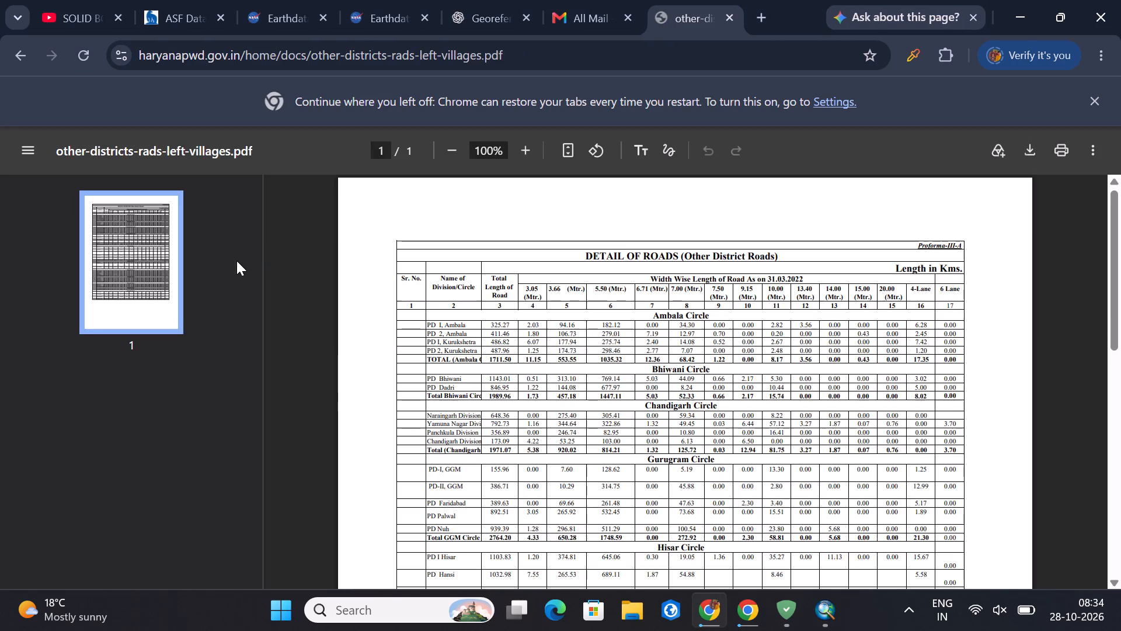
scroll(335, 339, down, 2)
scroll(335, 339, up, 1)
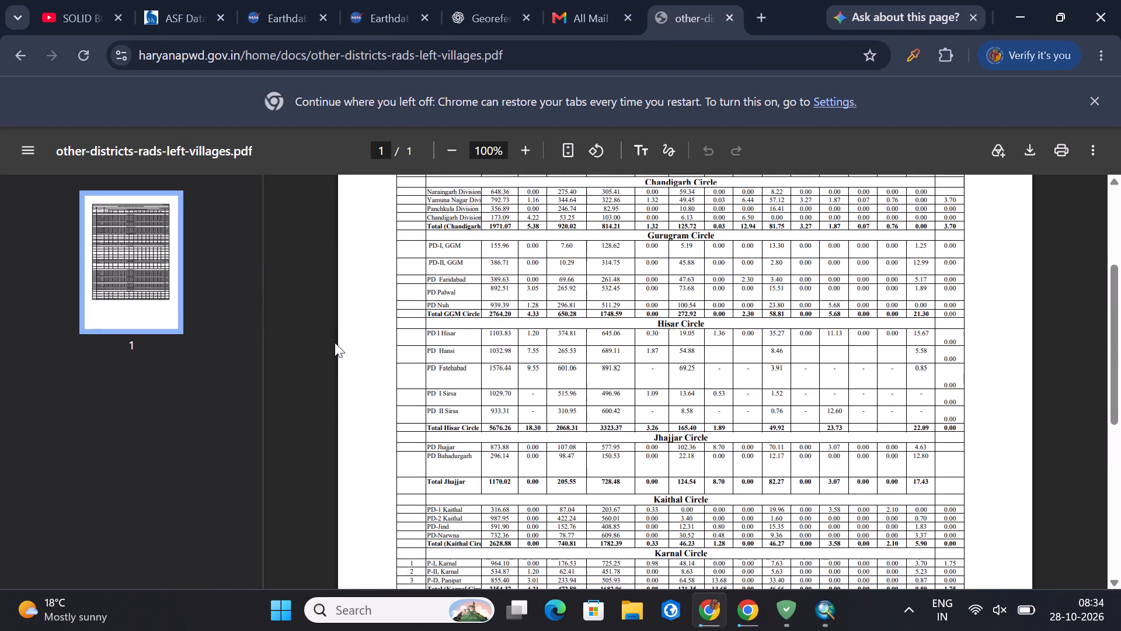
scroll(335, 342, up, 1)
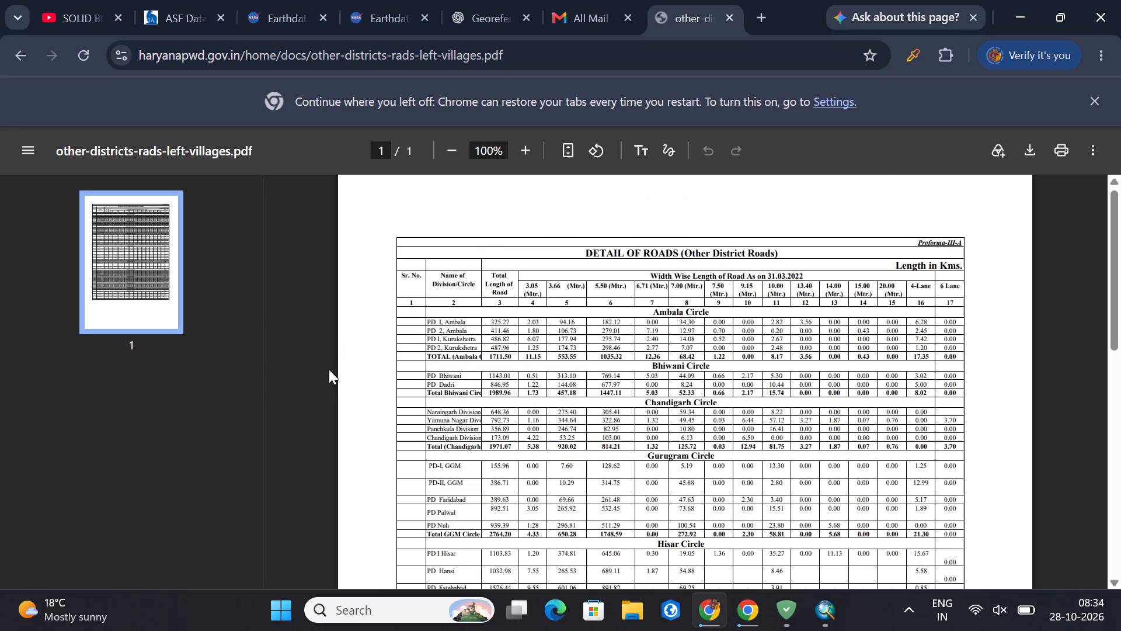
scroll(329, 369, down, 6)
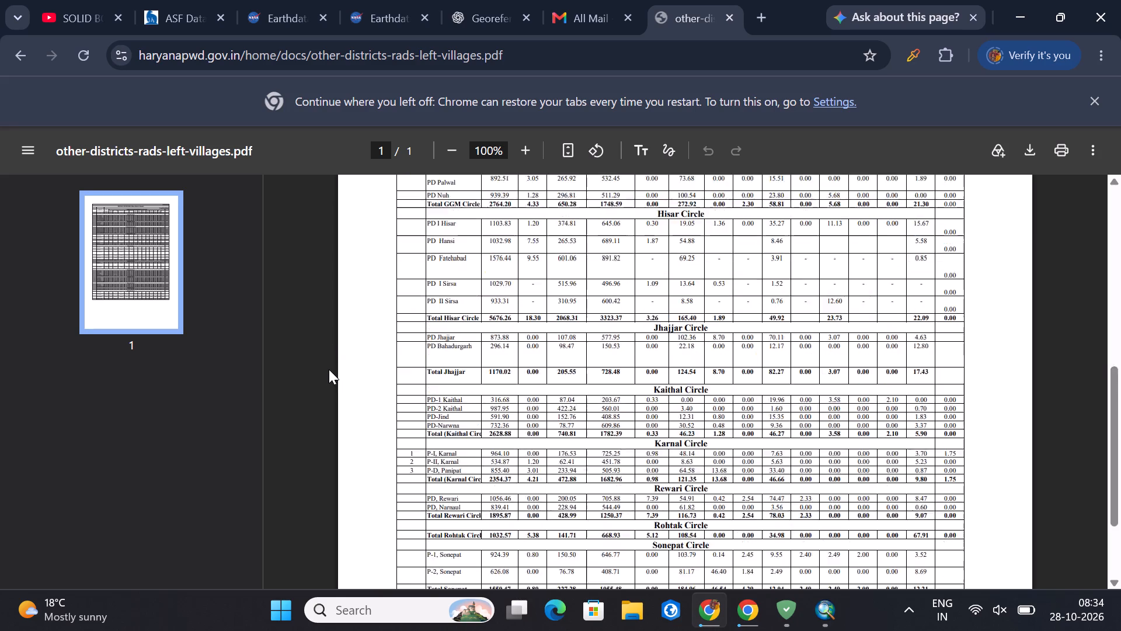
scroll(329, 369, down, 7)
scroll(329, 369, up, 15)
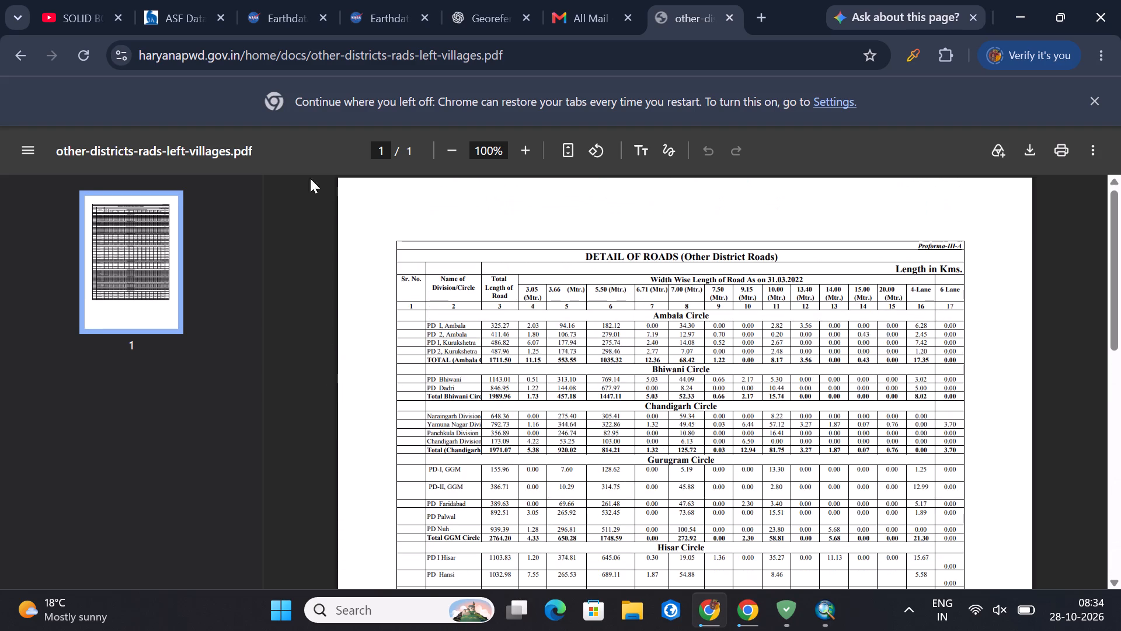
Return to the search results and expand the question "What is the normal road width of a village road?".
click(22, 46)
scroll(465, 439, down, 3)
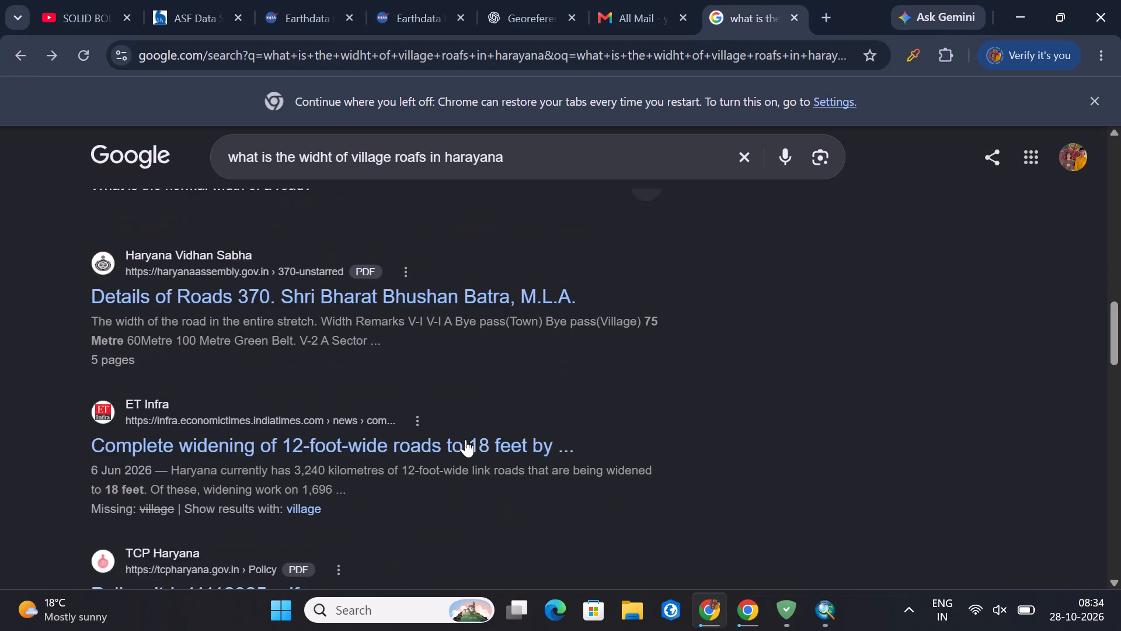
scroll(465, 439, up, 3)
click(480, 397)
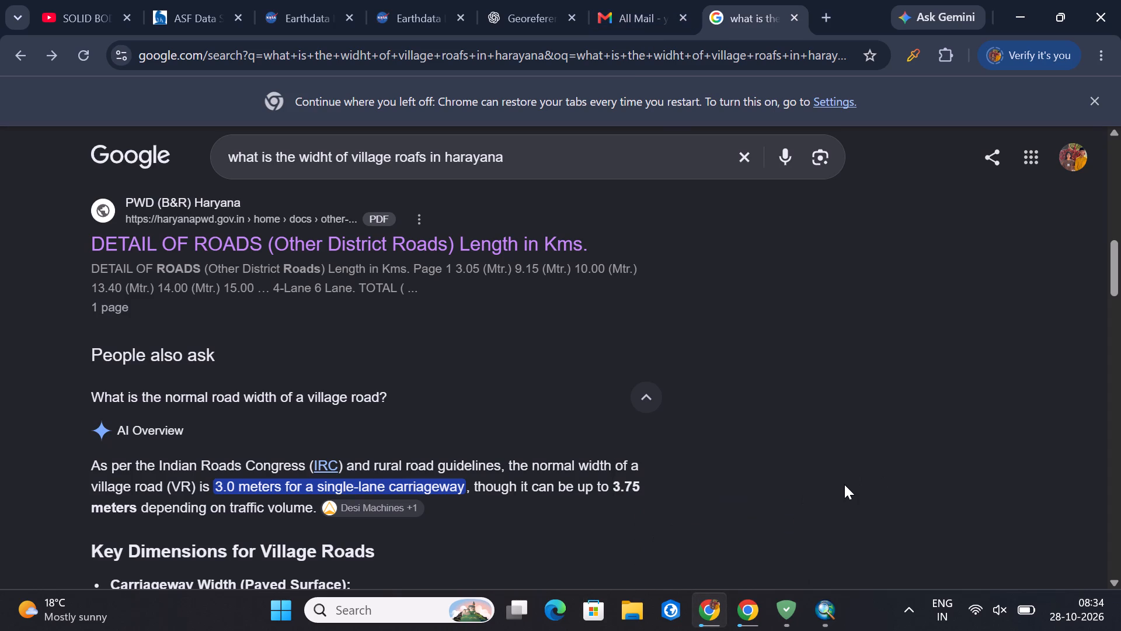
Switch back to ArcMap and look closer at the road between the Built_up polygons.
click(820, 616)
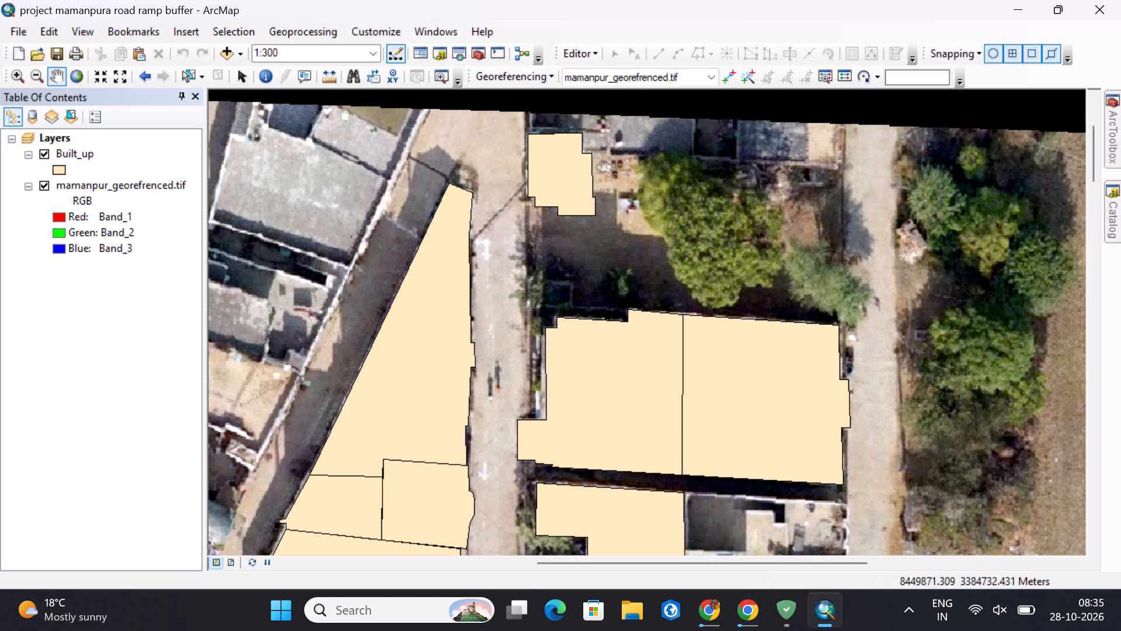
scroll(469, 255, down, 1)
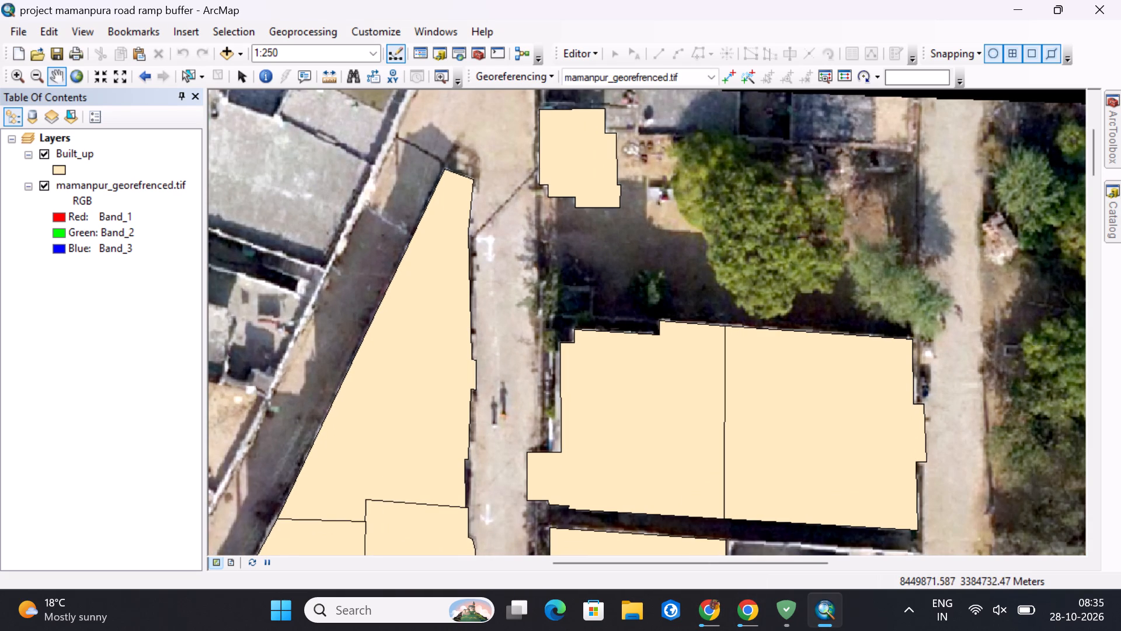
Bring up the AdGuard trial window and close it.
click(775, 612)
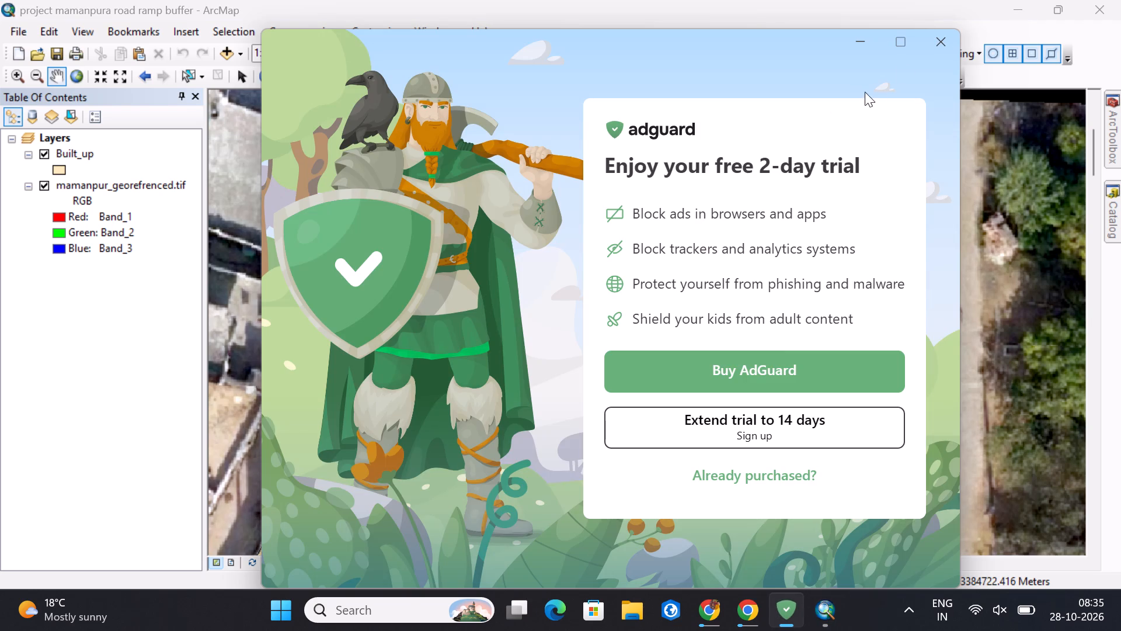
click(955, 24)
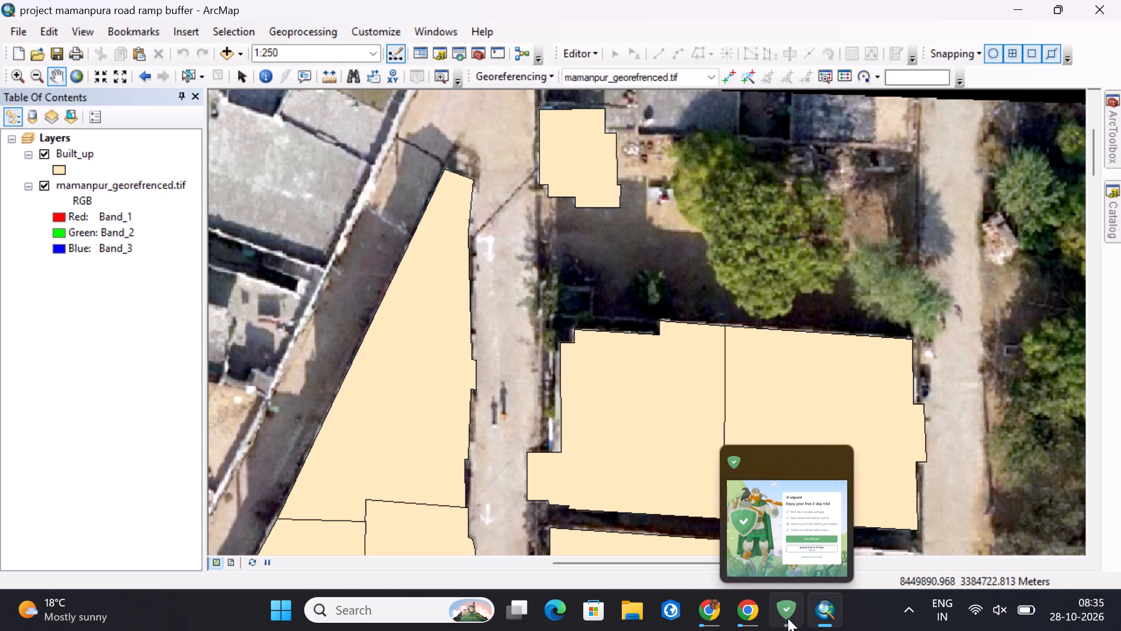
click(838, 455)
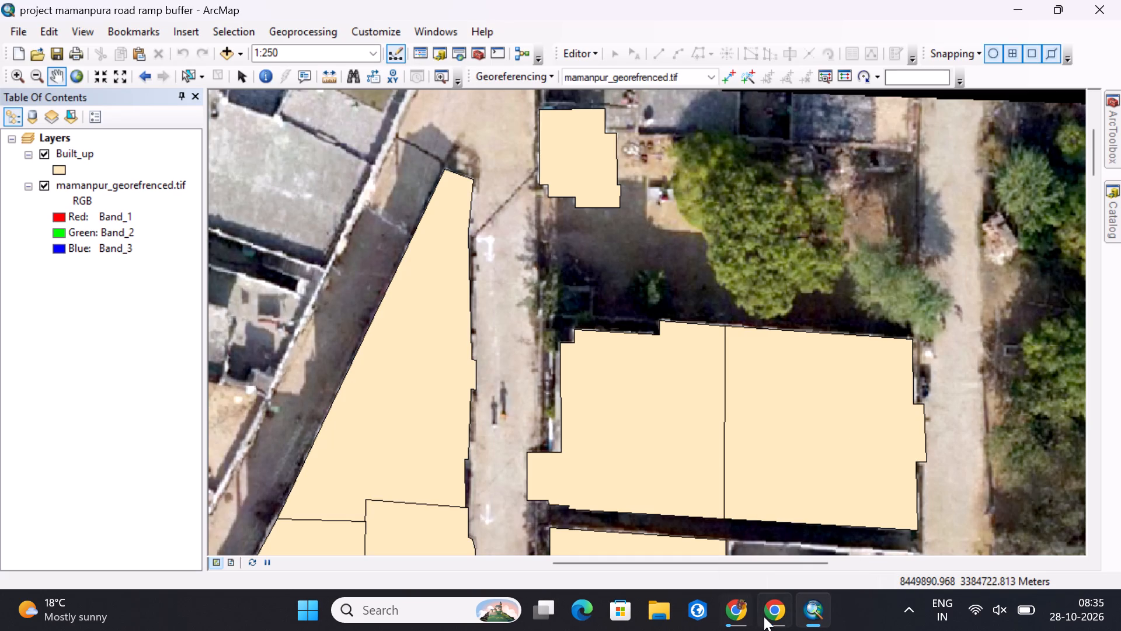
Switch to Chrome and dismiss the "Continue where you left off" notice.
click(733, 606)
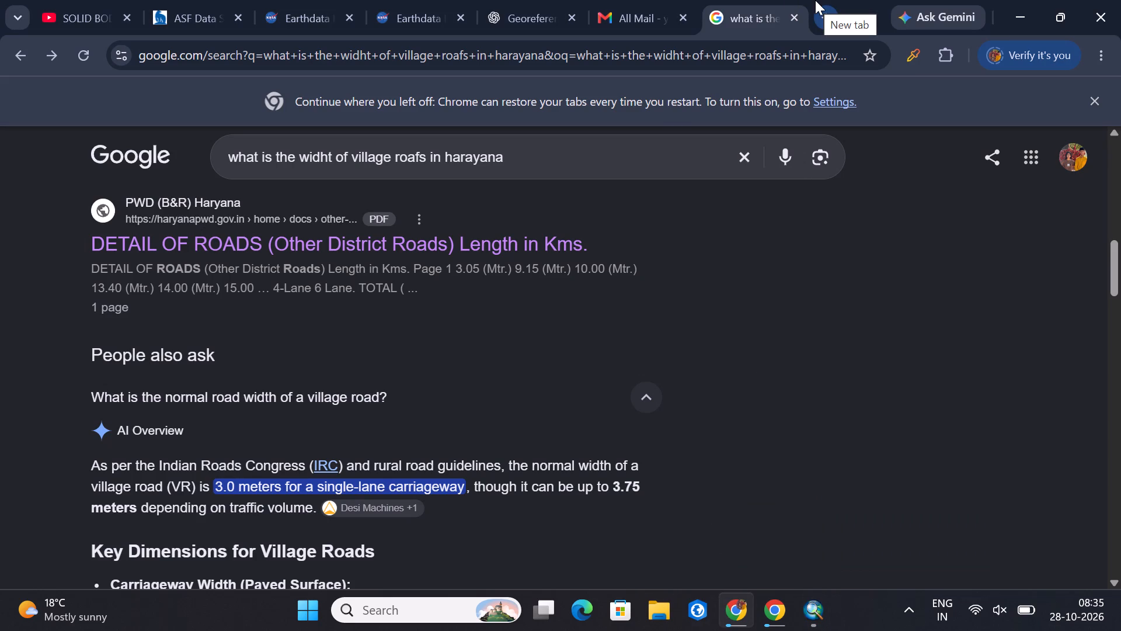
click(1088, 105)
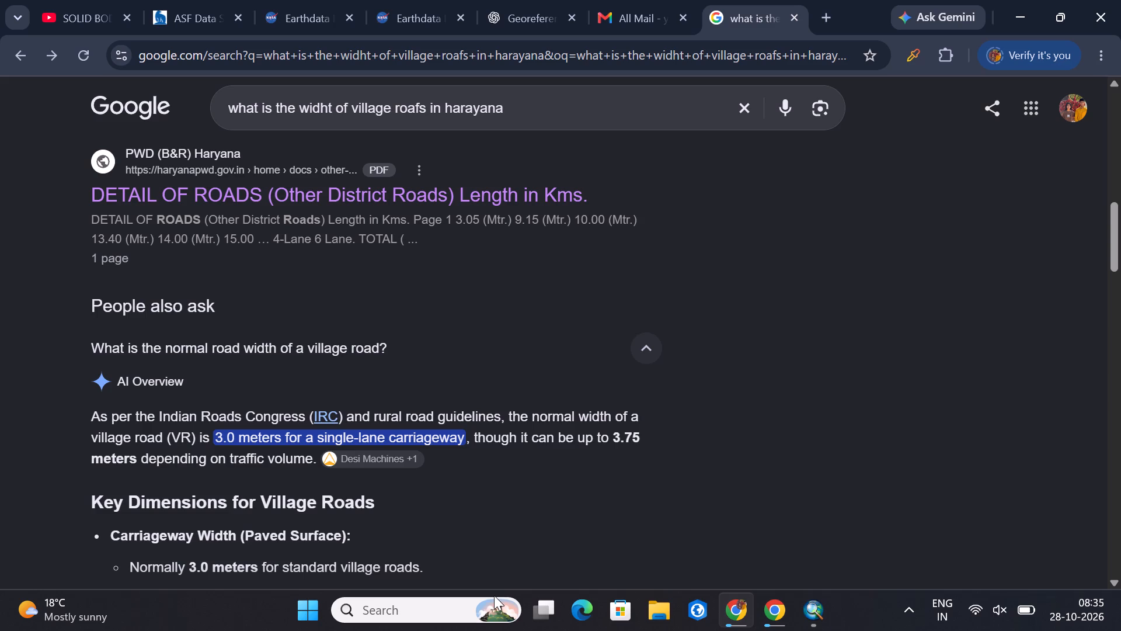
Launch Google Earth Pro and dismiss its start-up tips and survey prompt.
click(436, 602)
text(ea)
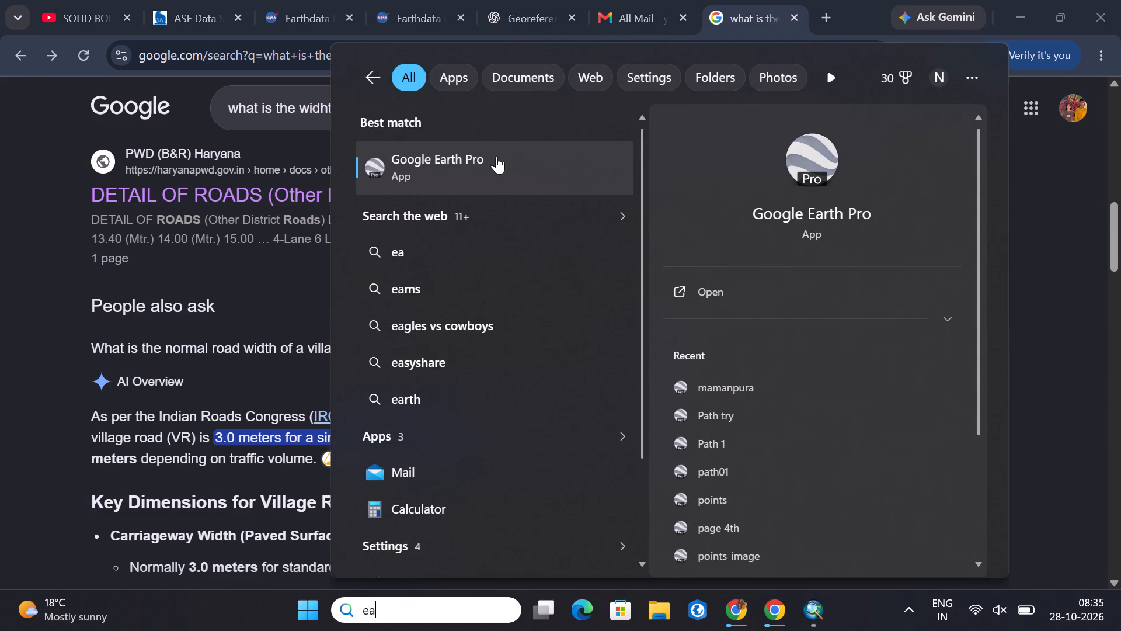
click(496, 155)
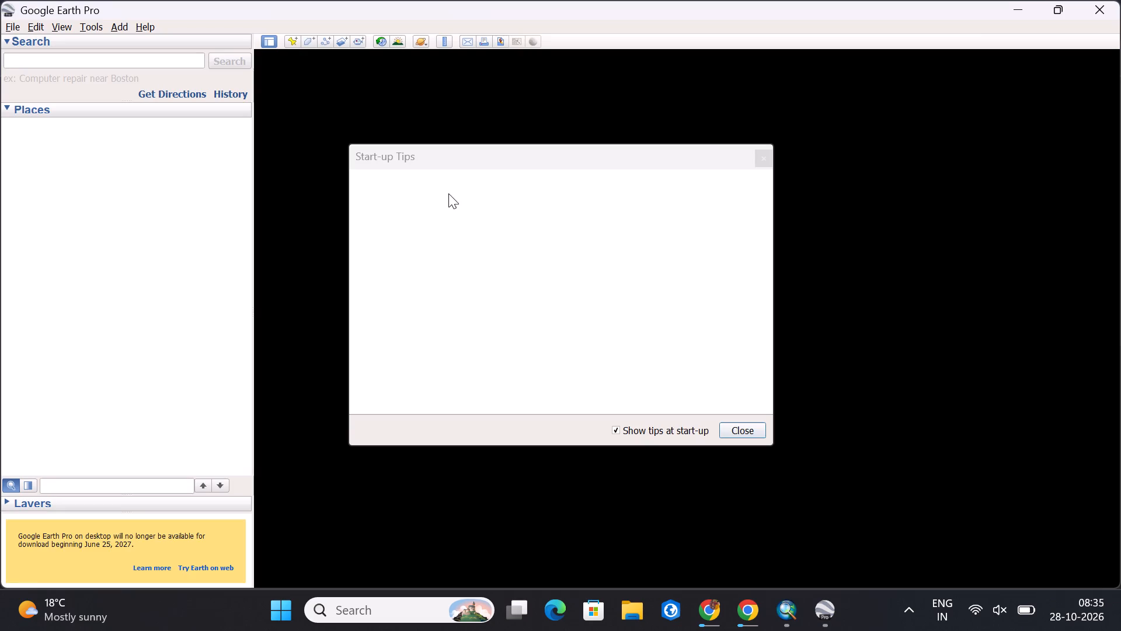
click(764, 161)
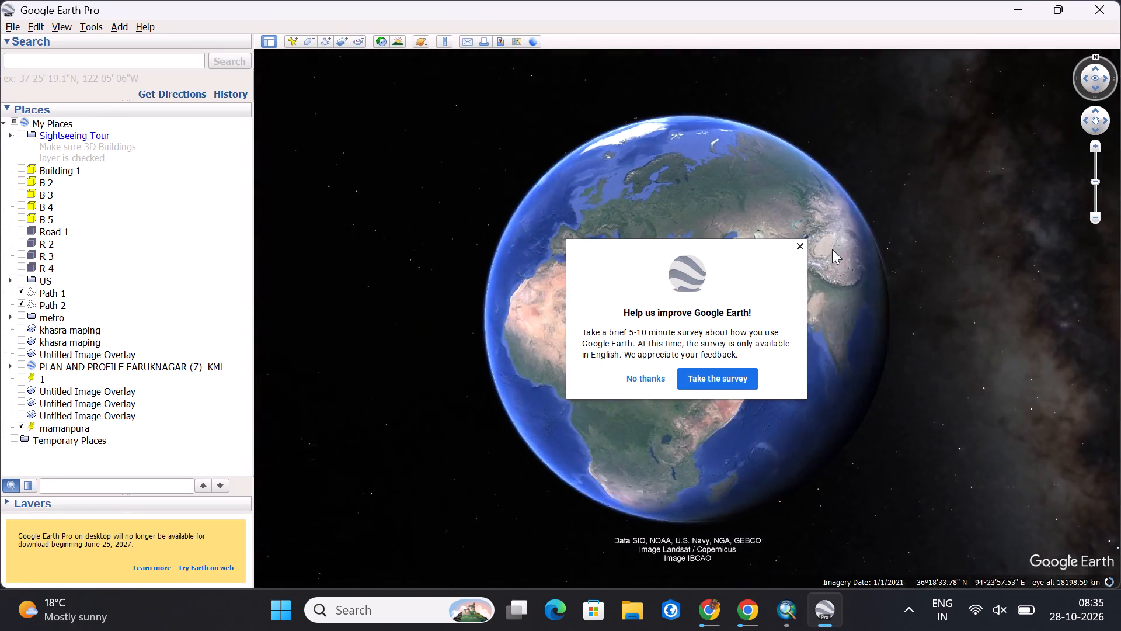
click(801, 244)
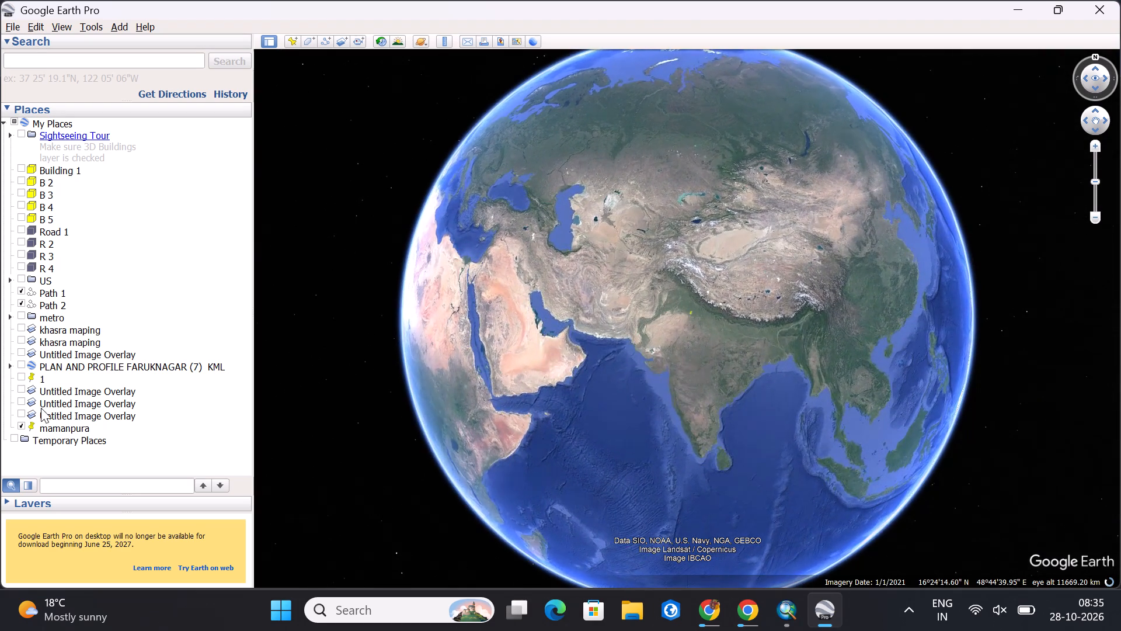
Fly to the saved mamanpura placemark for a closer look at the village.
click(74, 429)
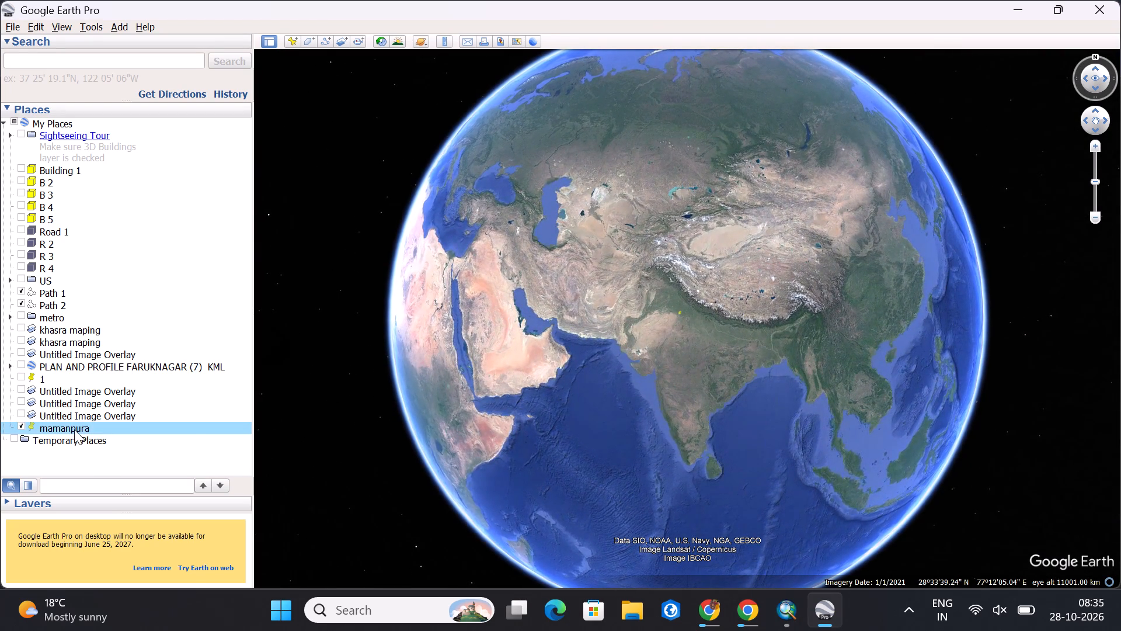
right_click(74, 429)
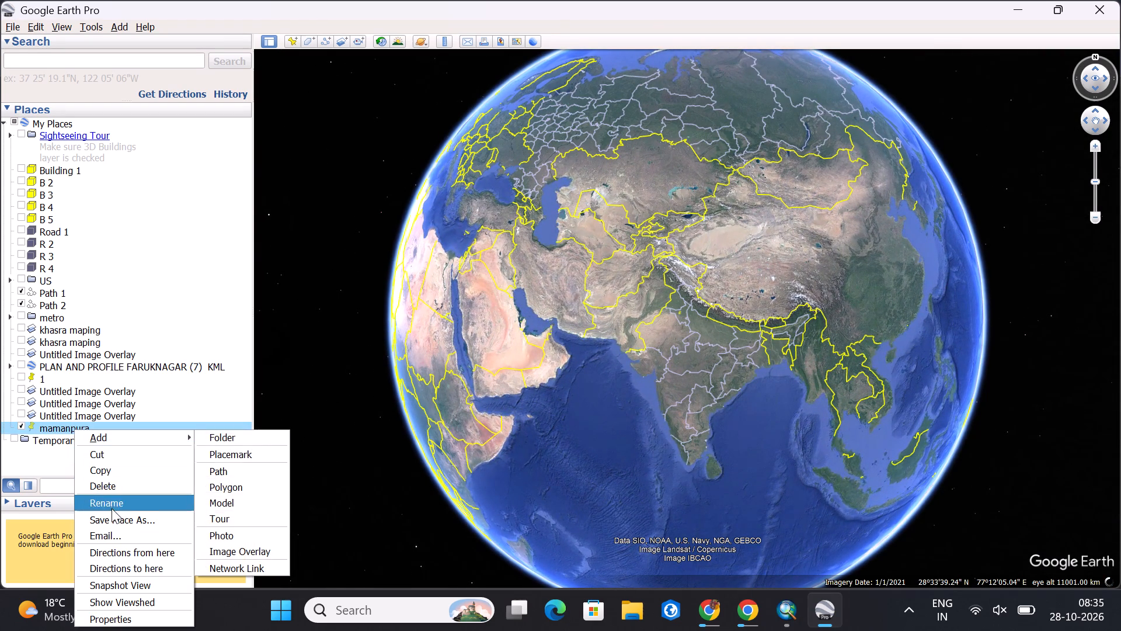
double_click(62, 429)
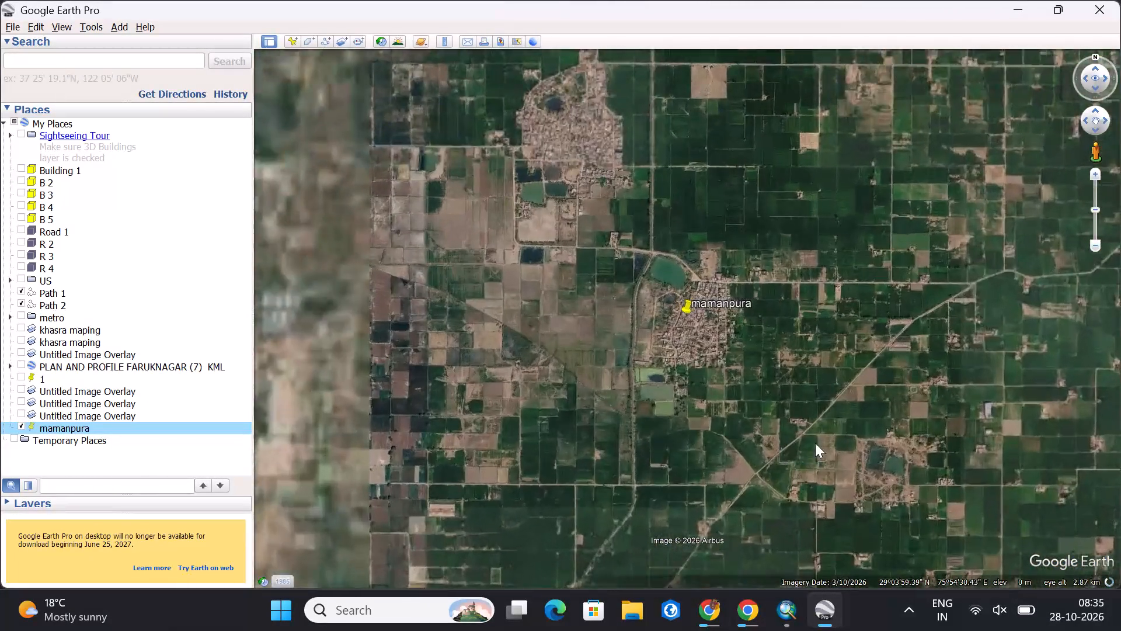
scroll(726, 369, up, 19)
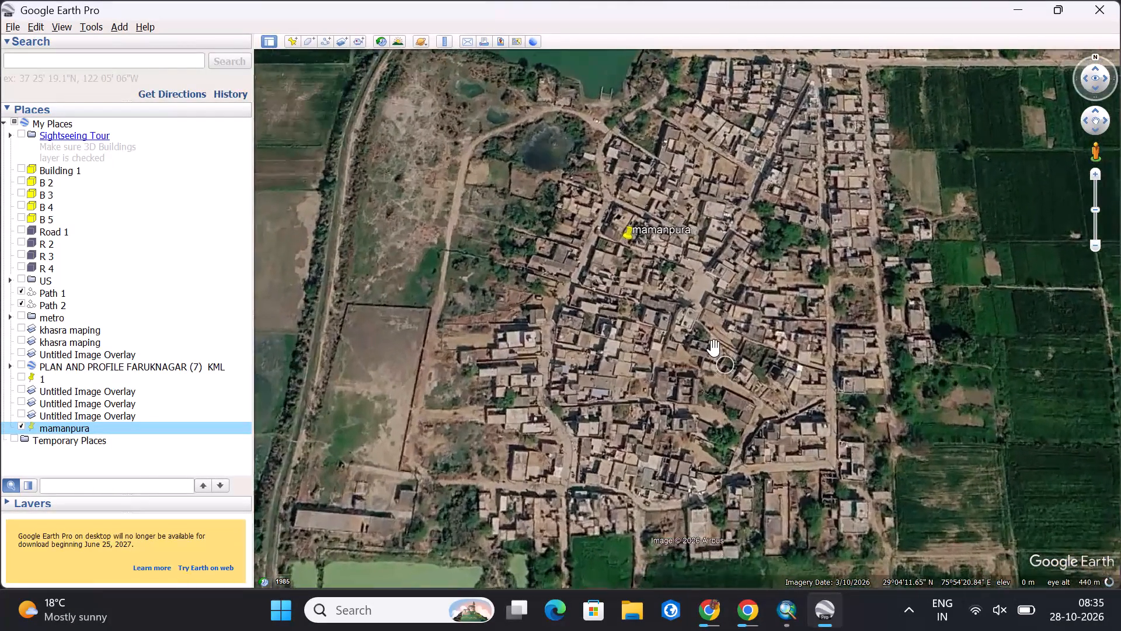
Examine the village lanes northeast of the mamanpura placemark, up to their junction with the main road.
scroll(714, 348, up, 7)
drag(793, 225, 681, 466)
scroll(739, 425, up, 13)
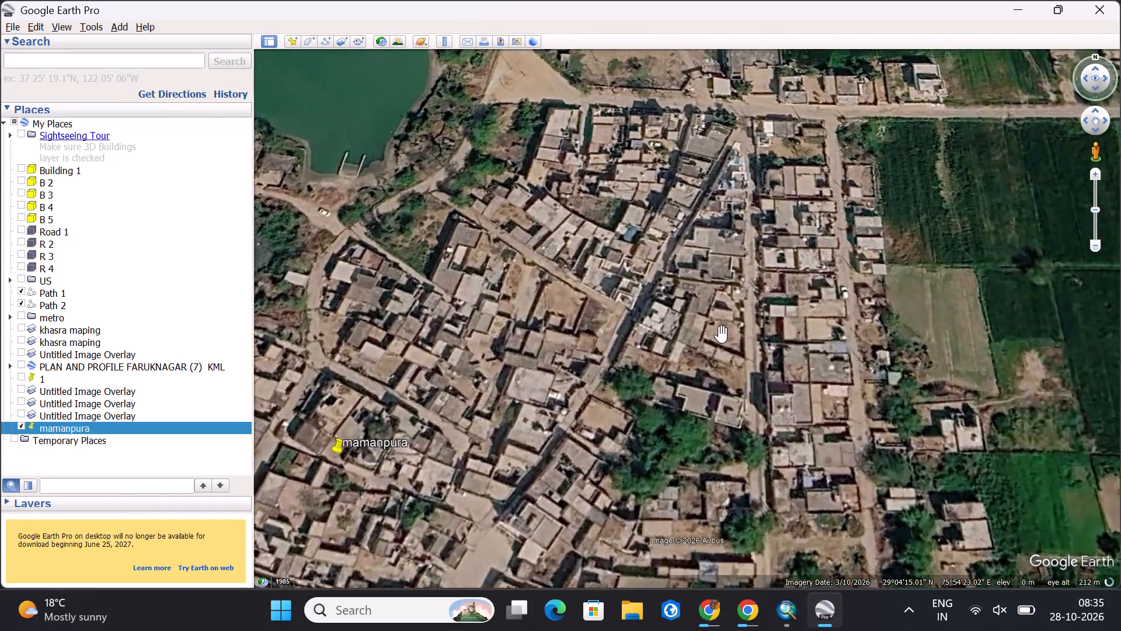
scroll(722, 334, up, 20)
scroll(722, 334, up, 10)
drag(813, 267, 810, 275)
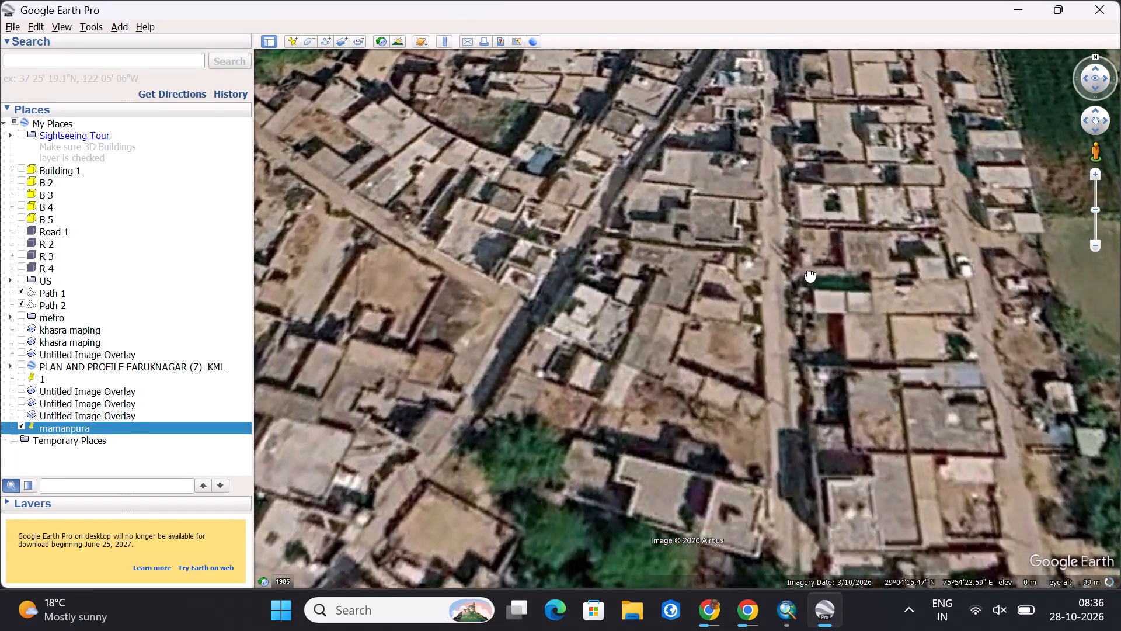
drag(810, 275, 719, 308)
scroll(705, 428, up, 6)
drag(660, 230, 650, 630)
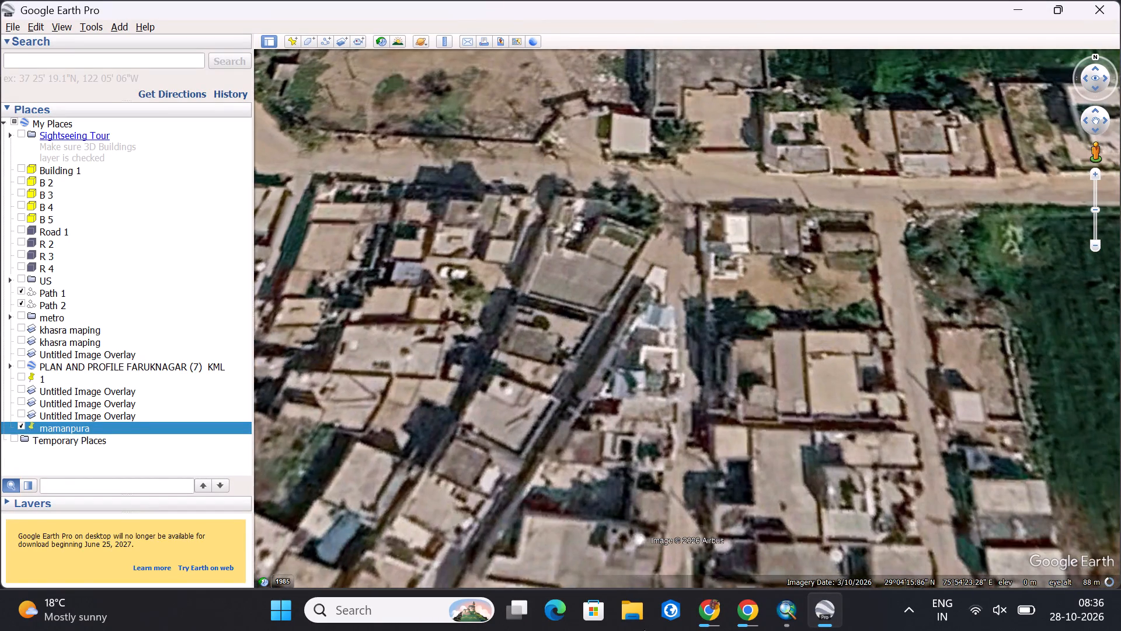
drag(678, 465, 675, 557)
drag(681, 436, 680, 469)
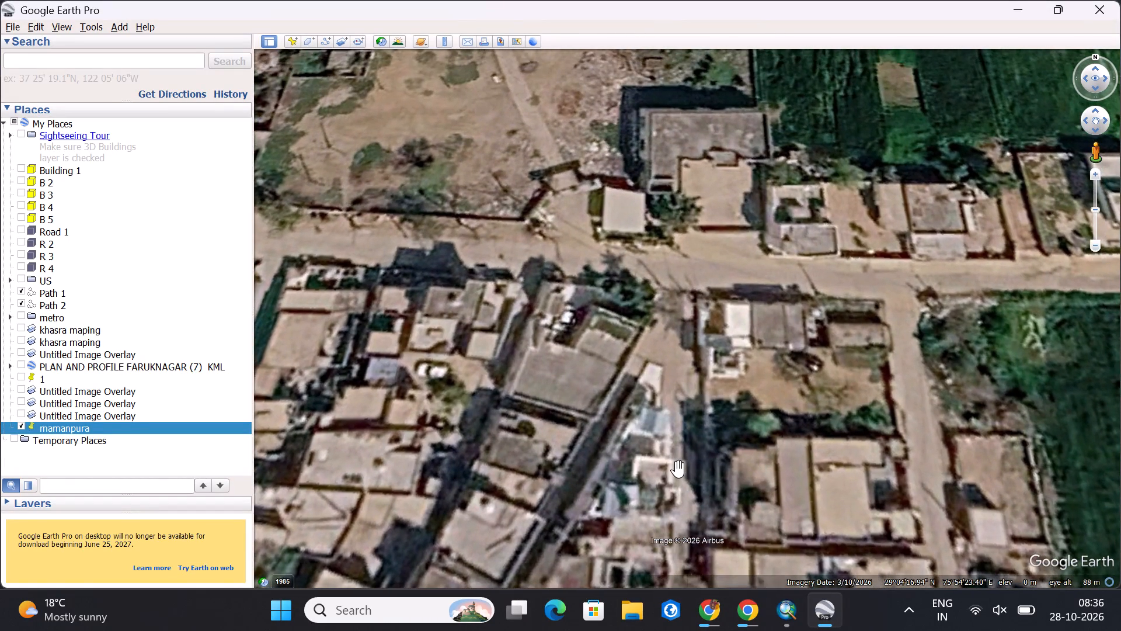
scroll(677, 469, up, 19)
drag(691, 385, 690, 463)
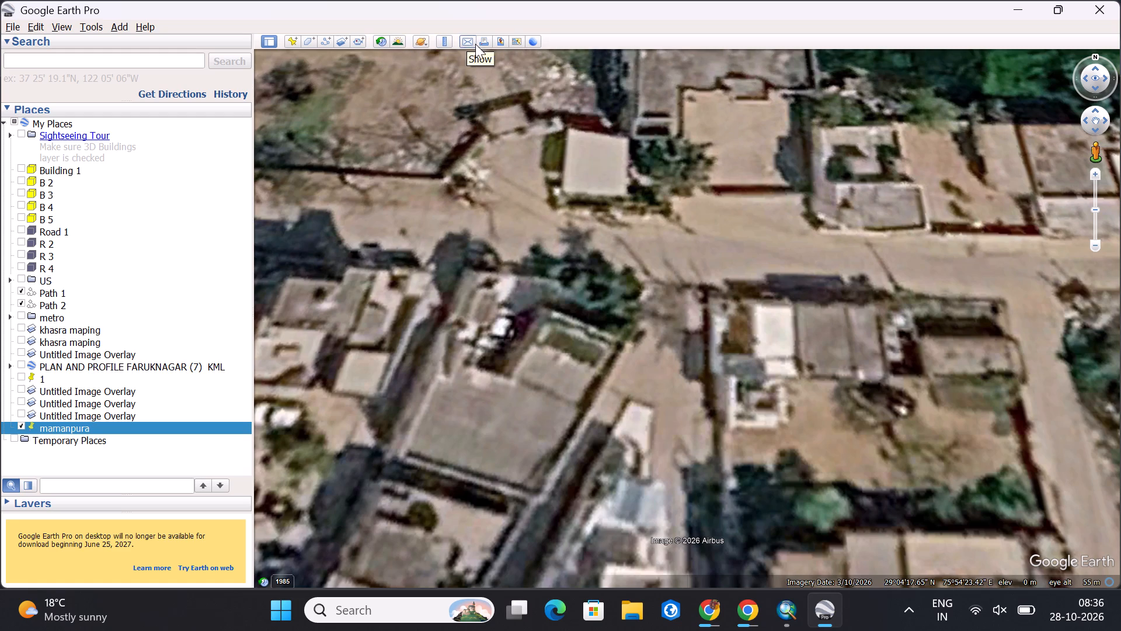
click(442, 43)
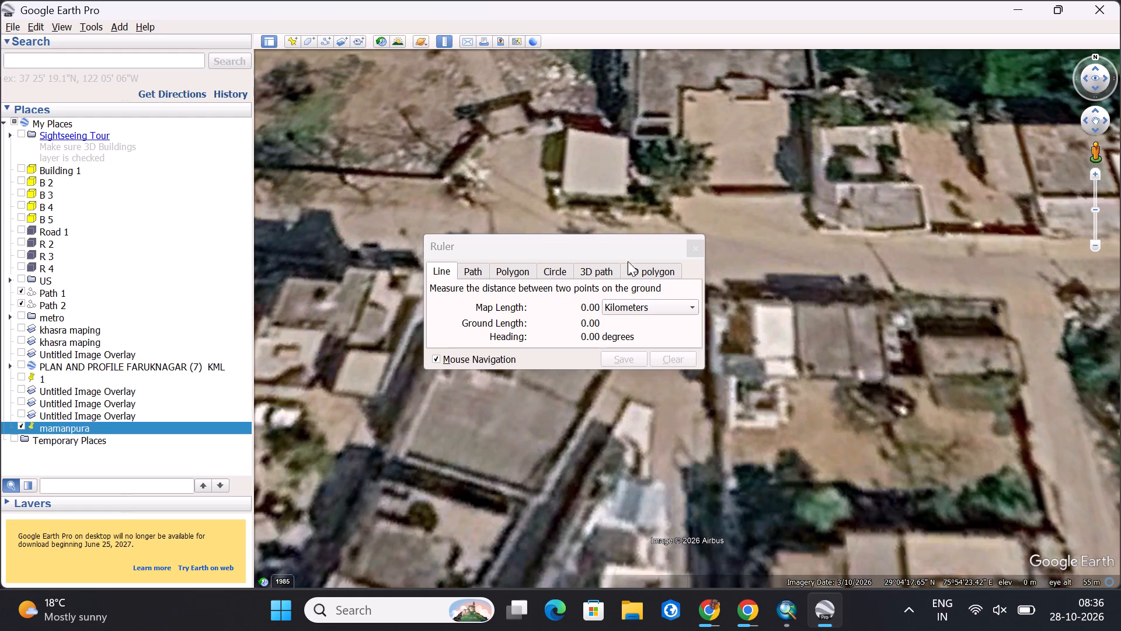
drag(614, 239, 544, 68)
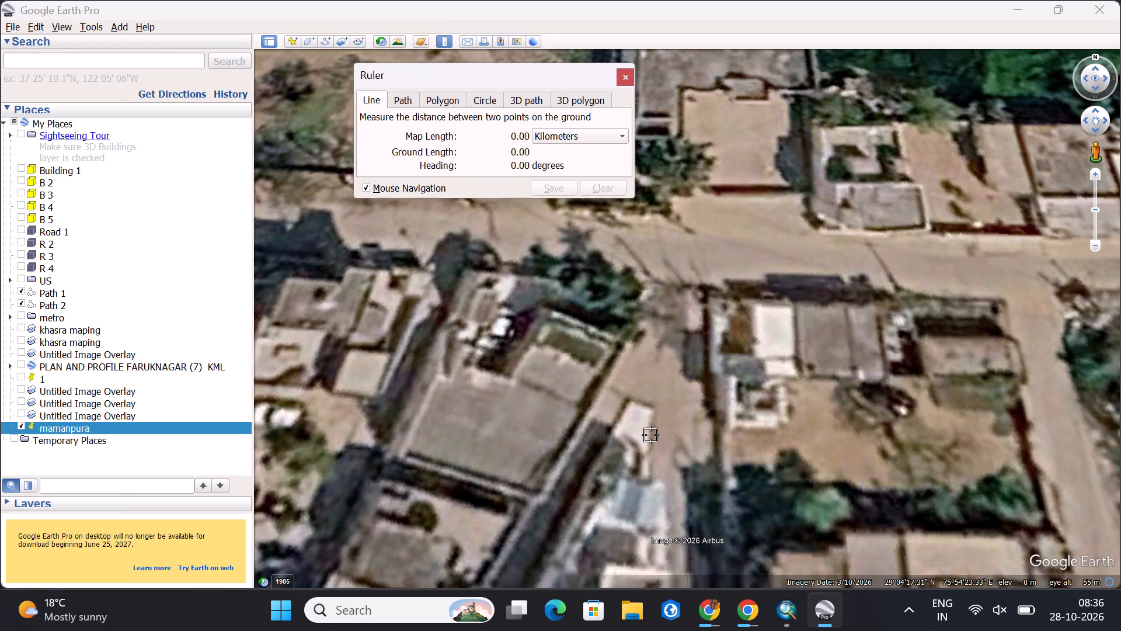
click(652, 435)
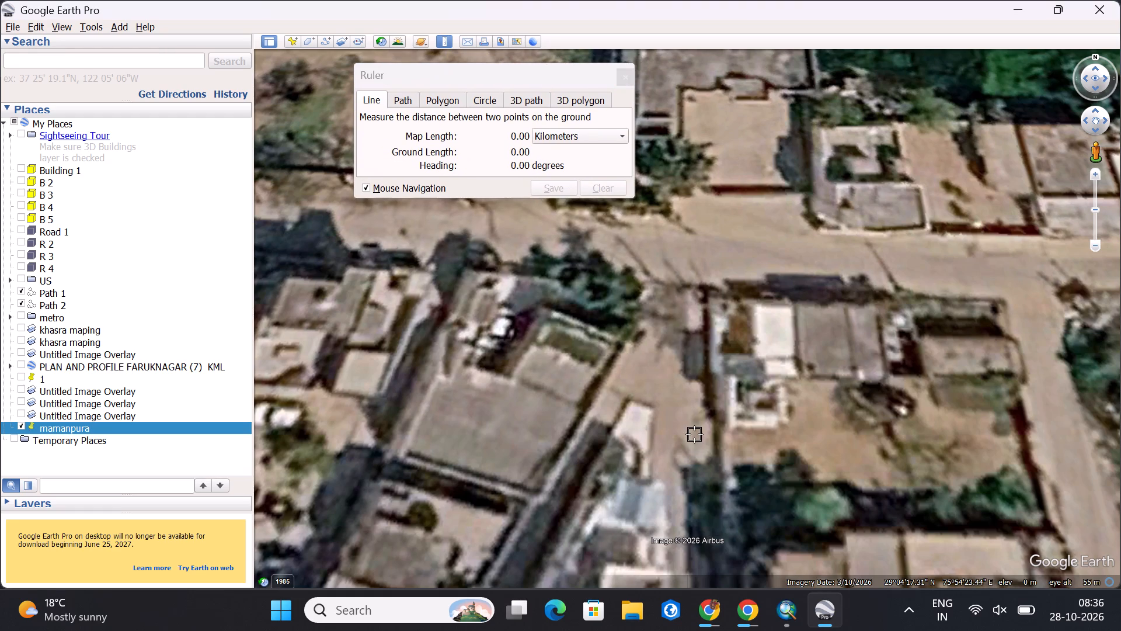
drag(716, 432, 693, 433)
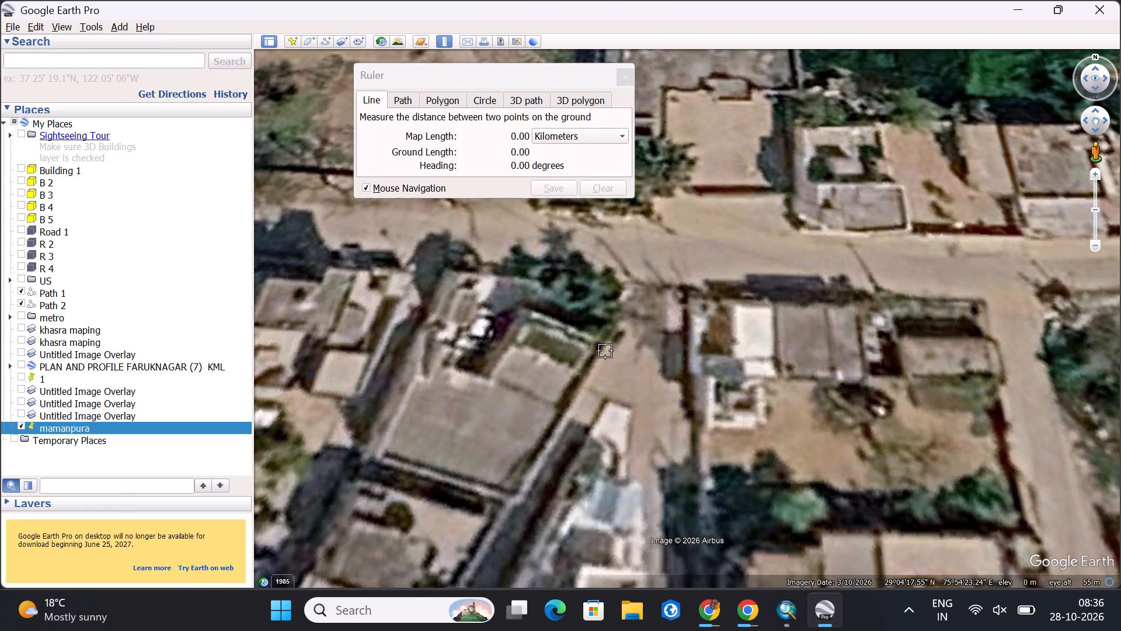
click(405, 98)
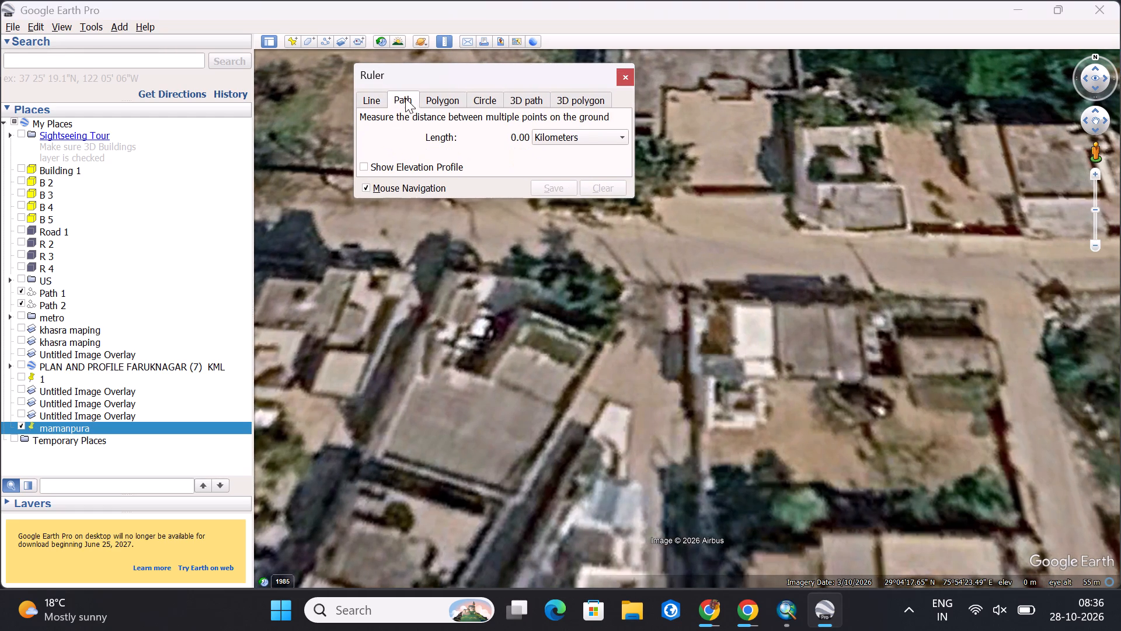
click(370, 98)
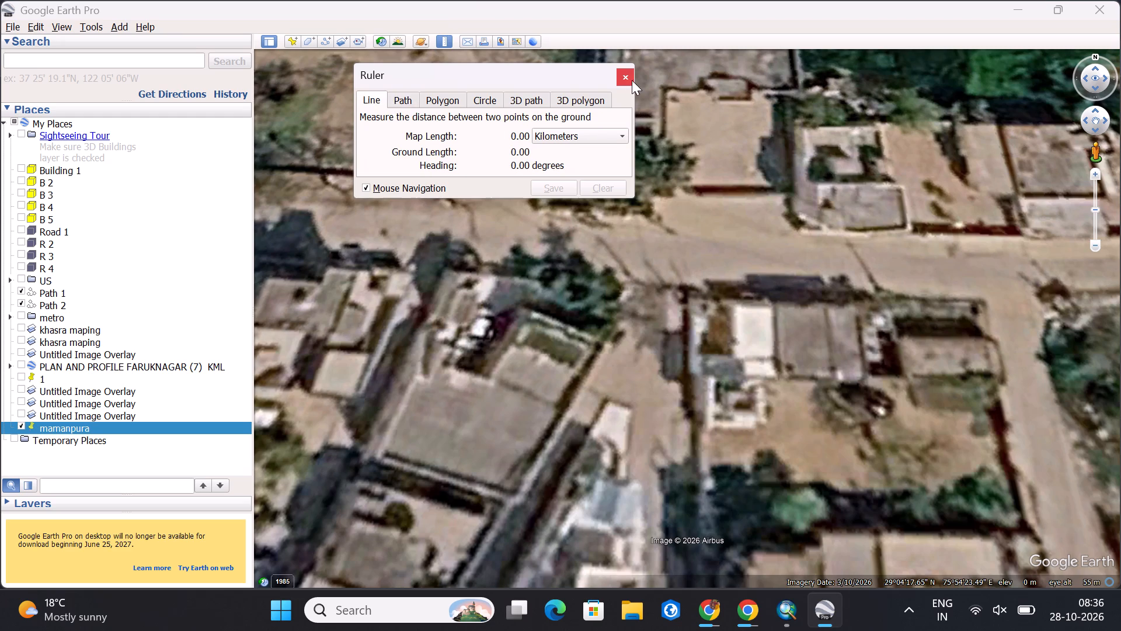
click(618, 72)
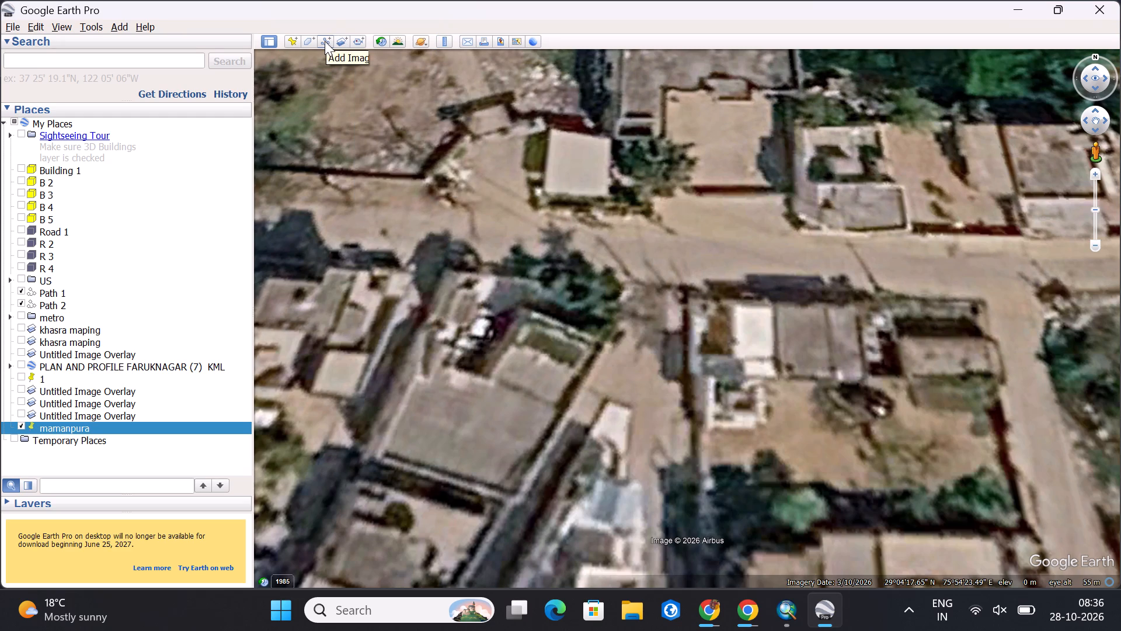
Draw a new path named road, about 5.4 m long, straight across the lane just south of the main road junction.
click(325, 41)
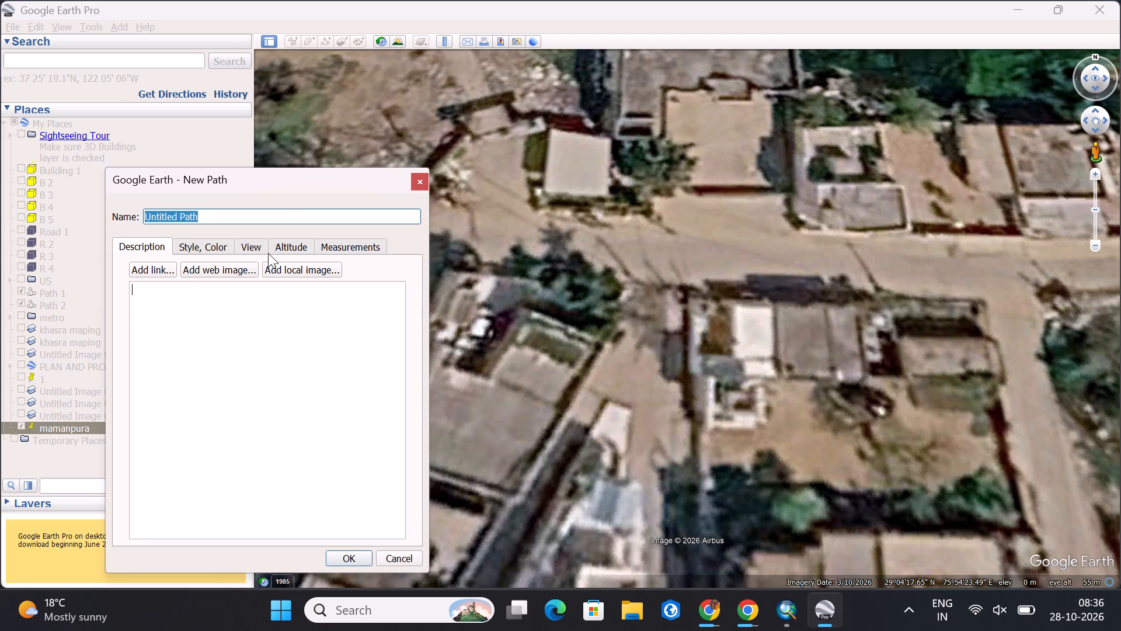
text(road)
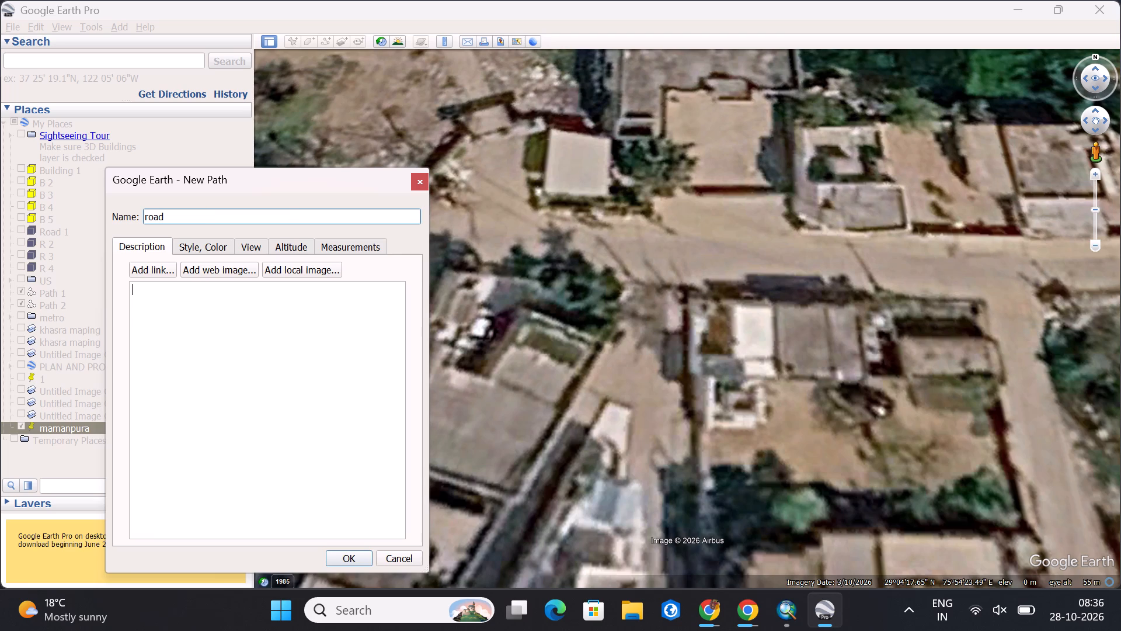
scroll(639, 425, down, 1)
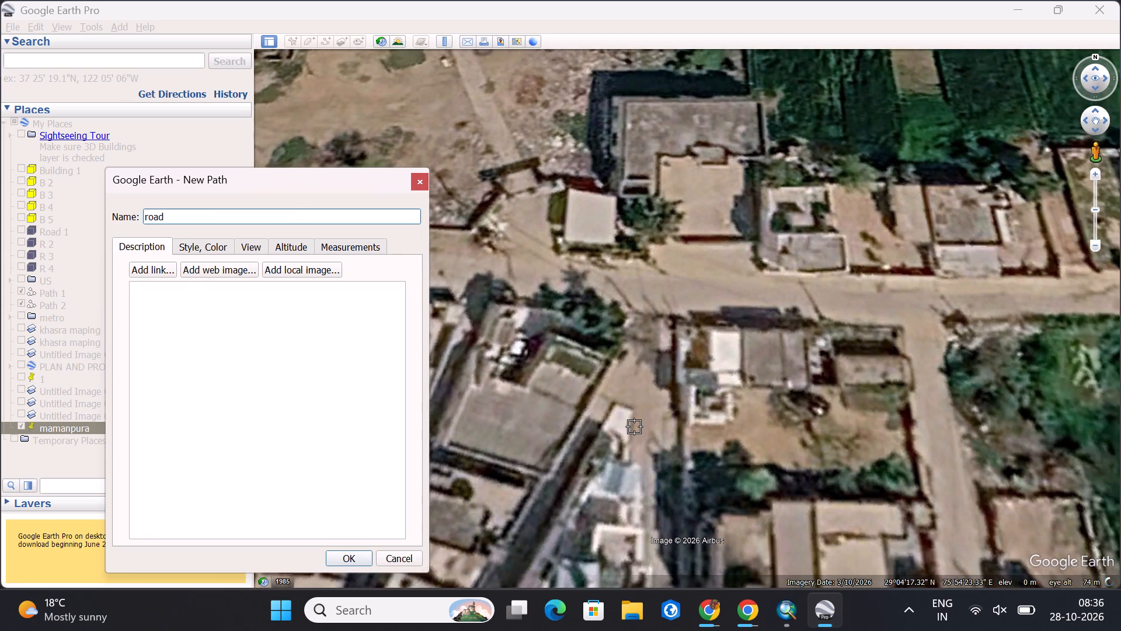
scroll(633, 428, up, 6)
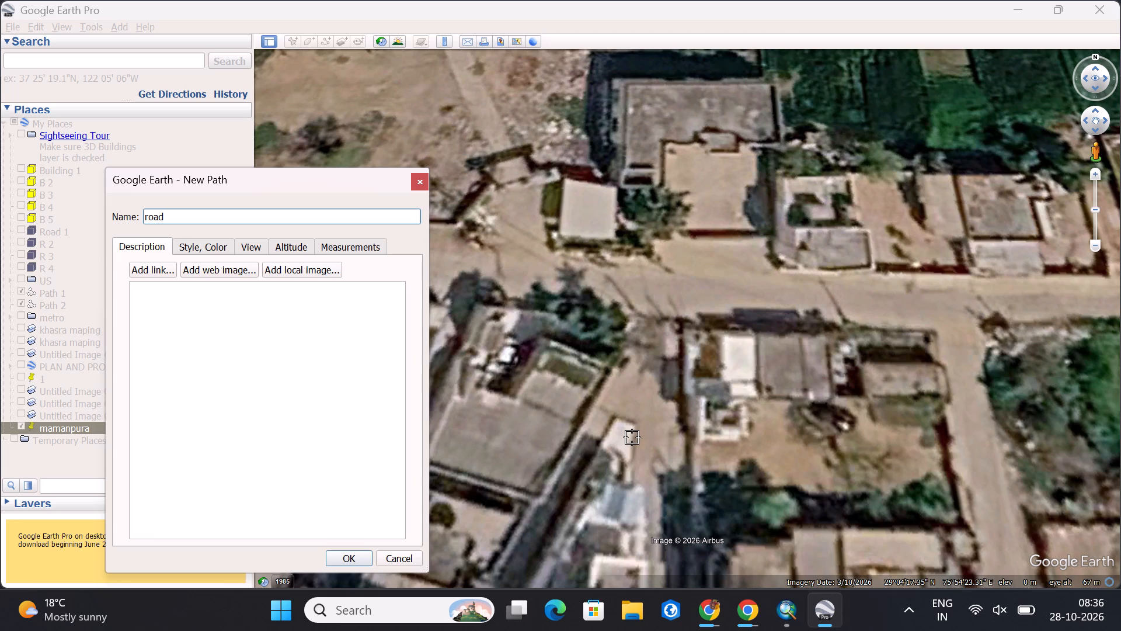
click(632, 438)
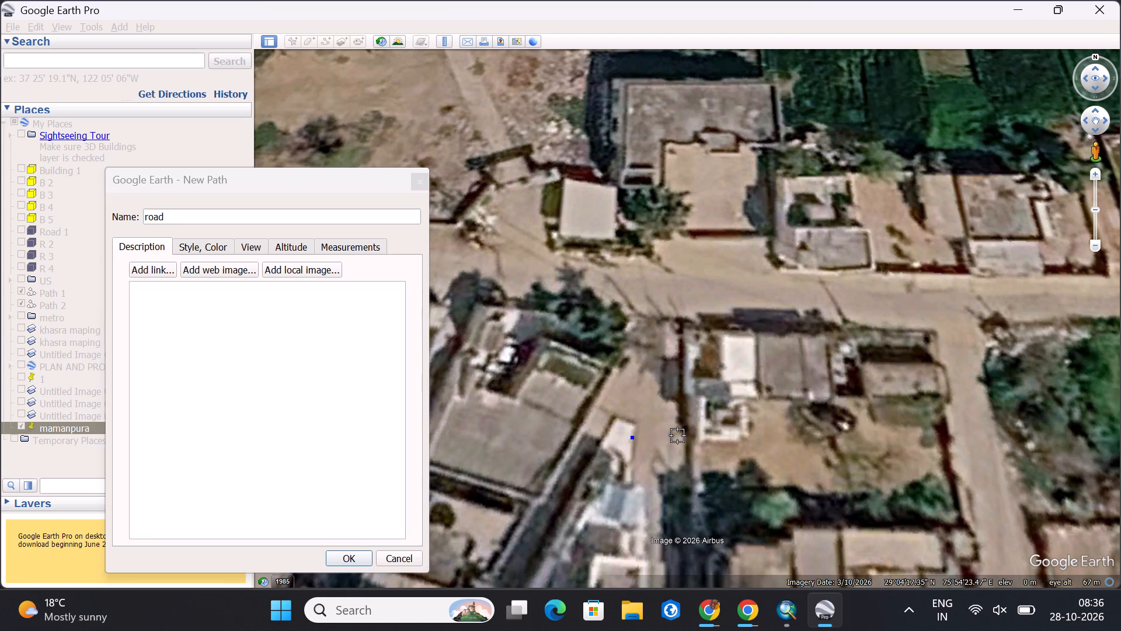
click(687, 435)
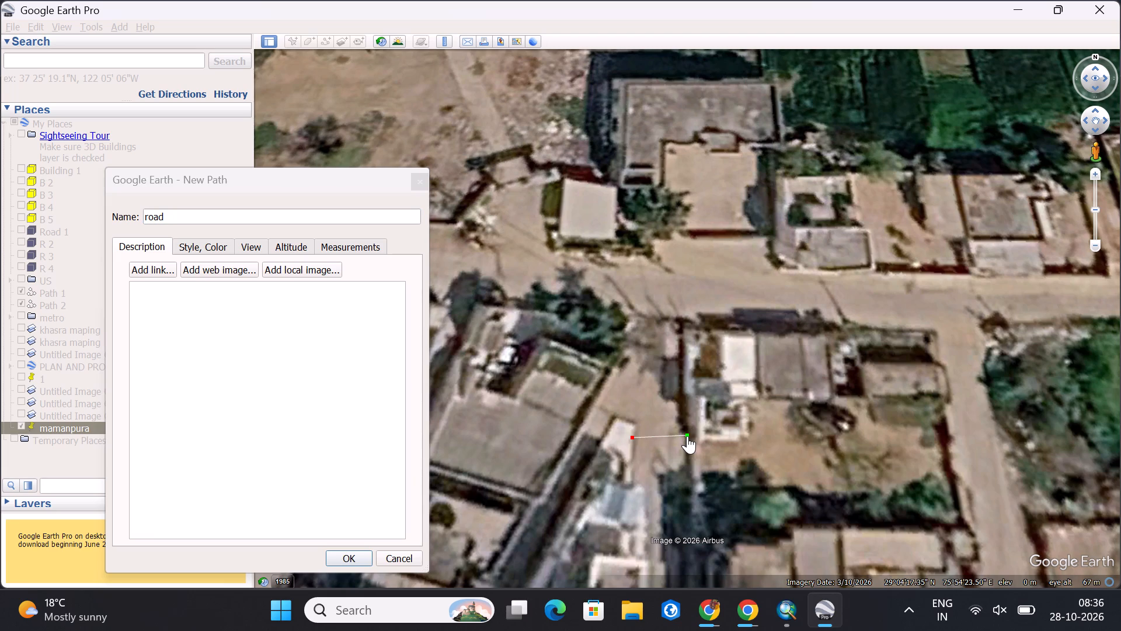
click(687, 436)
Check the road path's measured length in meters.
click(215, 249)
click(260, 243)
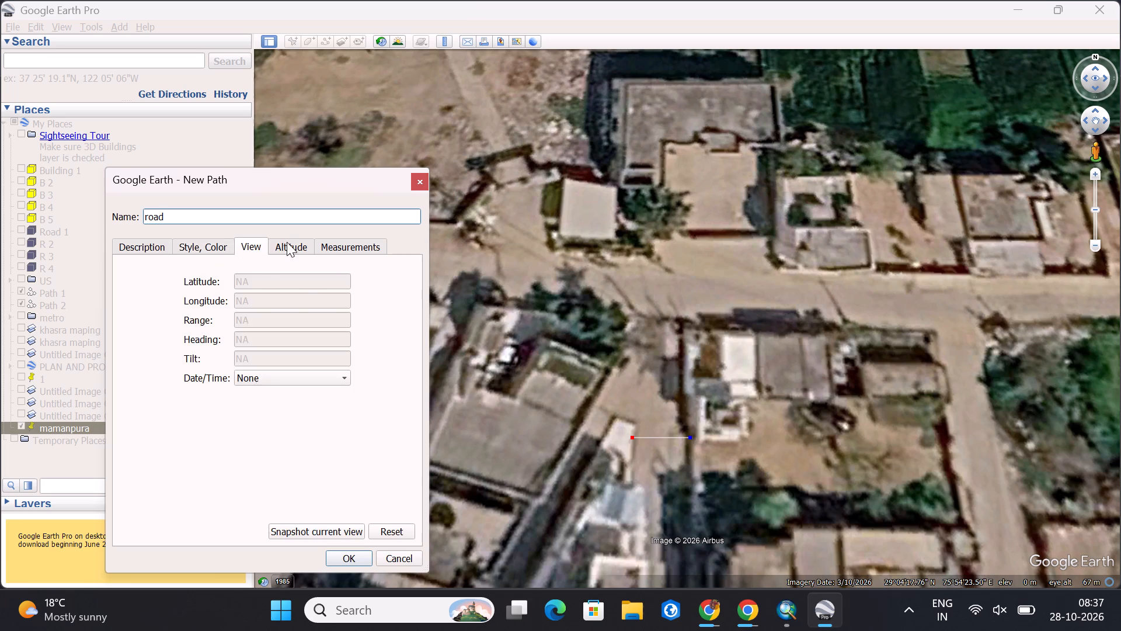
click(297, 242)
click(343, 246)
click(335, 273)
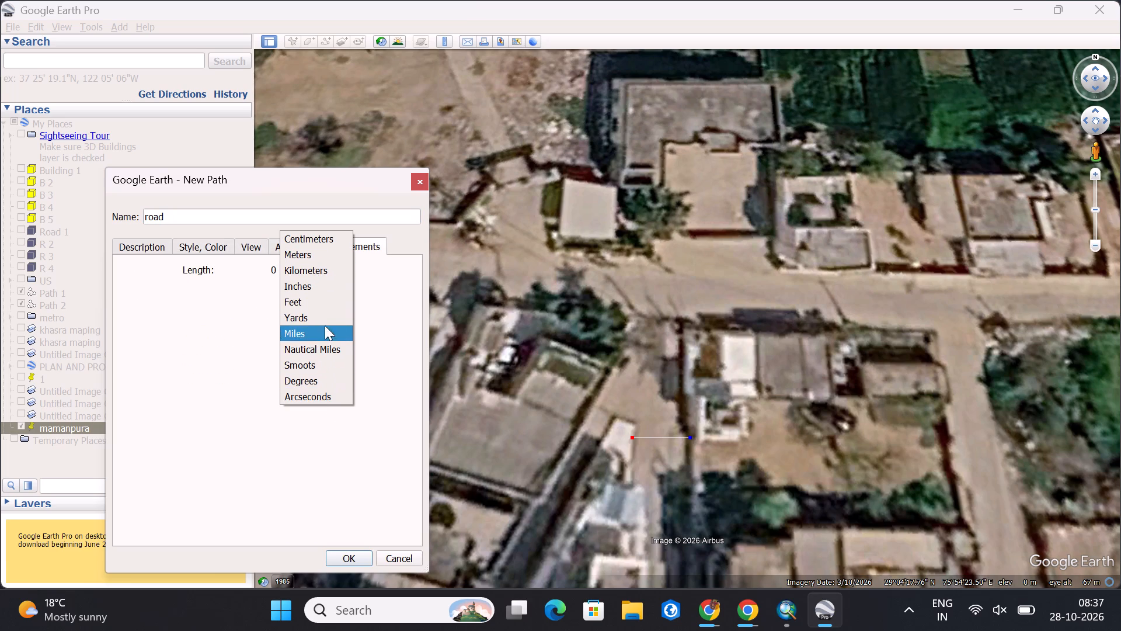
click(319, 259)
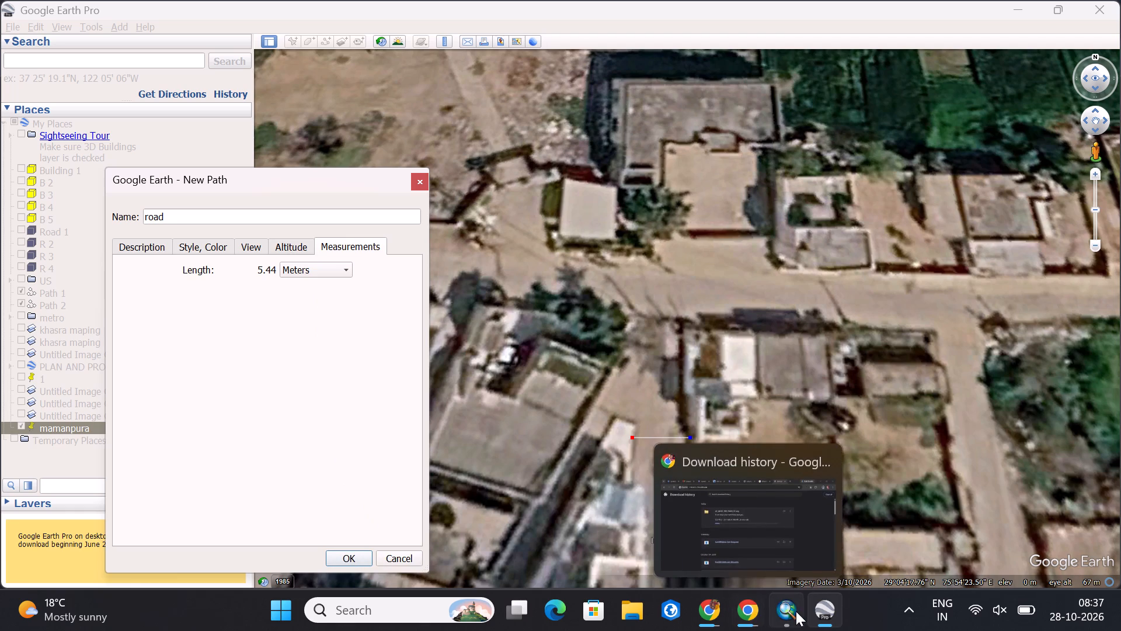
Switch to Chrome and review the Google results on Haryana village road widths, expanding the answer on normal village road width.
click(708, 613)
scroll(491, 342, up, 1)
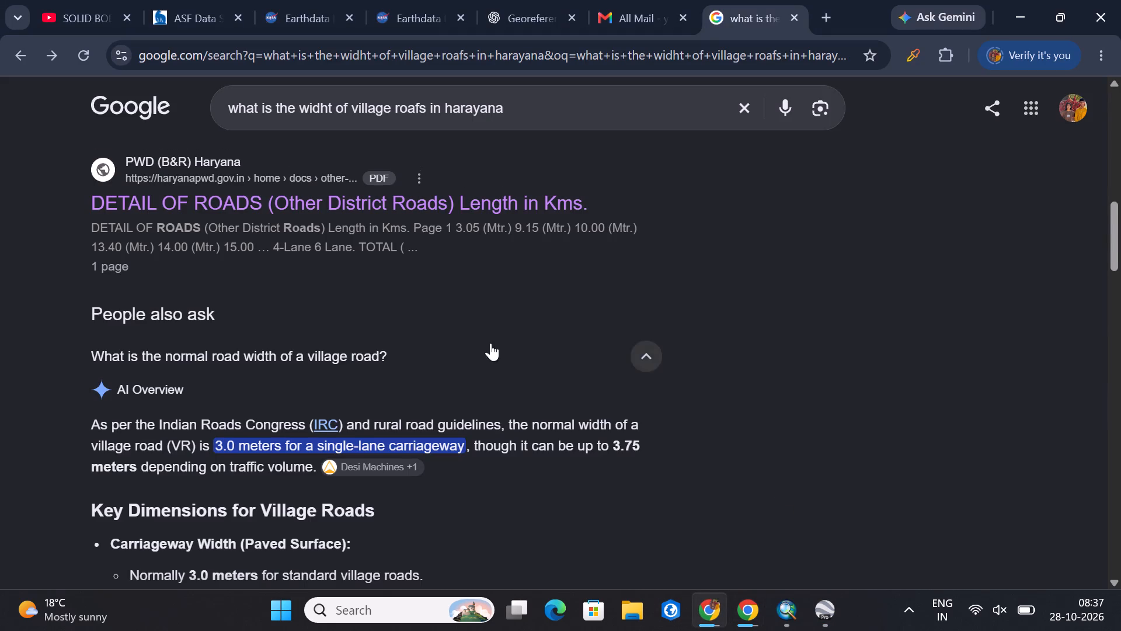
scroll(490, 343, up, 1)
scroll(489, 344, down, 4)
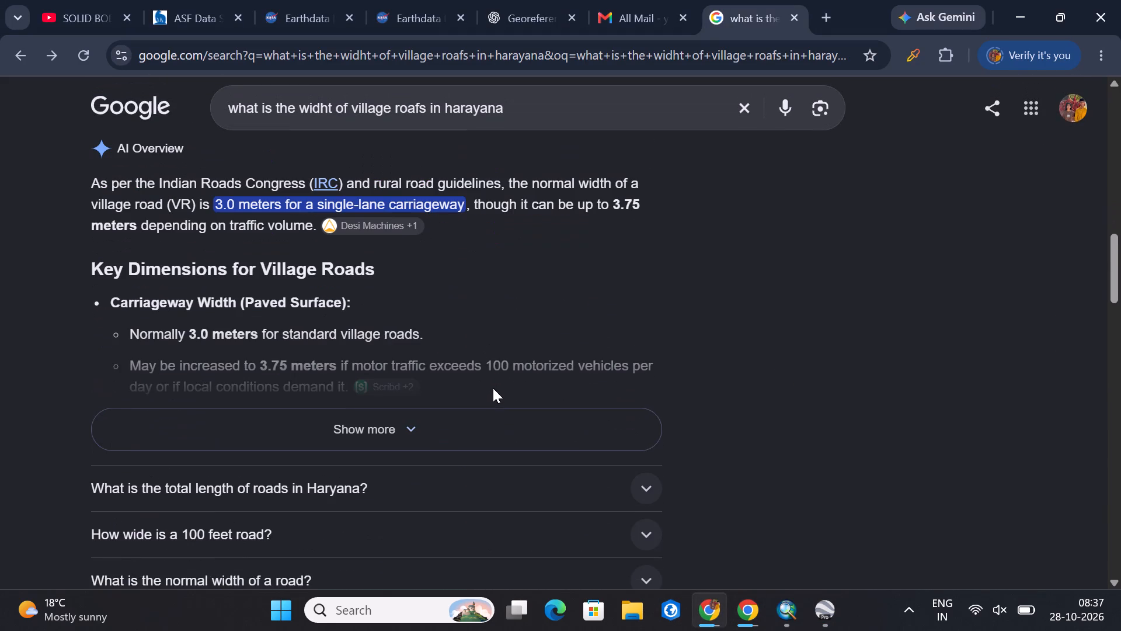
click(472, 420)
scroll(465, 409, down, 1)
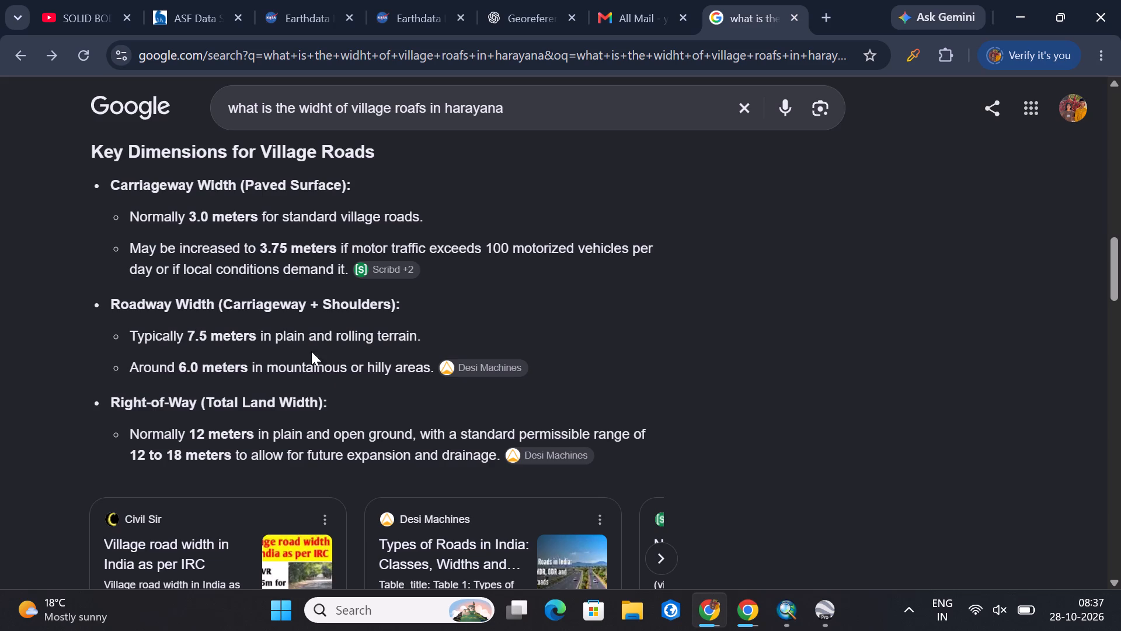
scroll(394, 356, down, 3)
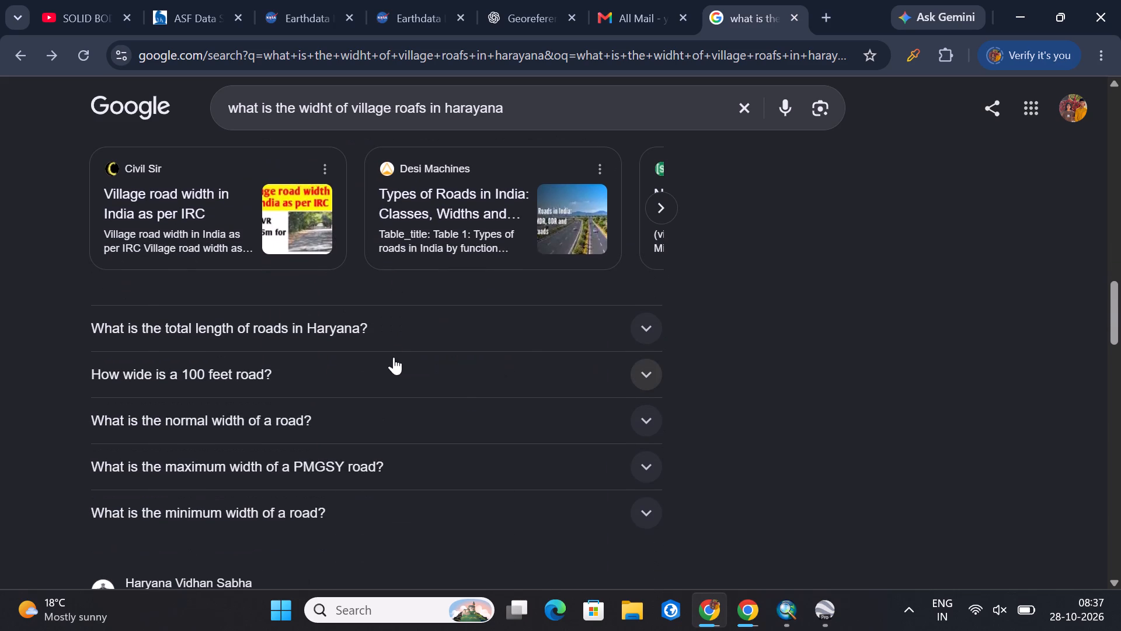
scroll(469, 404, down, 2)
scroll(469, 404, up, 3)
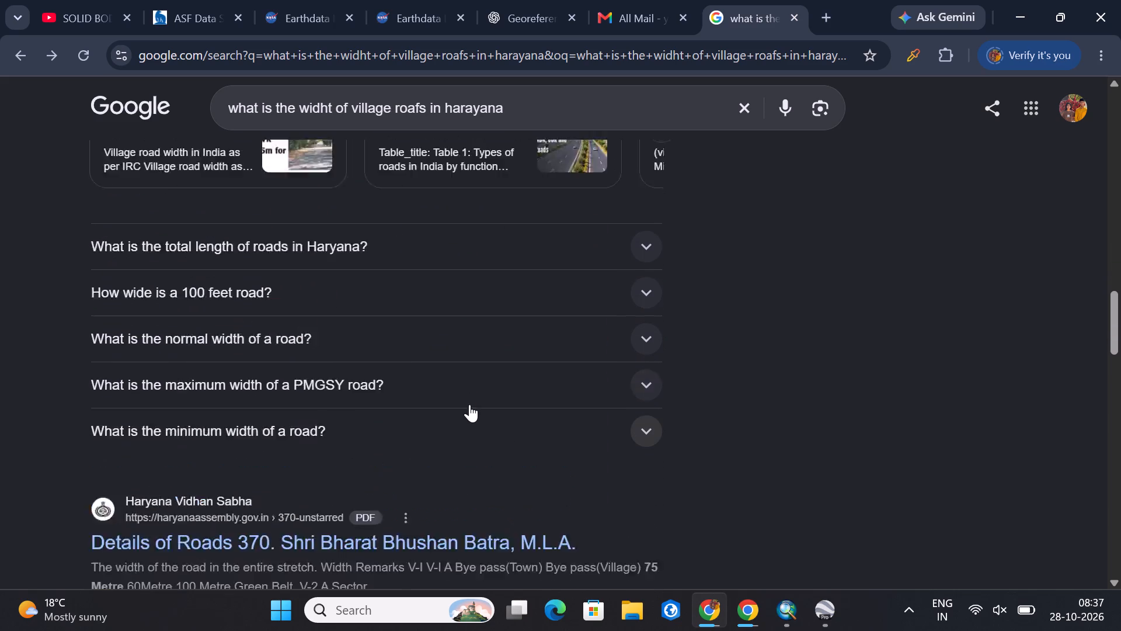
scroll(469, 404, up, 15)
Replace the Google query with "list of standarts" and select its misspelled last word.
triple_click(497, 126)
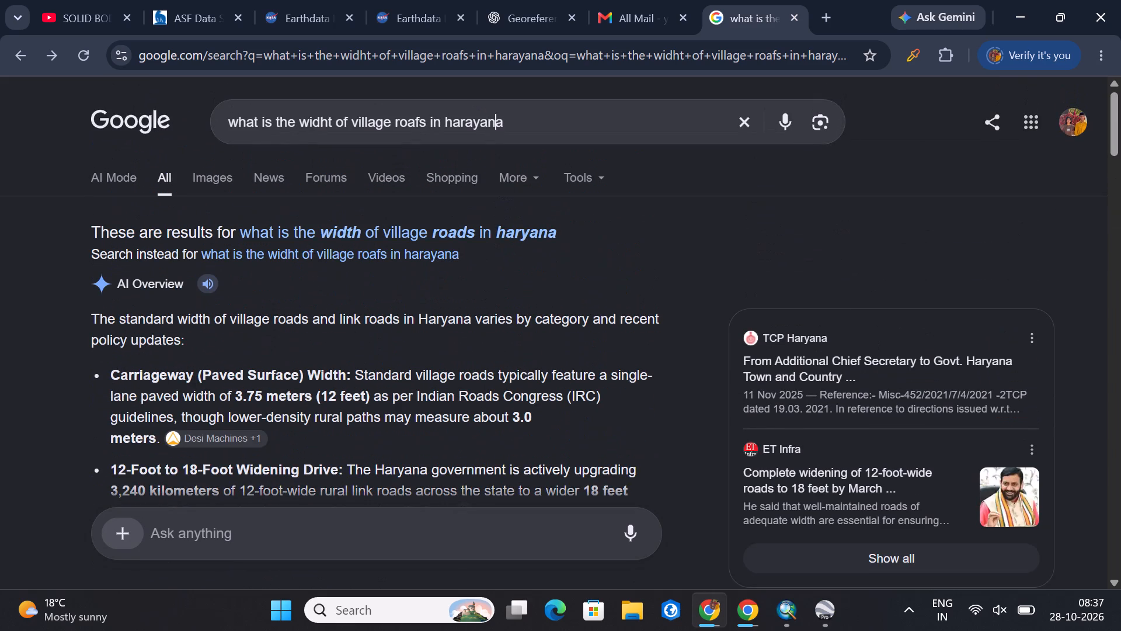
text(list of)
key(space)
text(standarts)
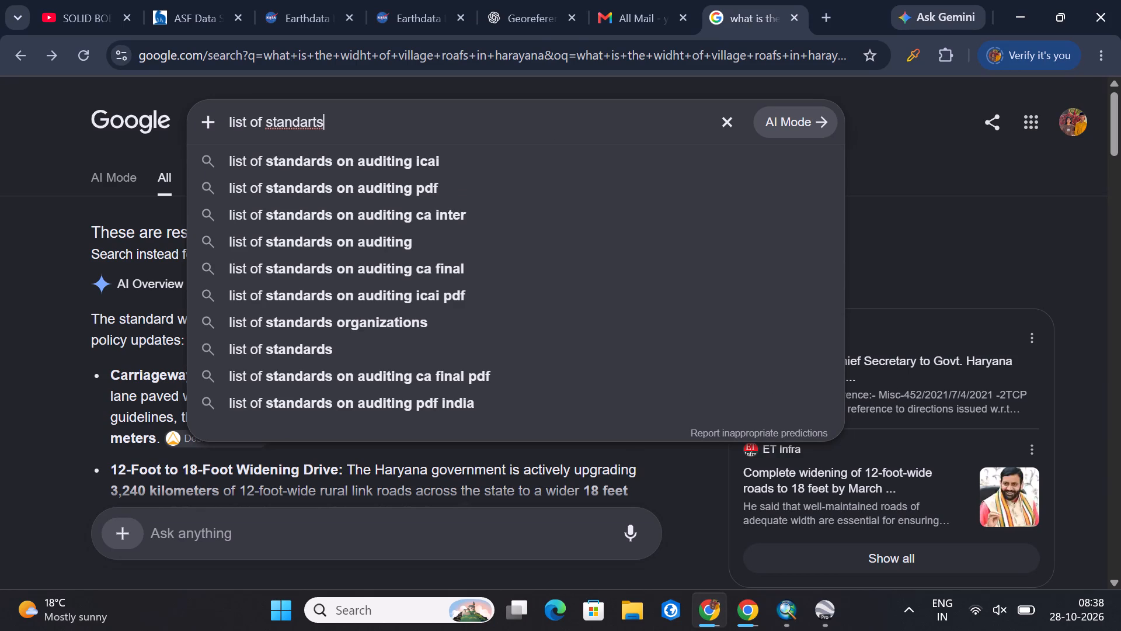
double_click(310, 127)
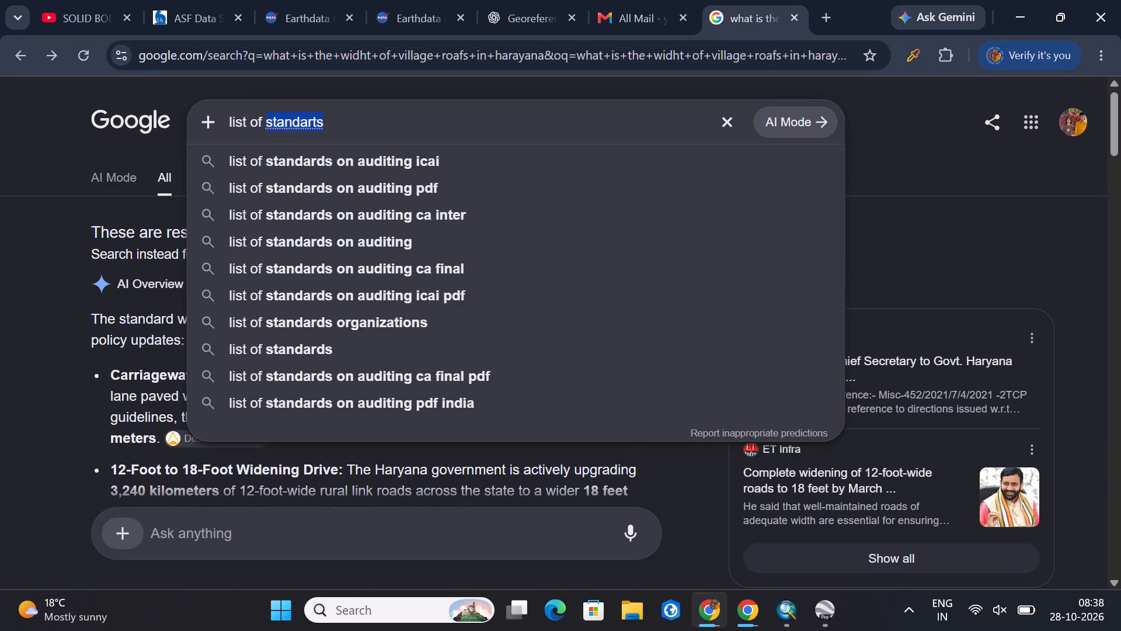
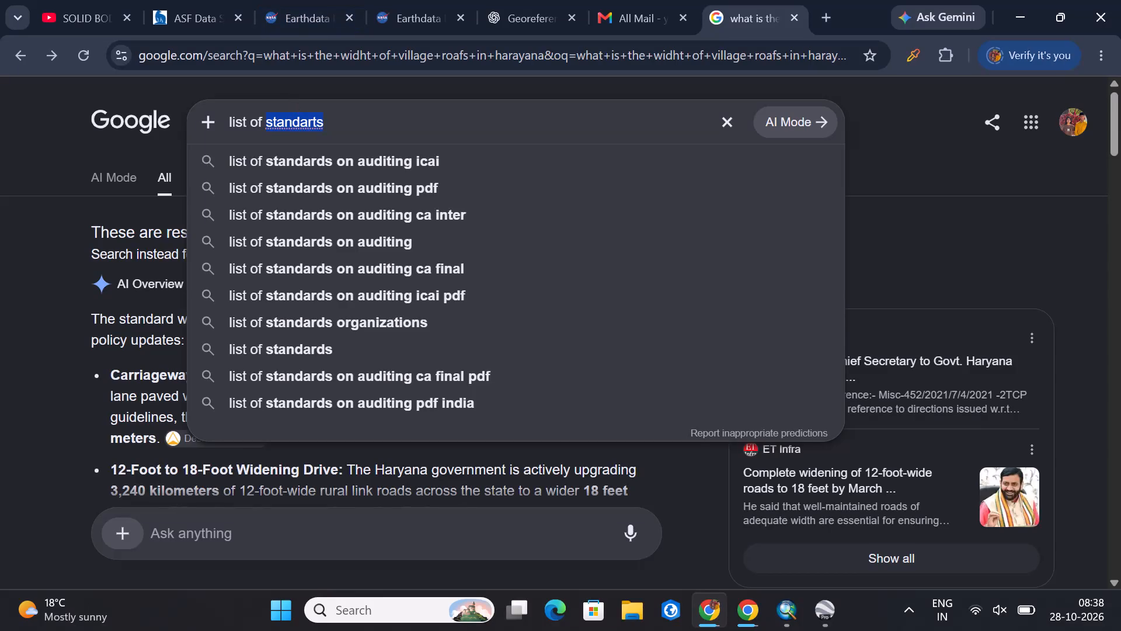
Replace the misspelled query and search Google for "list of standard roads in haryana".
double_click(288, 126)
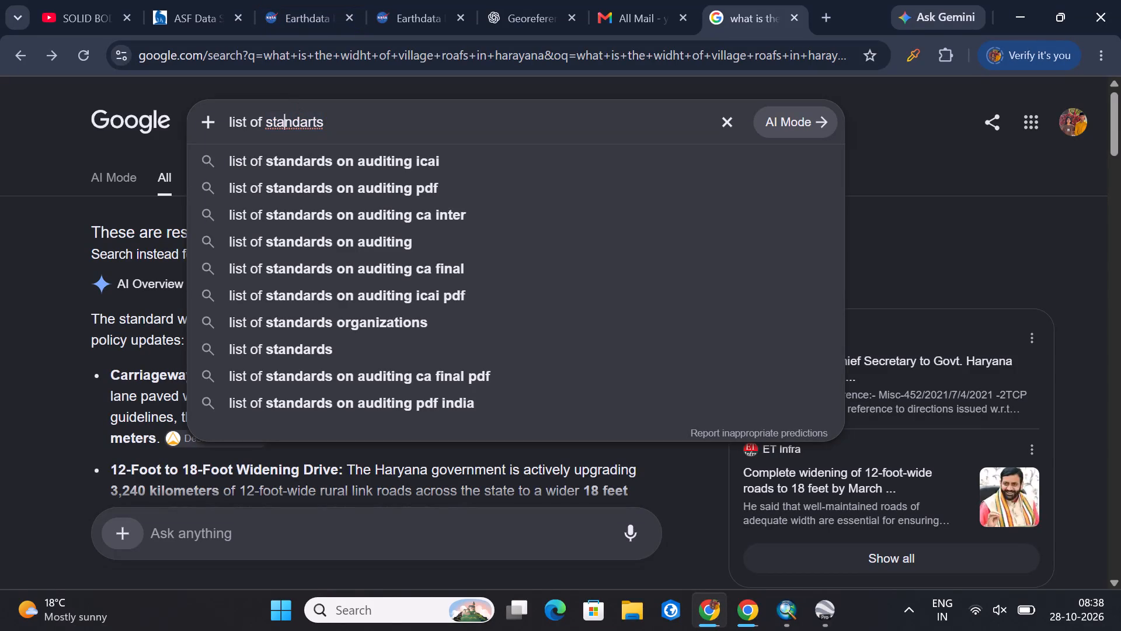
double_click(288, 122)
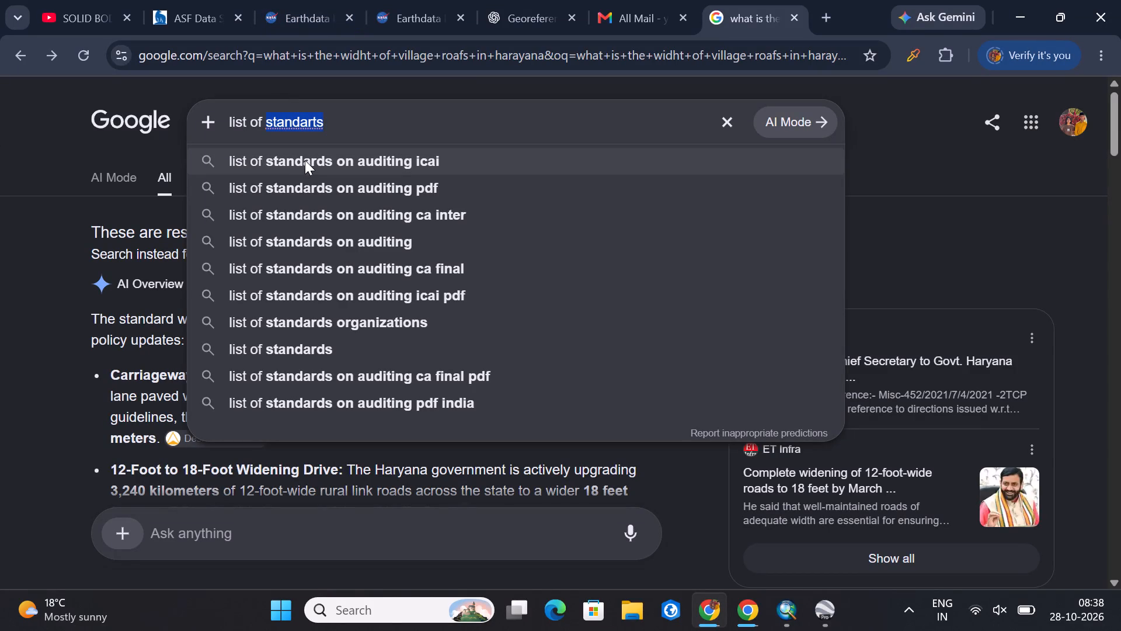
text(standaerd)
key(space)
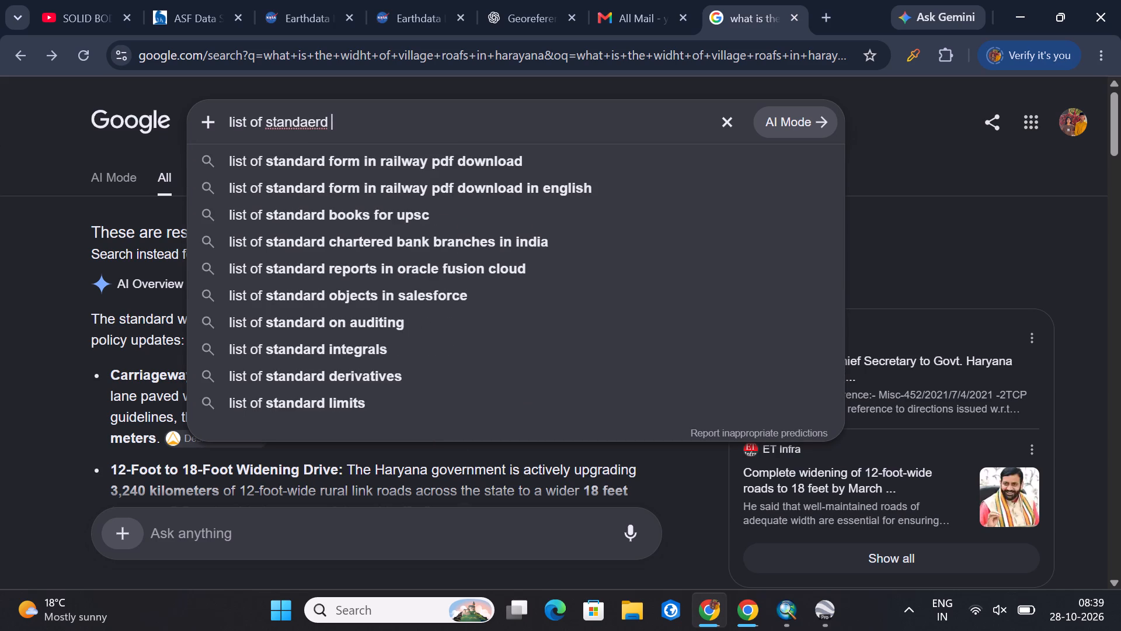
text(road)
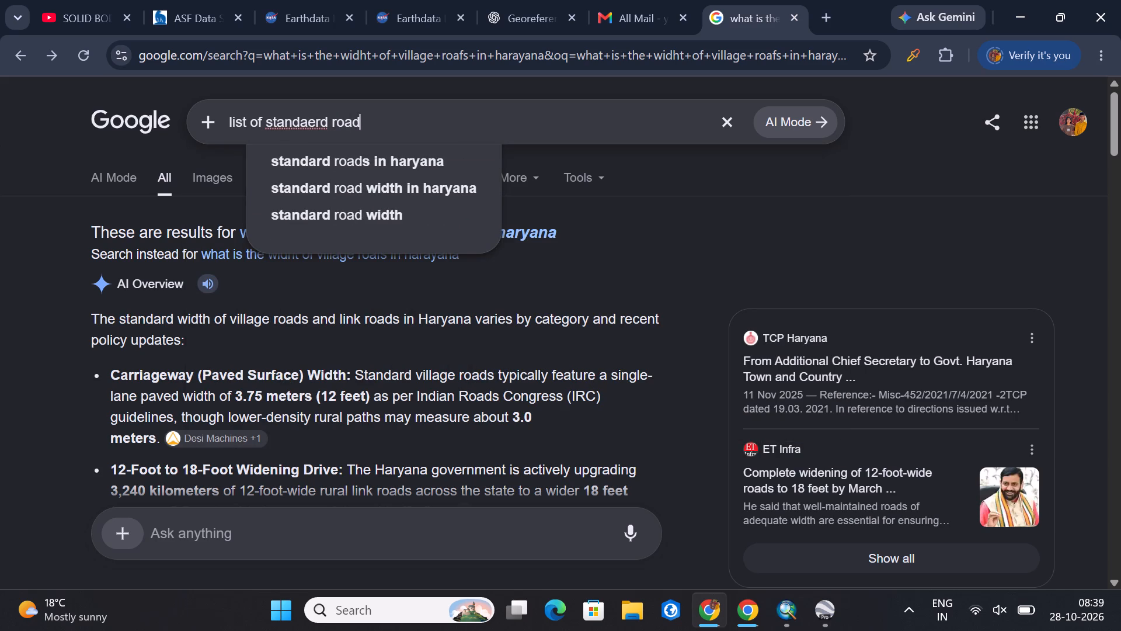
click(297, 159)
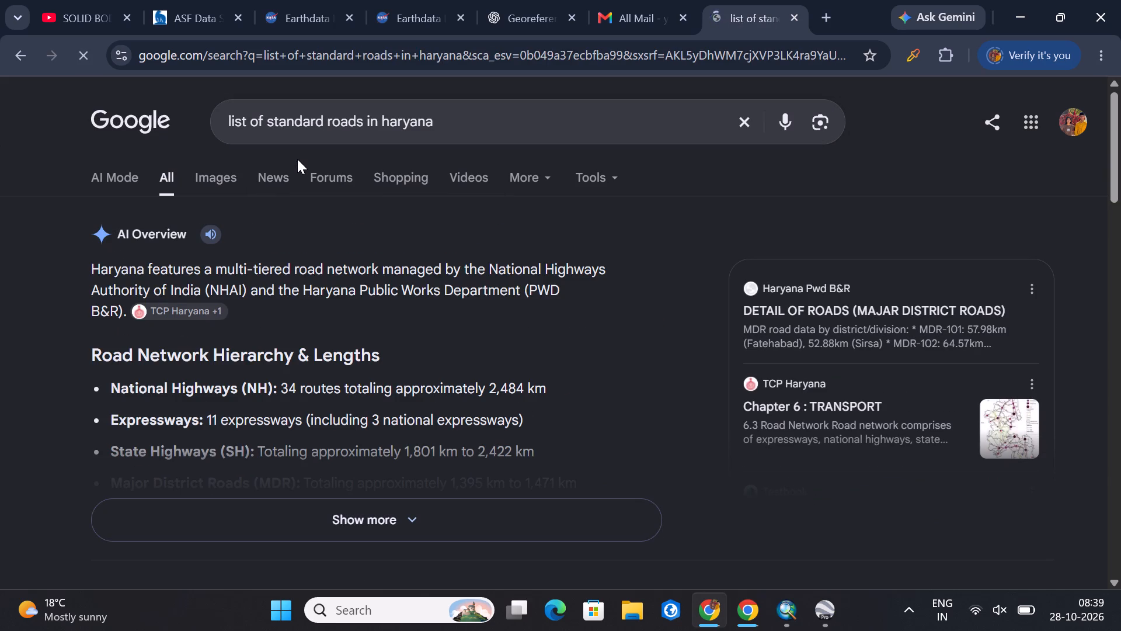
scroll(297, 159, up, 1)
Refine the Google query to "list of standard roads width in haryana village" and run the search.
click(465, 130)
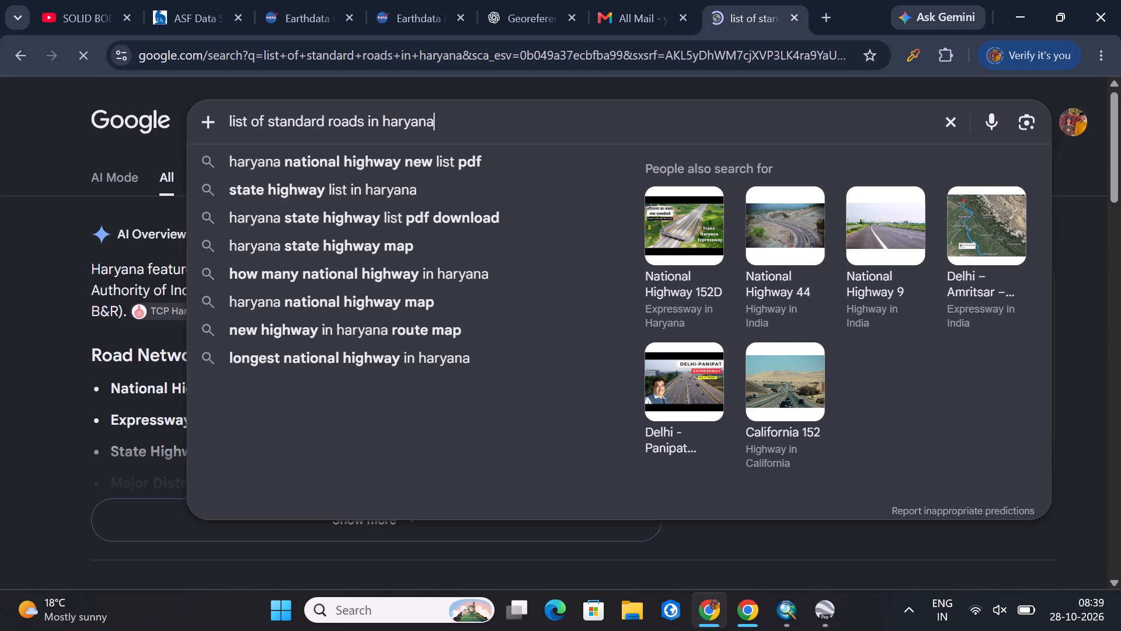
click(323, 120)
key(space)
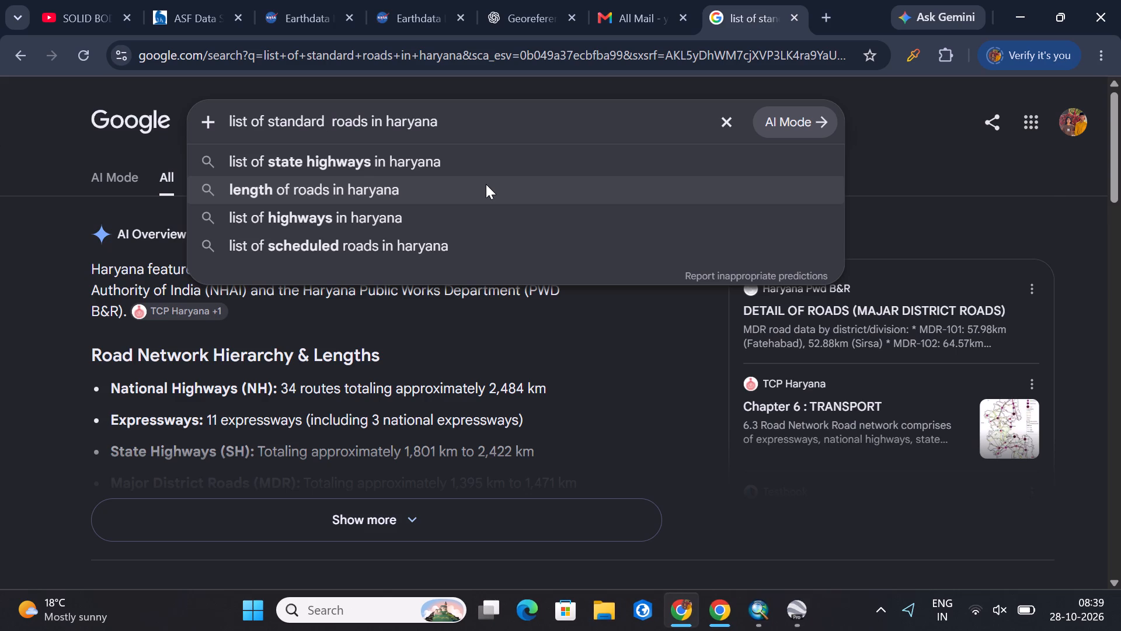
key(BackSpace)
key(Right)
key(Right)
key(Right)
key(Right)
key(Right)
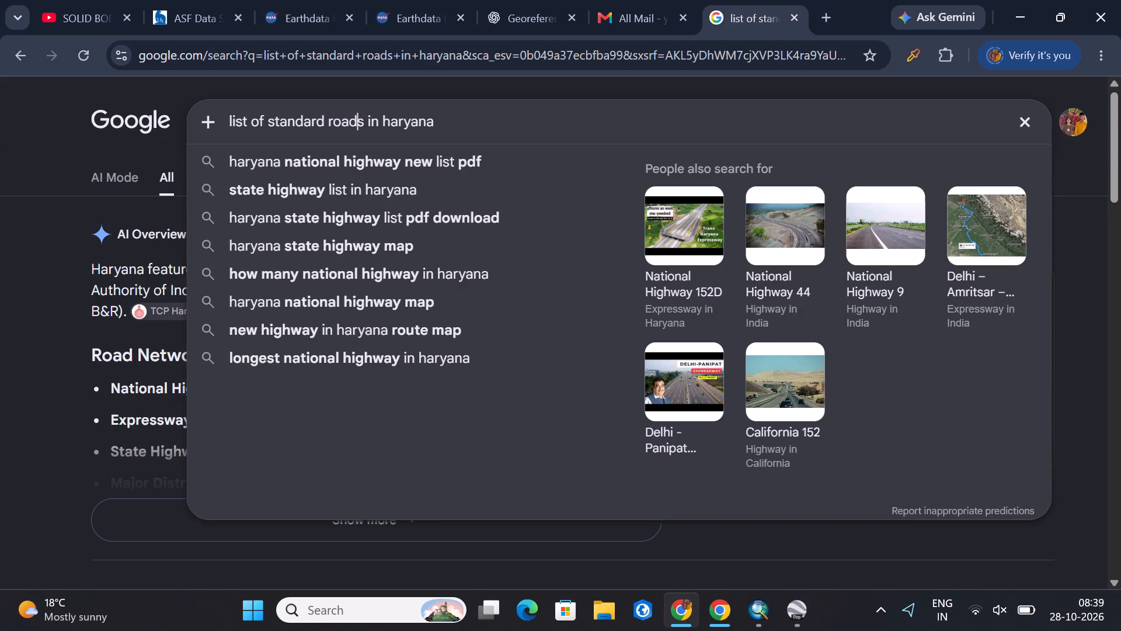
key(Right)
key(Right)
text(width)
key(space)
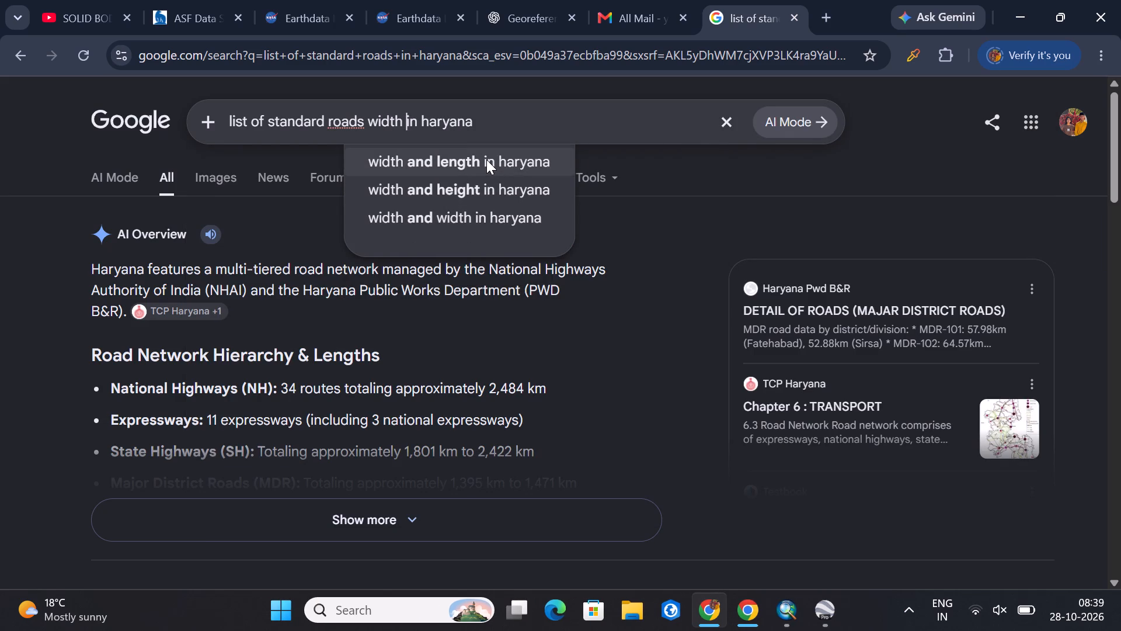
click(491, 130)
key(space)
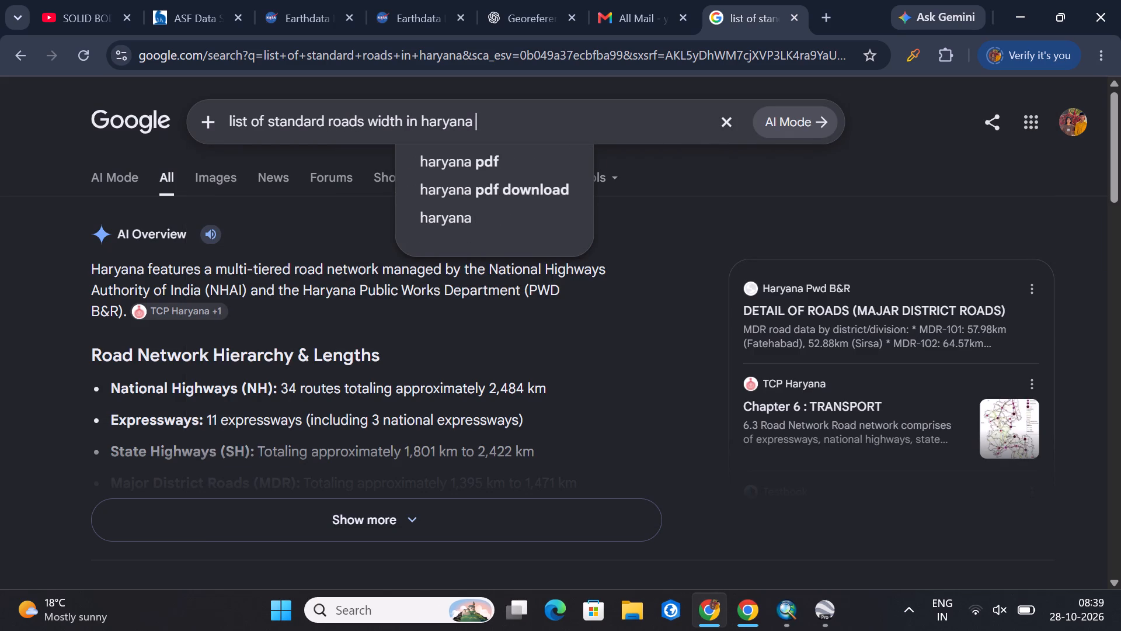
text(village)
key(Return)
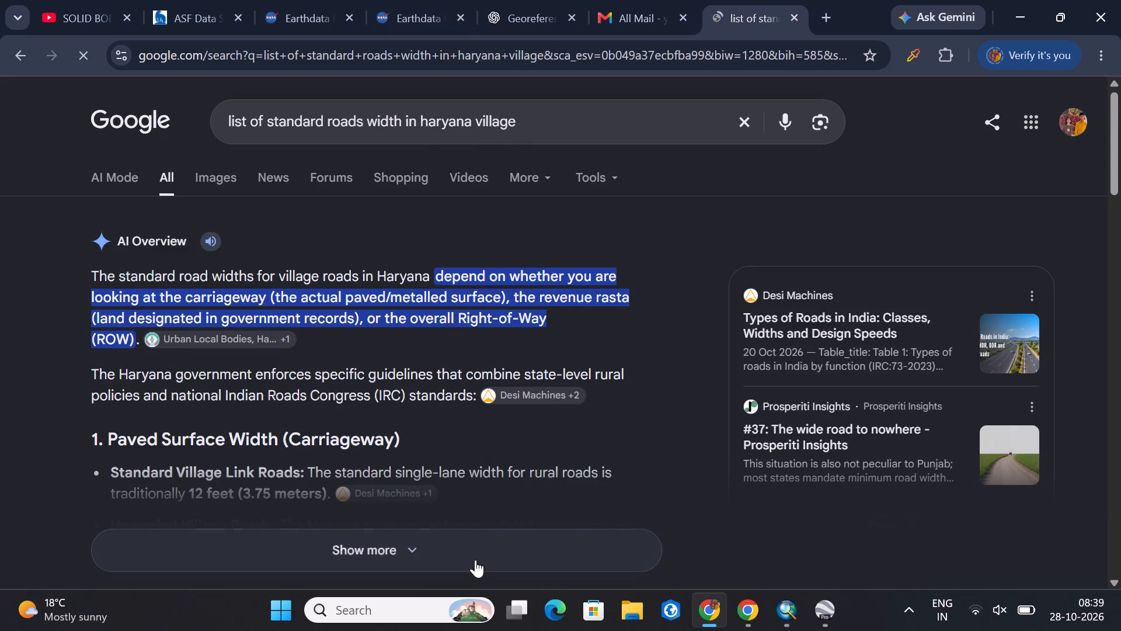
Close the File Explorer window, then expand the AI Overview and read its paved surface and revenue rasta width sections.
click(475, 550)
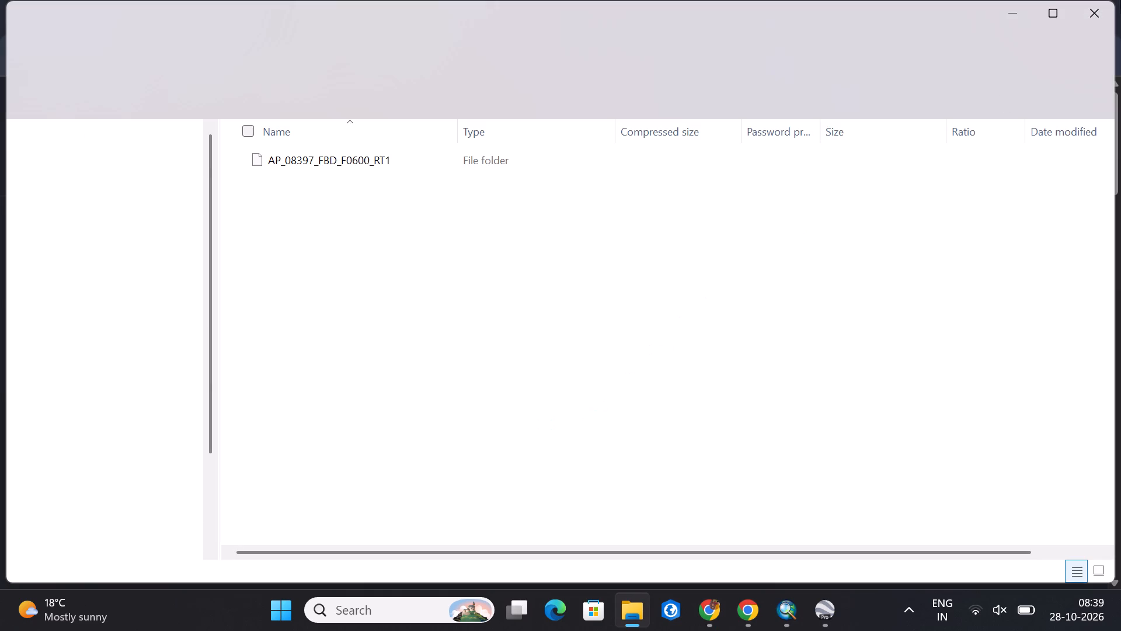
click(1089, 15)
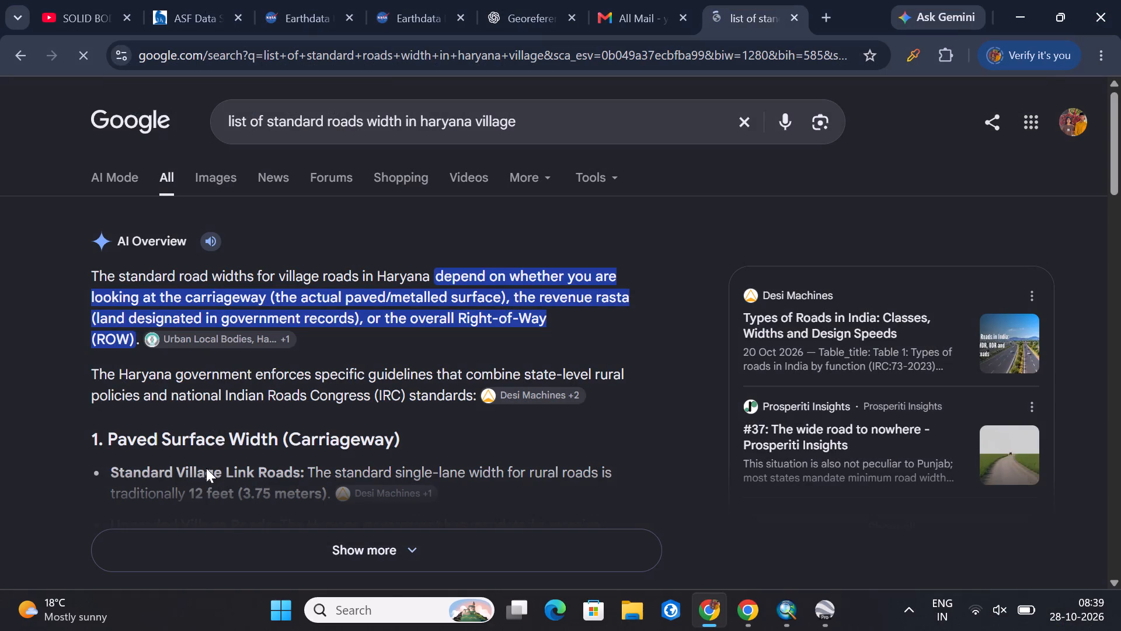
click(227, 538)
scroll(266, 443, down, 2)
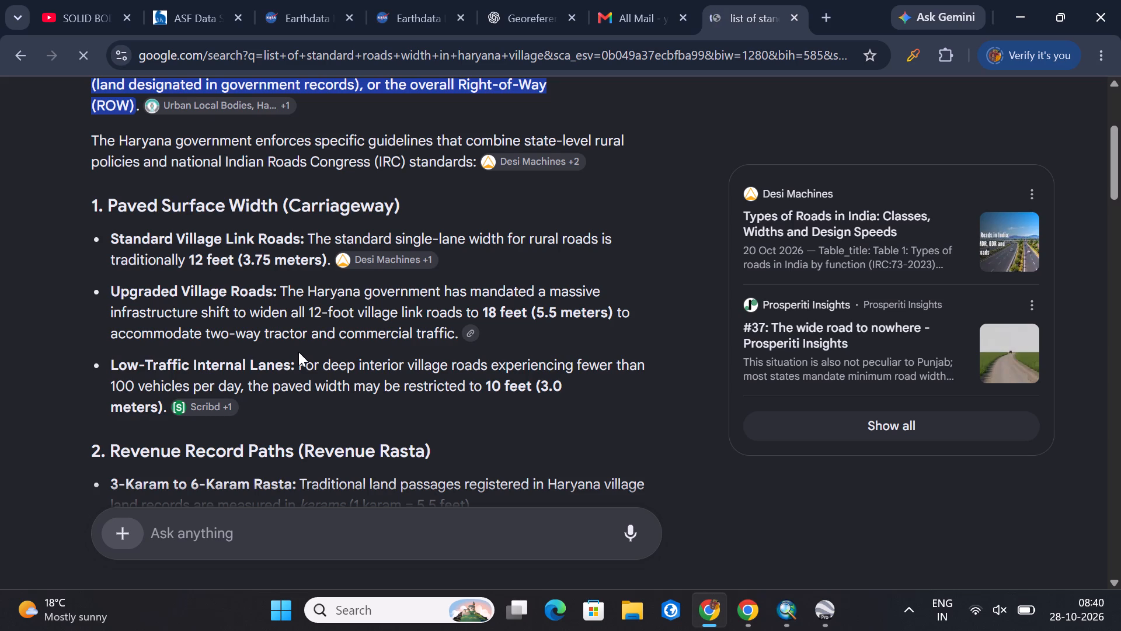
scroll(298, 352, down, 1)
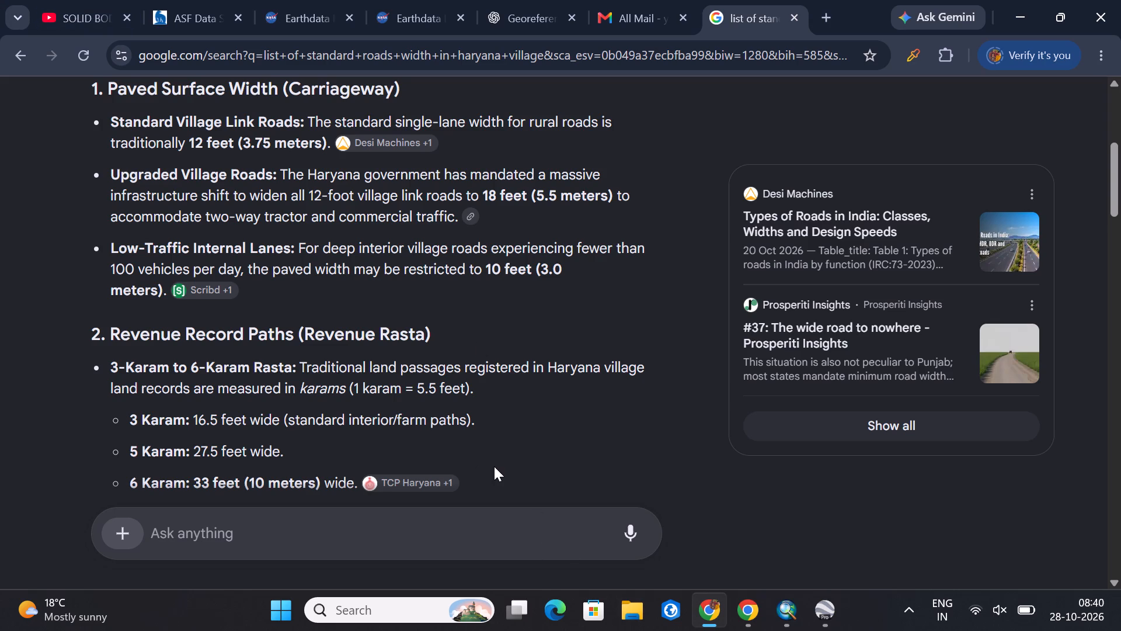
scroll(494, 466, down, 1)
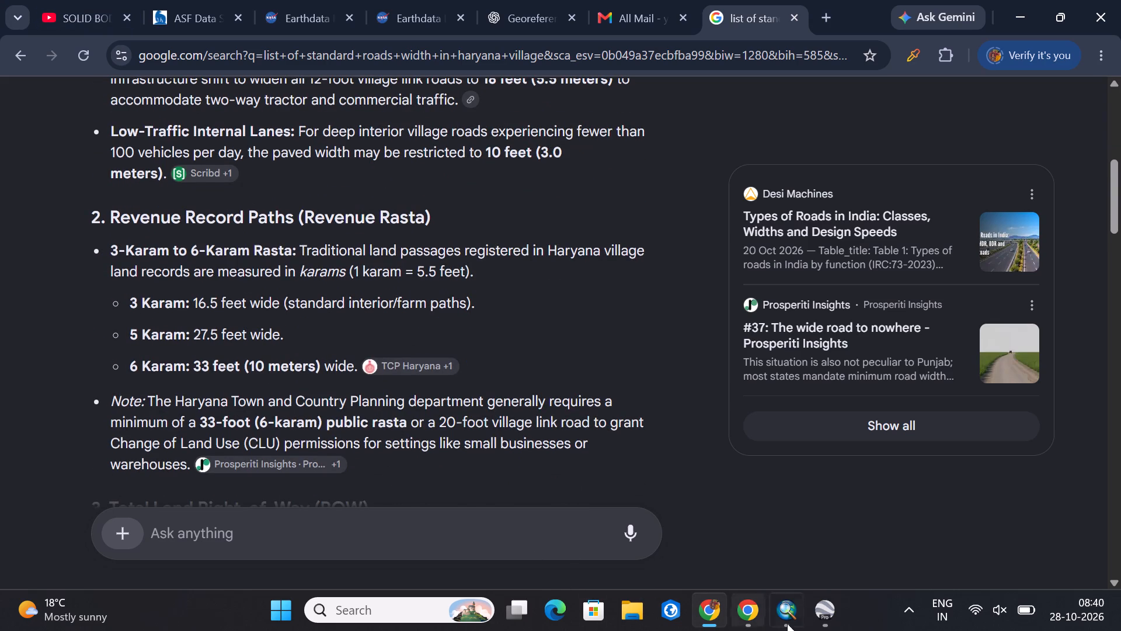
Switch to Google Earth to recheck the road path's length, and view the Mamanpura road buffer map in ArcMap.
click(825, 617)
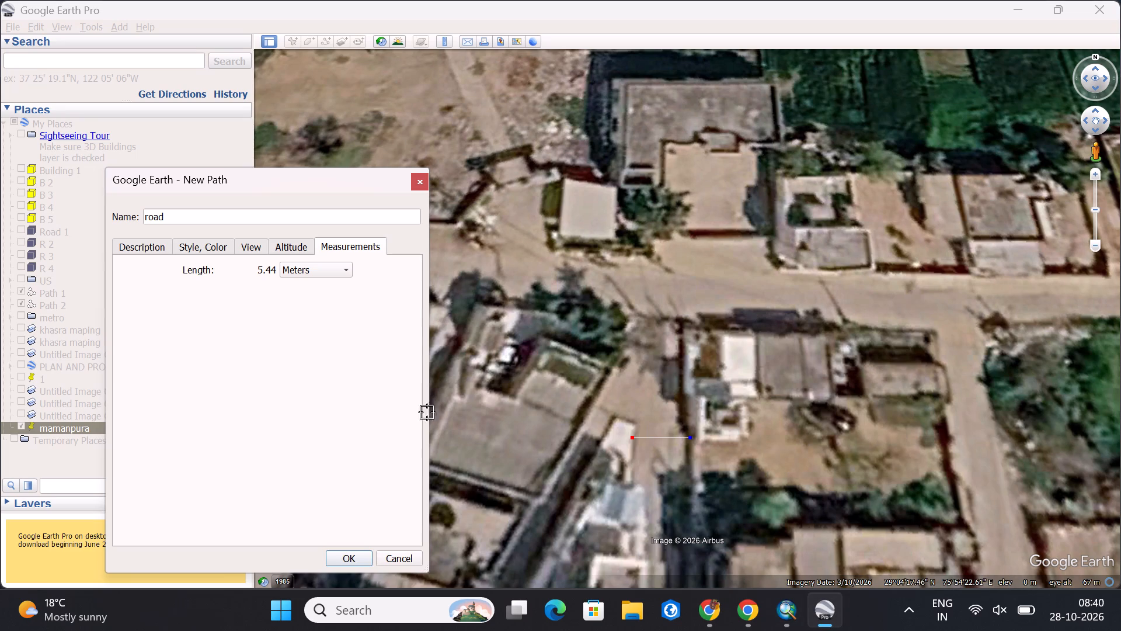
click(789, 606)
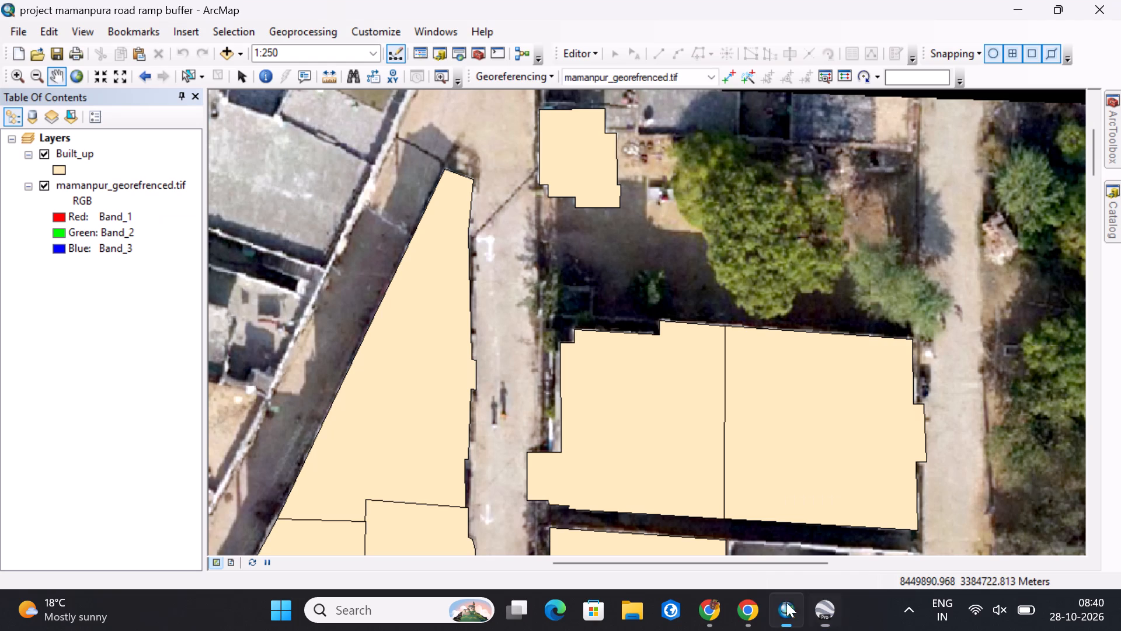
Switch to Chrome and ask the follow-up "do we have 5.5 meter road in coman in viillages as main inner road of village".
click(678, 622)
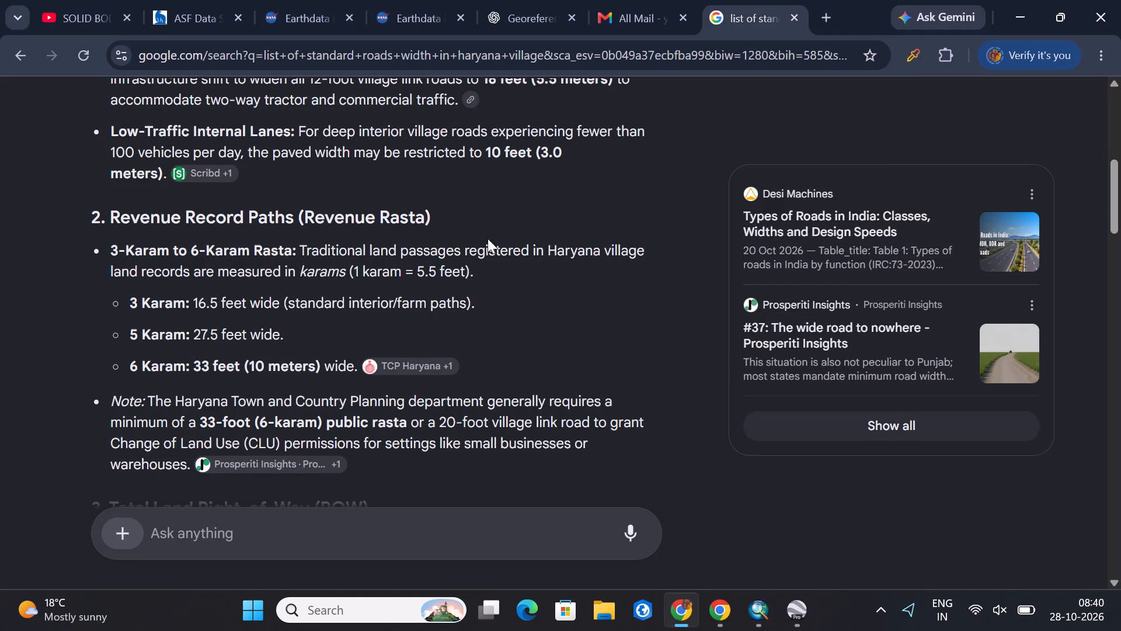
scroll(429, 145, up, 6)
click(300, 536)
text(di)
key(BackSpace)
text(o we have)
key(space)
text(5.5 meter)
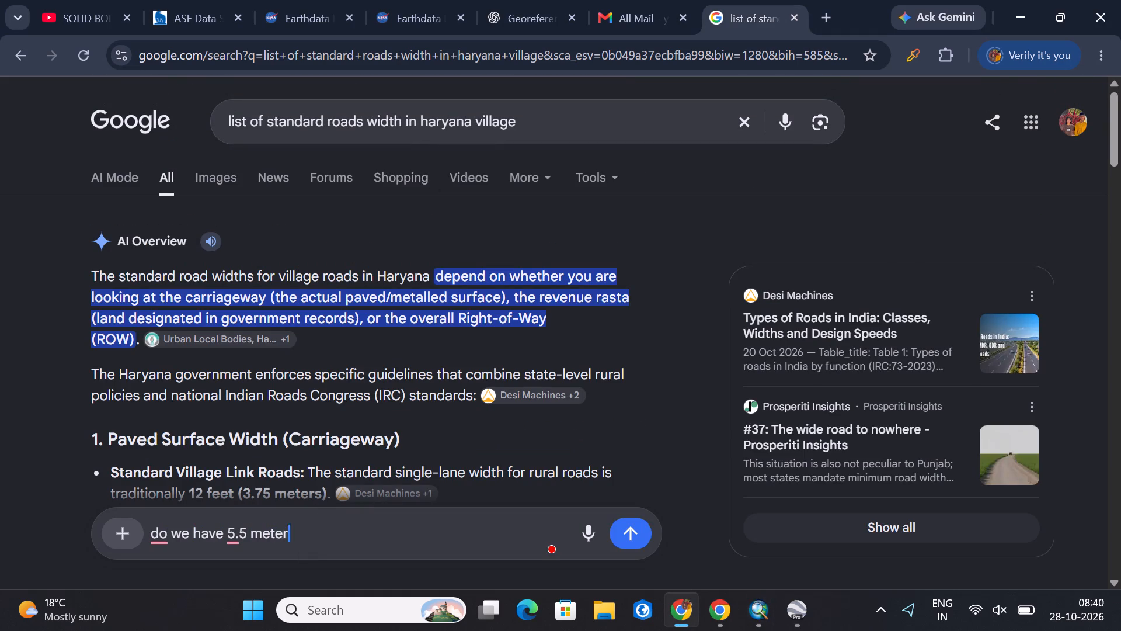
key(space)
text(road in coman)
key(space)
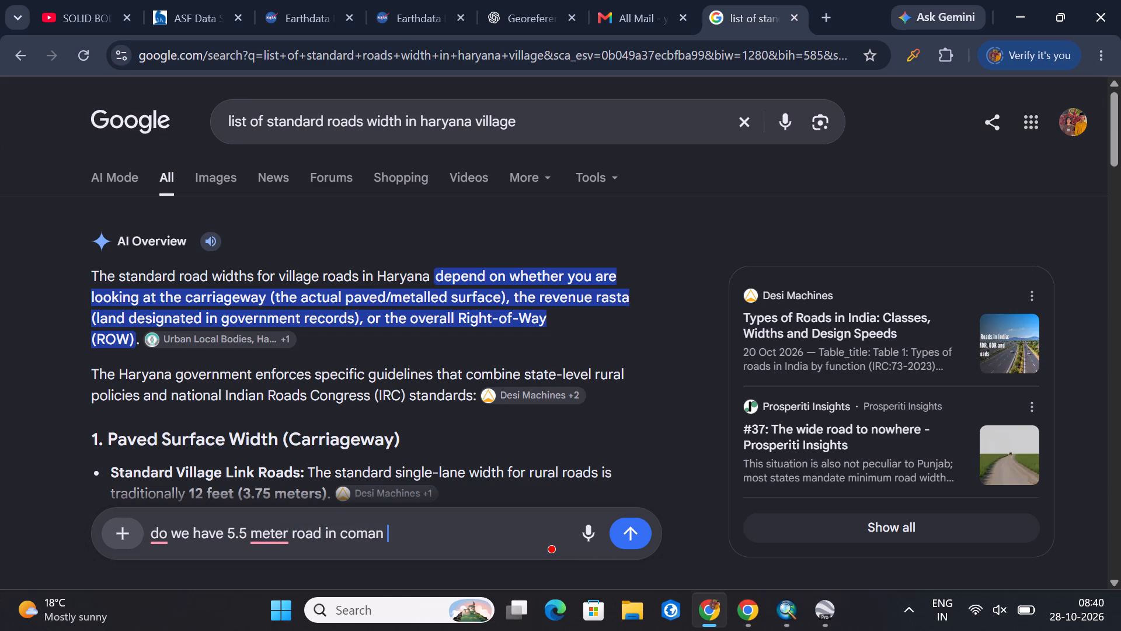
text(in viillages as)
key(space)
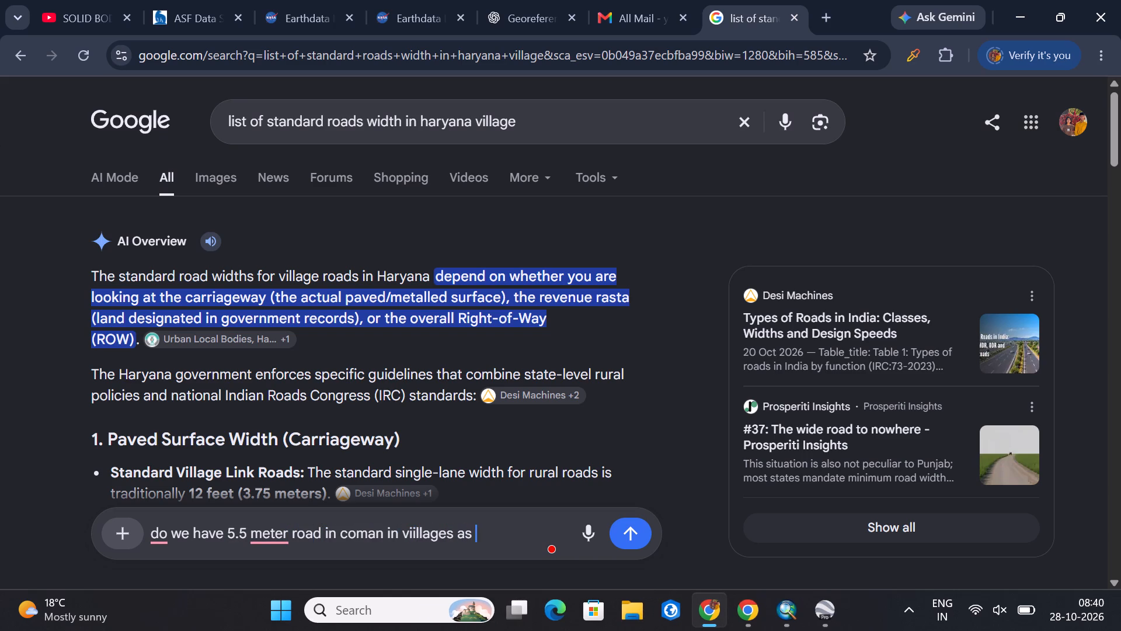
text(main inner road of village)
key(Return)
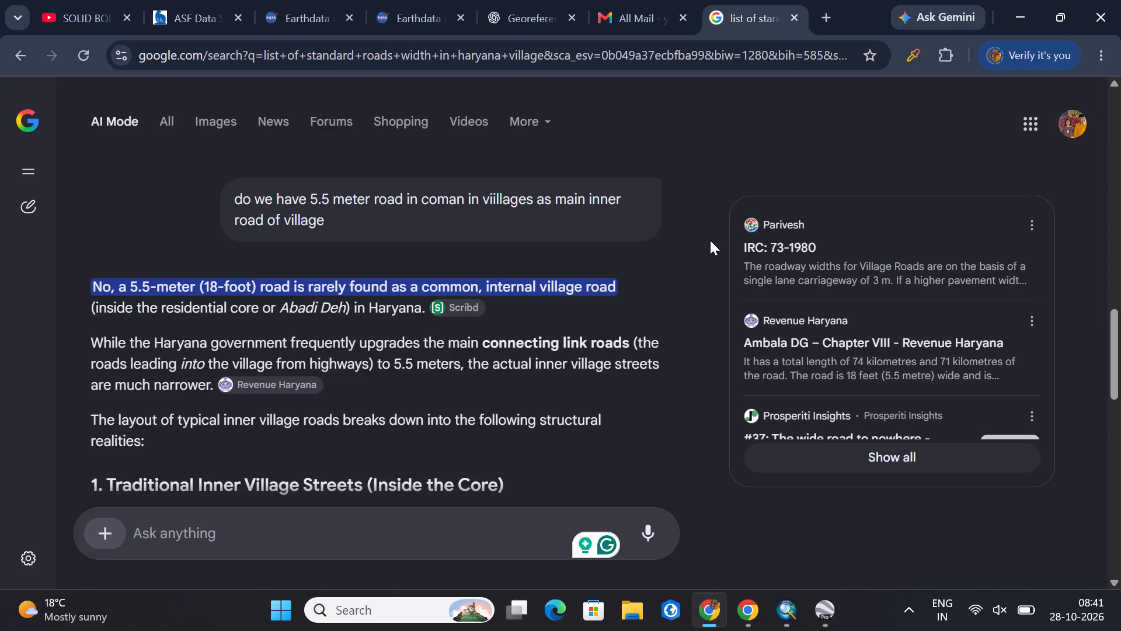
Read the AI Mode answer on inner village street widths, where the 5.5-meter rule is used, and the CLU implications.
scroll(504, 311, down, 2)
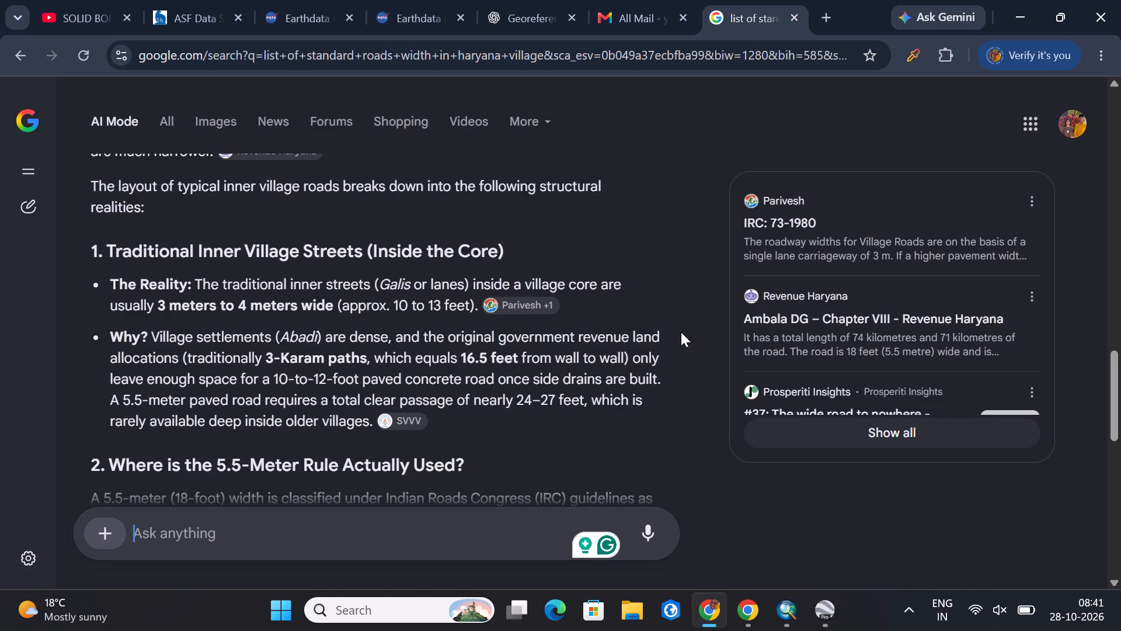
scroll(681, 332, down, 1)
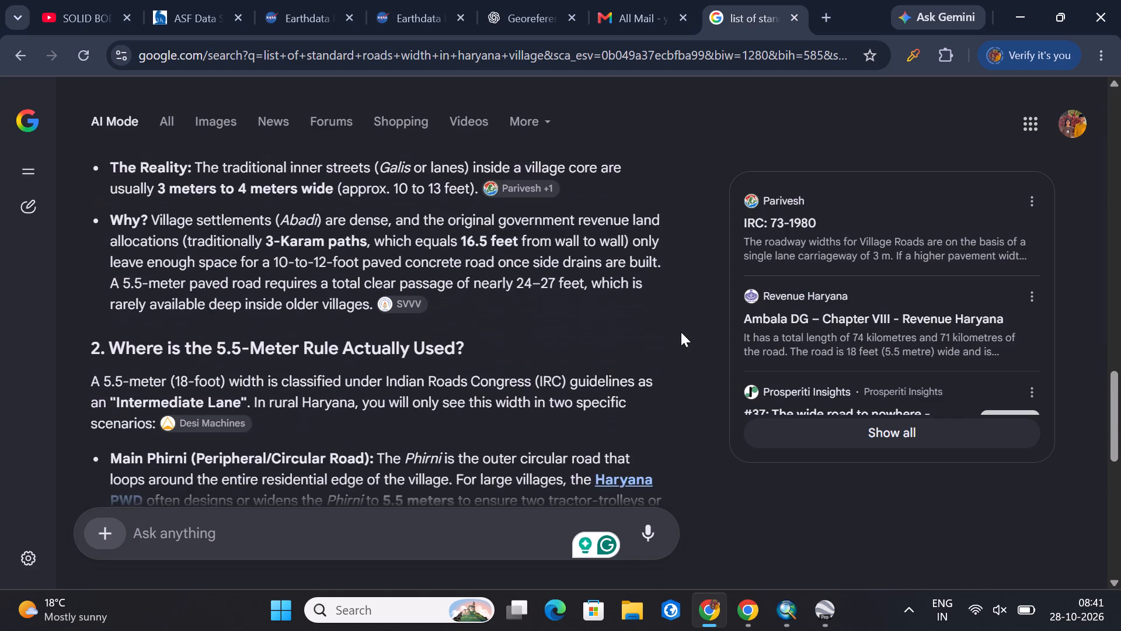
scroll(681, 332, down, 1)
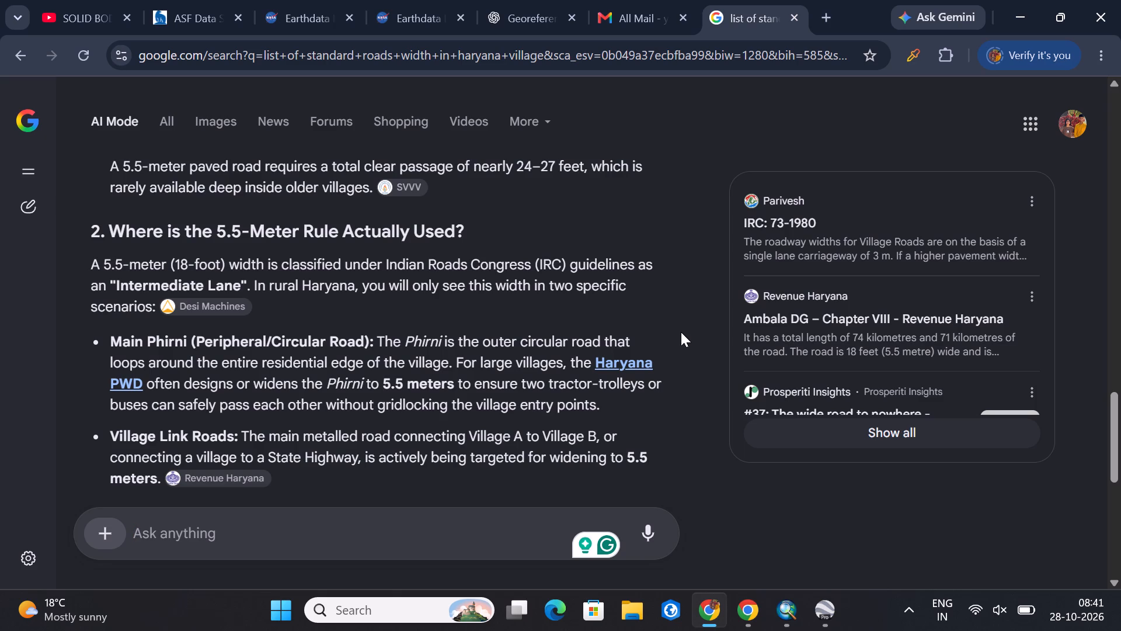
scroll(681, 332, down, 1)
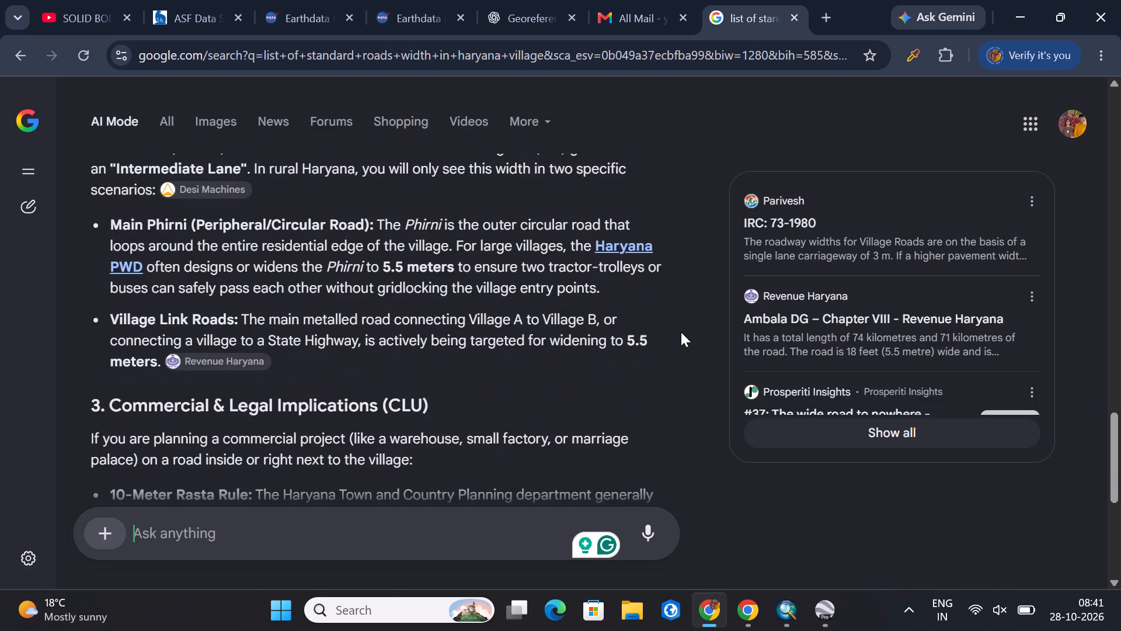
scroll(681, 332, down, 3)
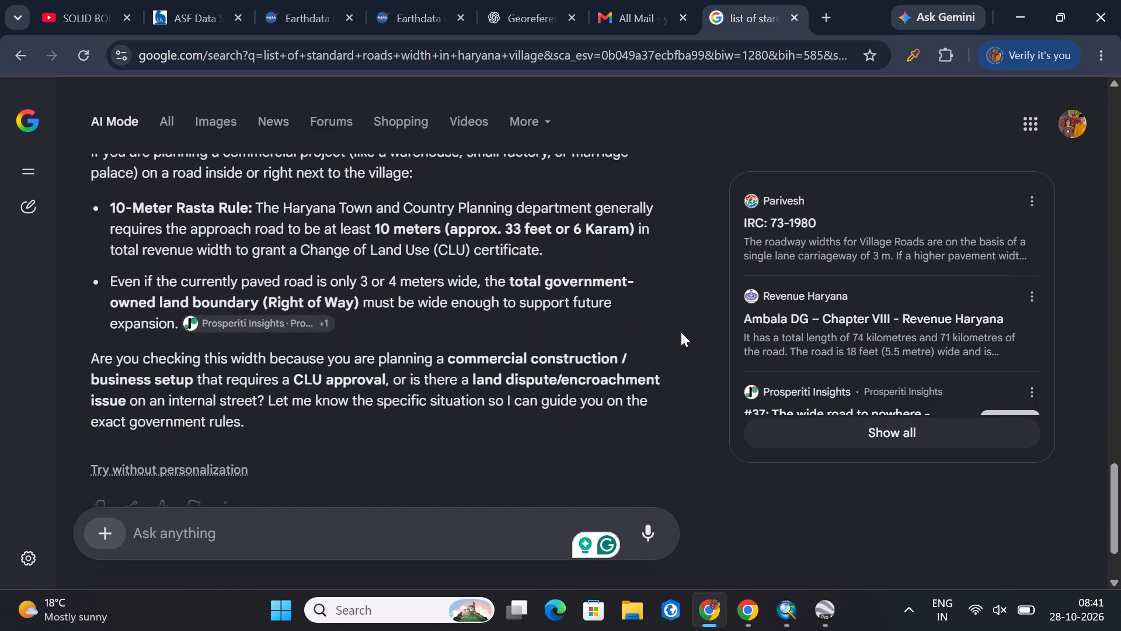
scroll(681, 332, down, 1)
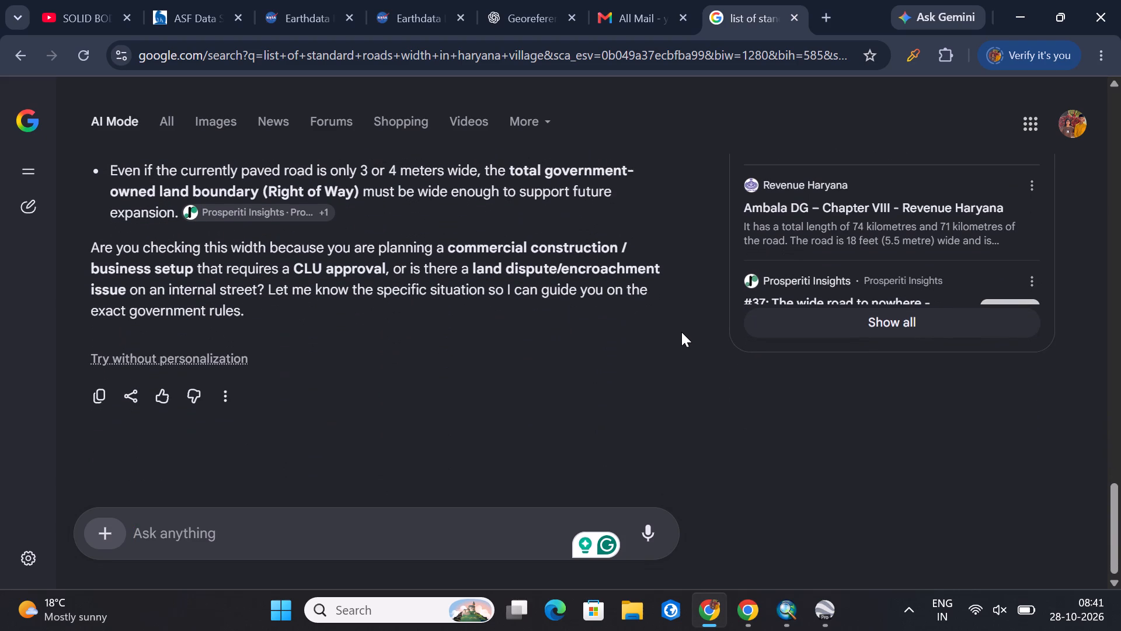
Ask AI Mode "what is the standart widesth of inner main road of a village in haerayana" and read the answer.
text(what is the)
key(space)
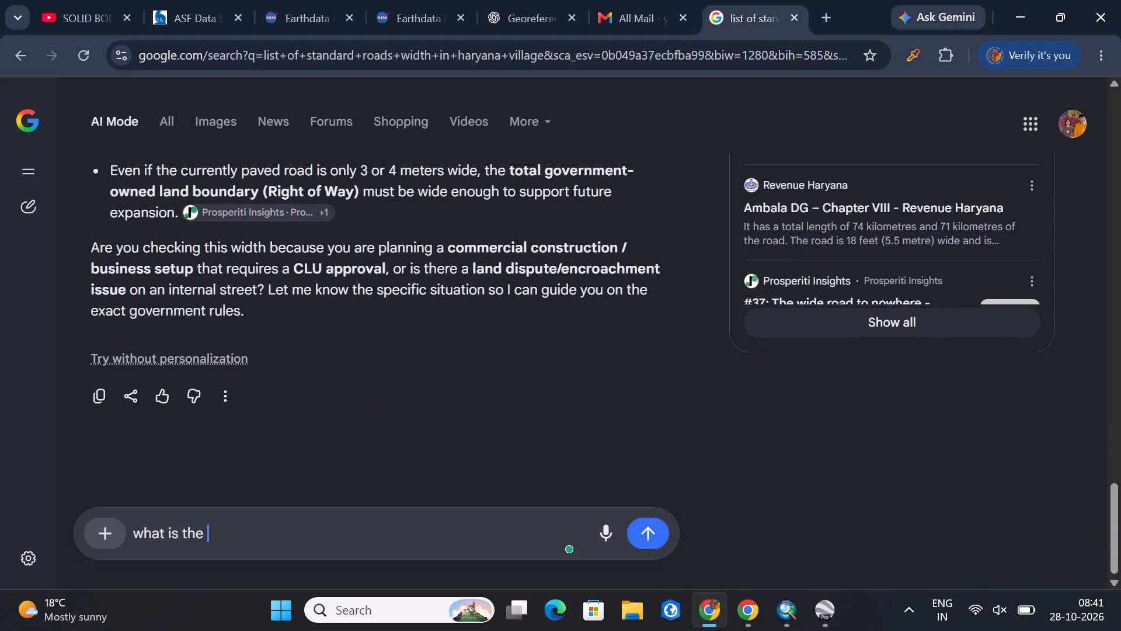
text(standart wid)
text(es)
key(space)
key(BackSpace)
text(th of inner)
key(space)
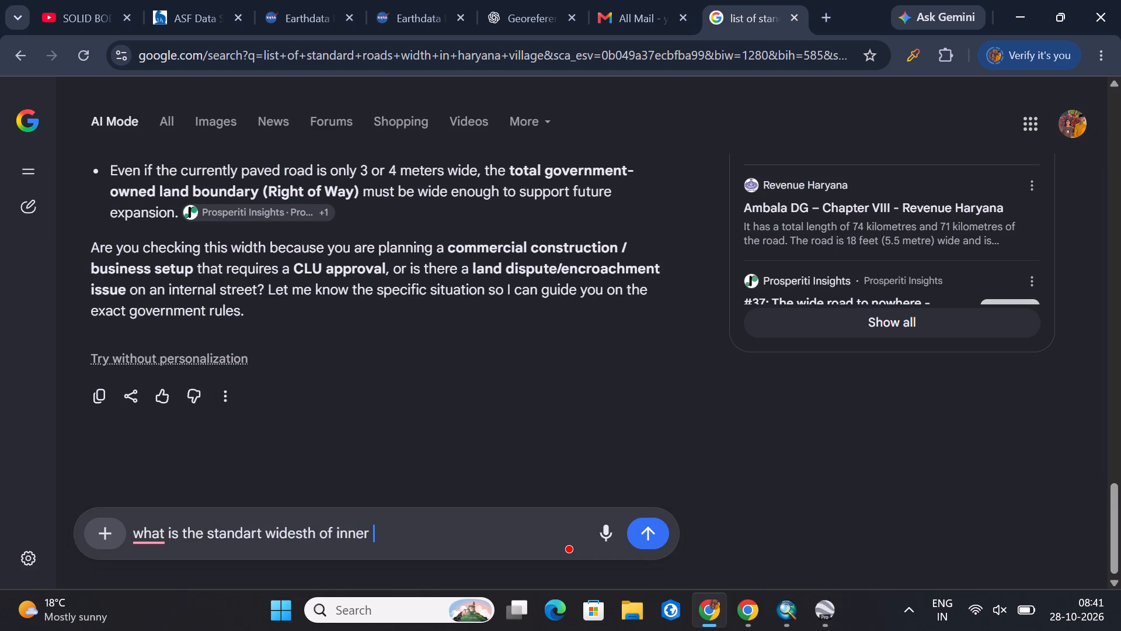
text(main road of a village in haerayana)
key(Return)
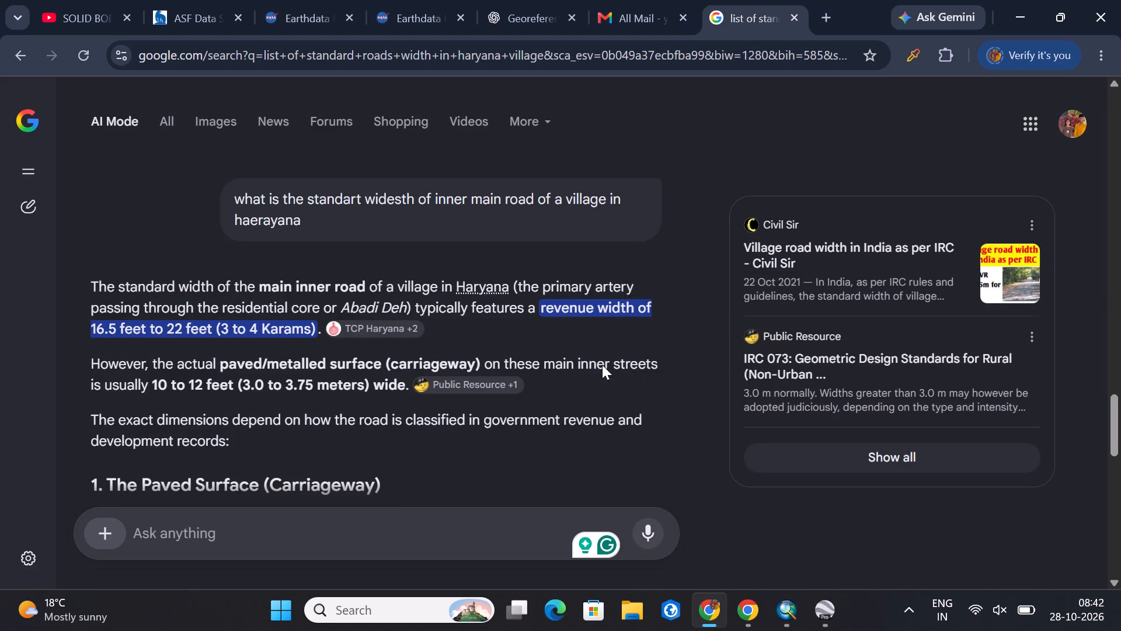
scroll(538, 355, down, 1)
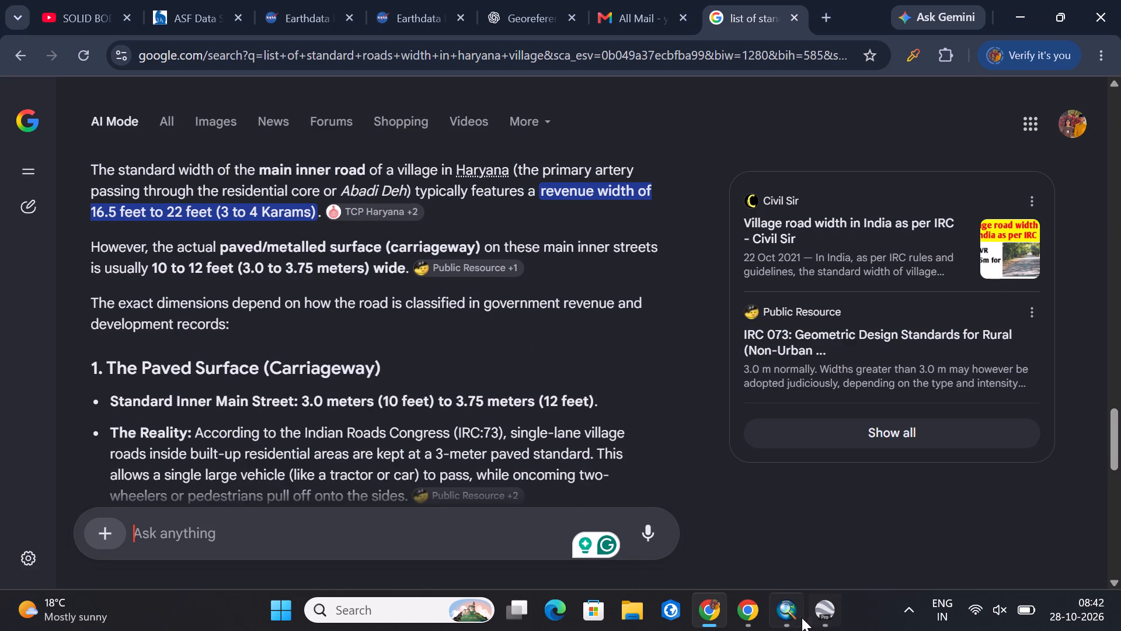
Switch to Google Earth, remove the stray extra point from the road-width path, and save the path as road.
click(822, 621)
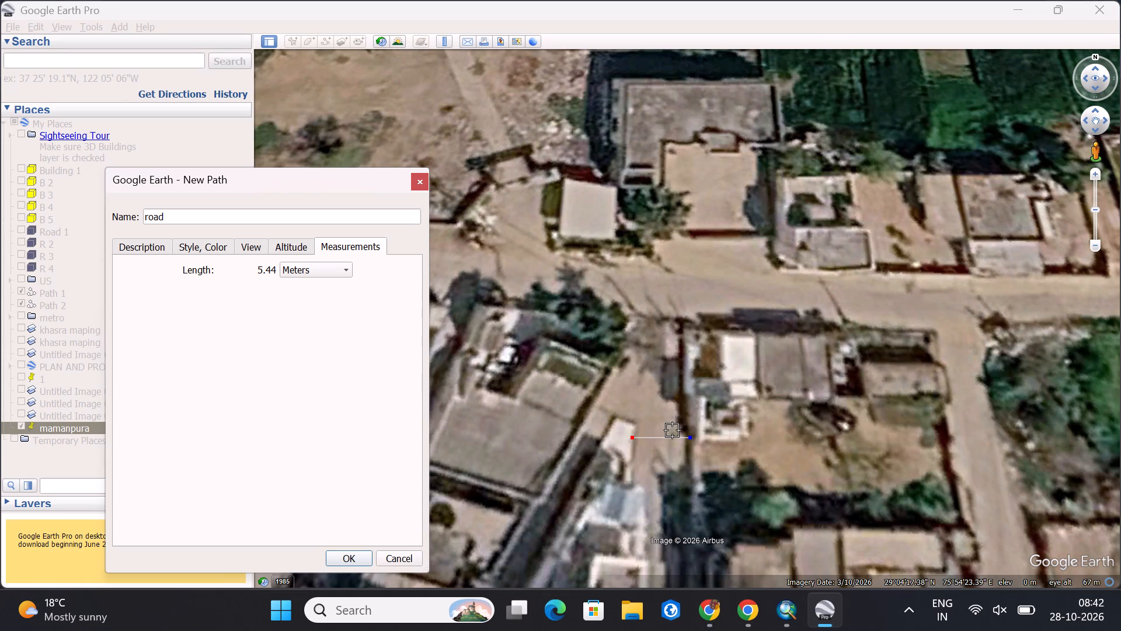
middle_drag(697, 440, 624, 227)
click(593, 377)
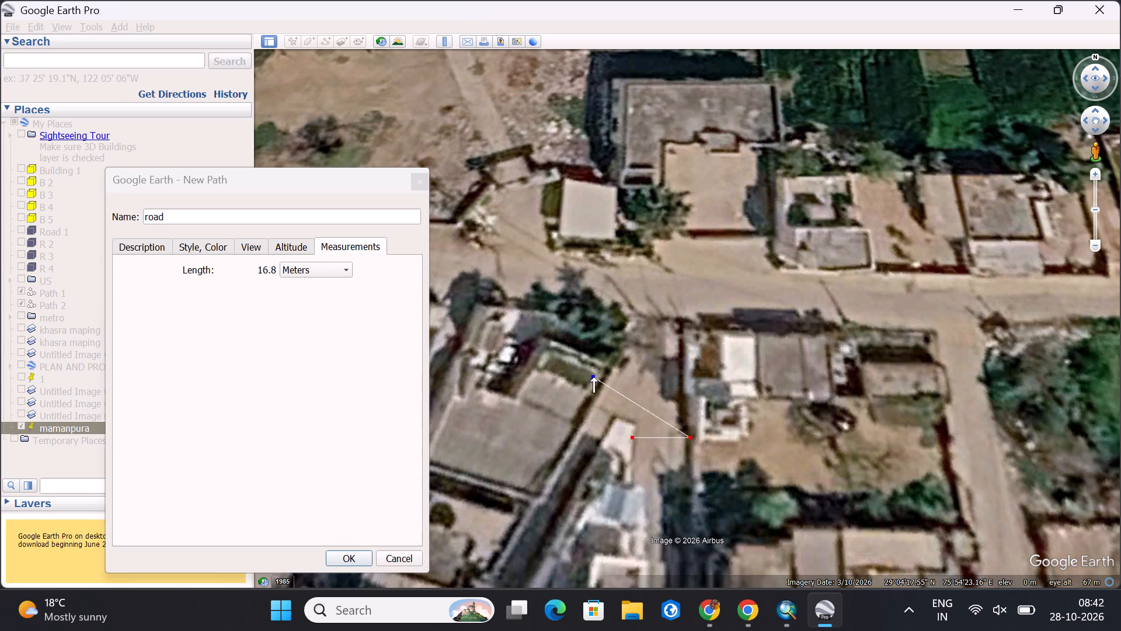
right_click(541, 347)
click(336, 559)
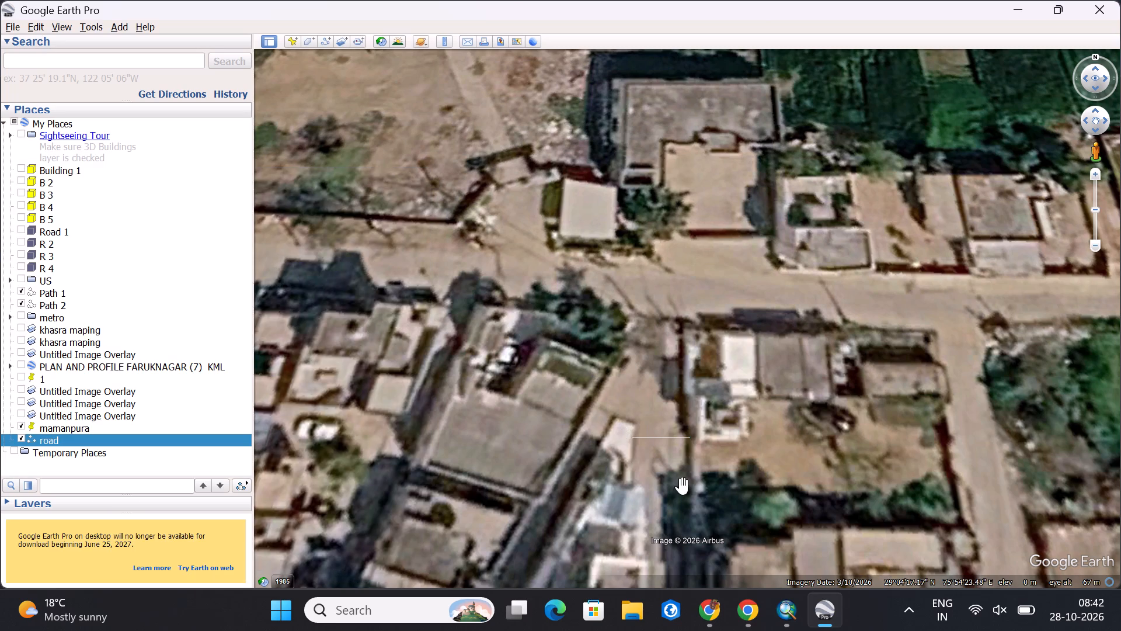
Draw a new path about 6.4 m long across the north-south road on the village's eastern side, just north of its southern junction.
drag(684, 485, 504, 0)
drag(496, 302, 1120, 171)
drag(500, 230, 447, 305)
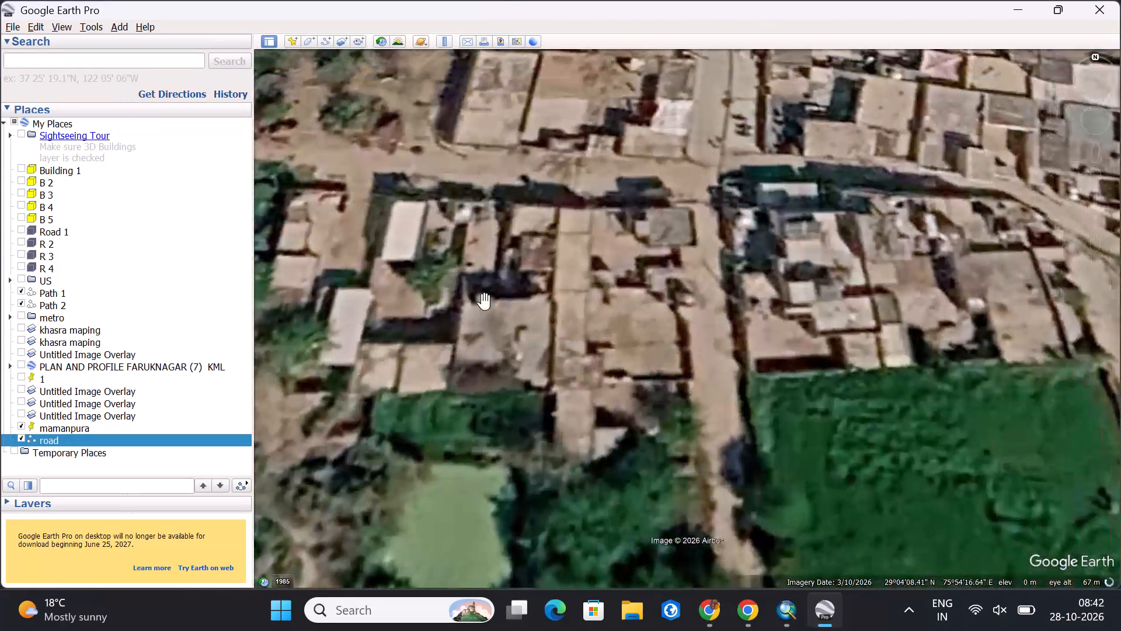
scroll(492, 296, up, 7)
scroll(495, 292, down, 20)
scroll(495, 292, down, 14)
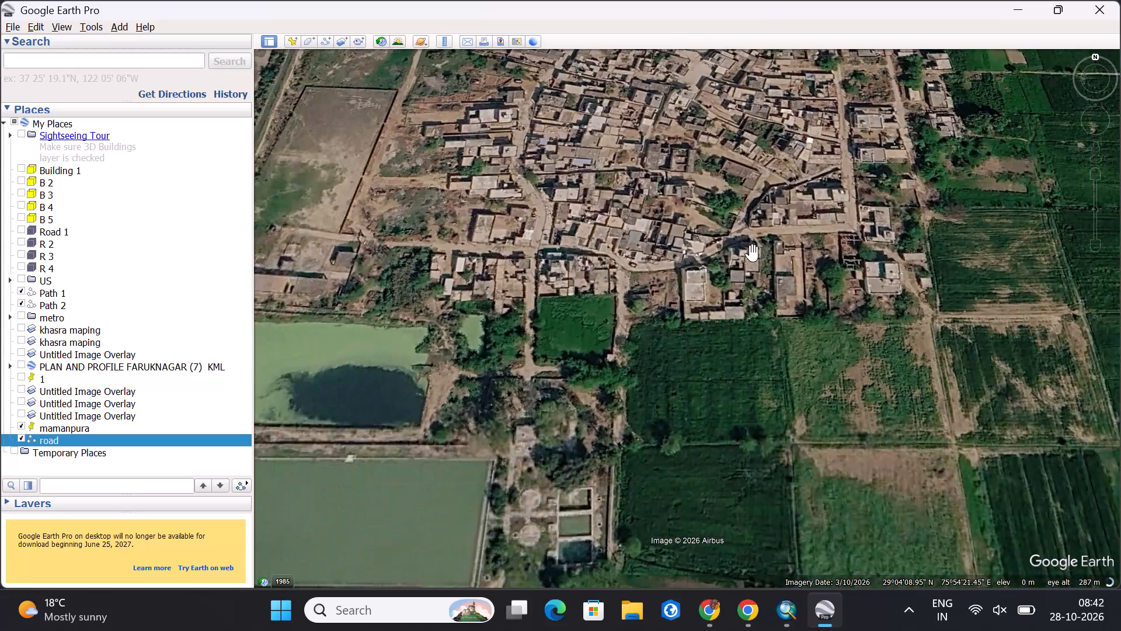
drag(753, 250, 660, 320)
drag(765, 270, 763, 294)
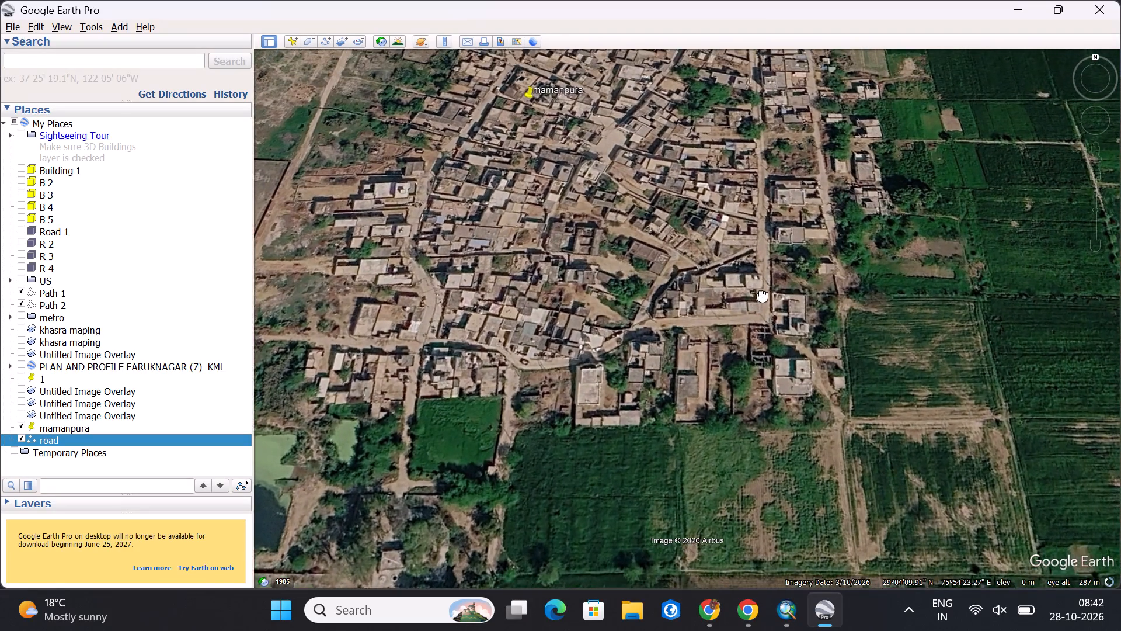
drag(763, 294, 759, 295)
scroll(737, 294, down, 7)
scroll(740, 300, up, 20)
scroll(740, 300, up, 7)
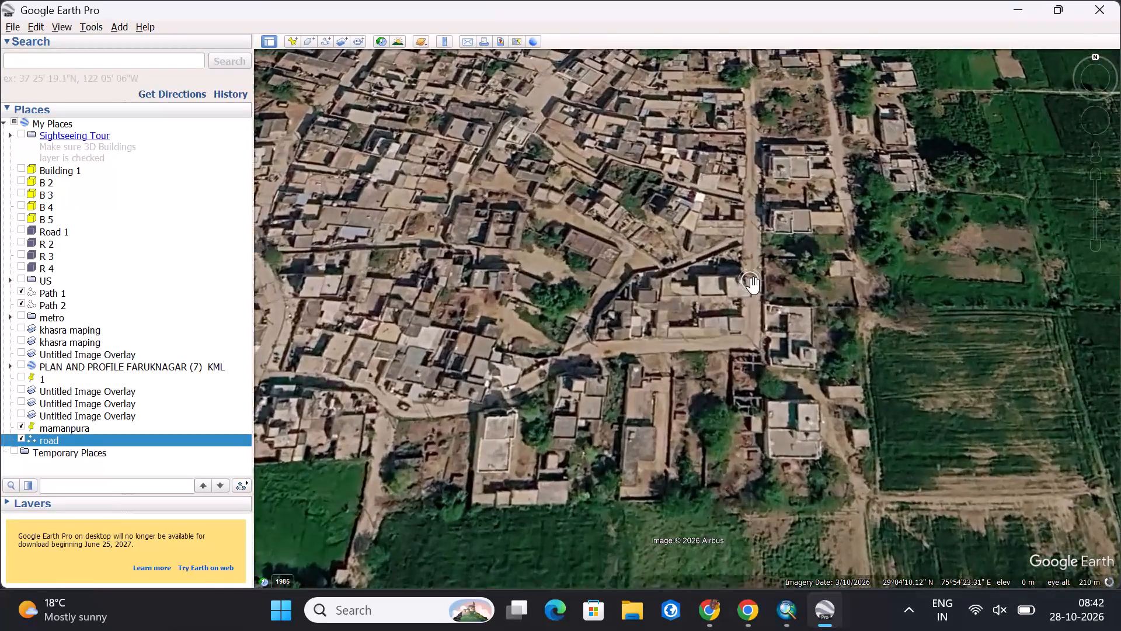
scroll(754, 286, up, 5)
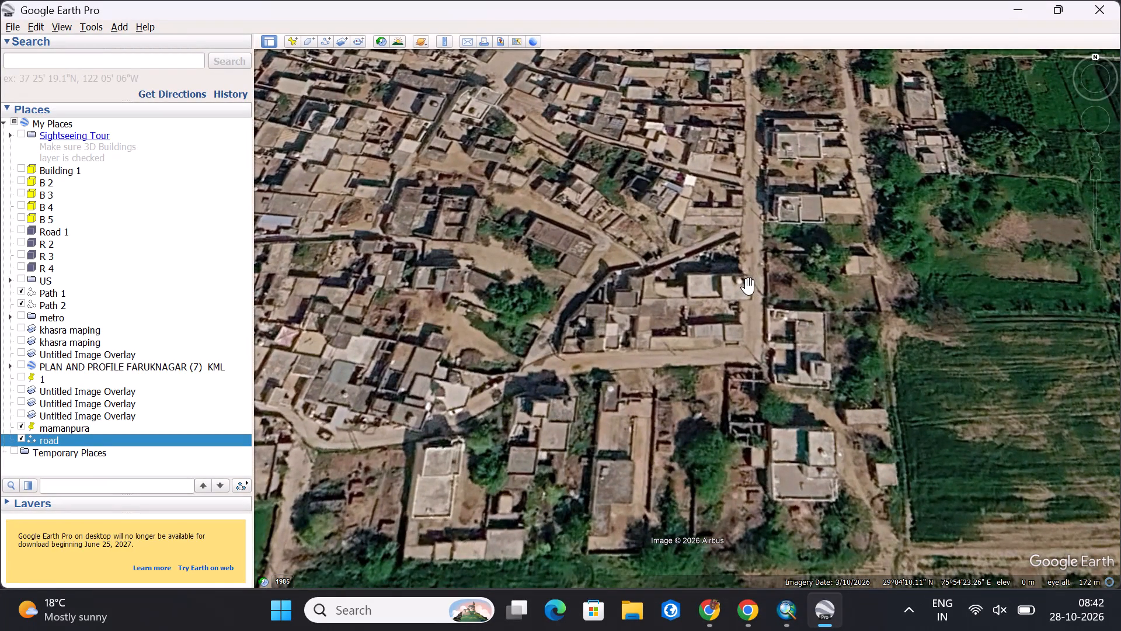
scroll(757, 297, up, 4)
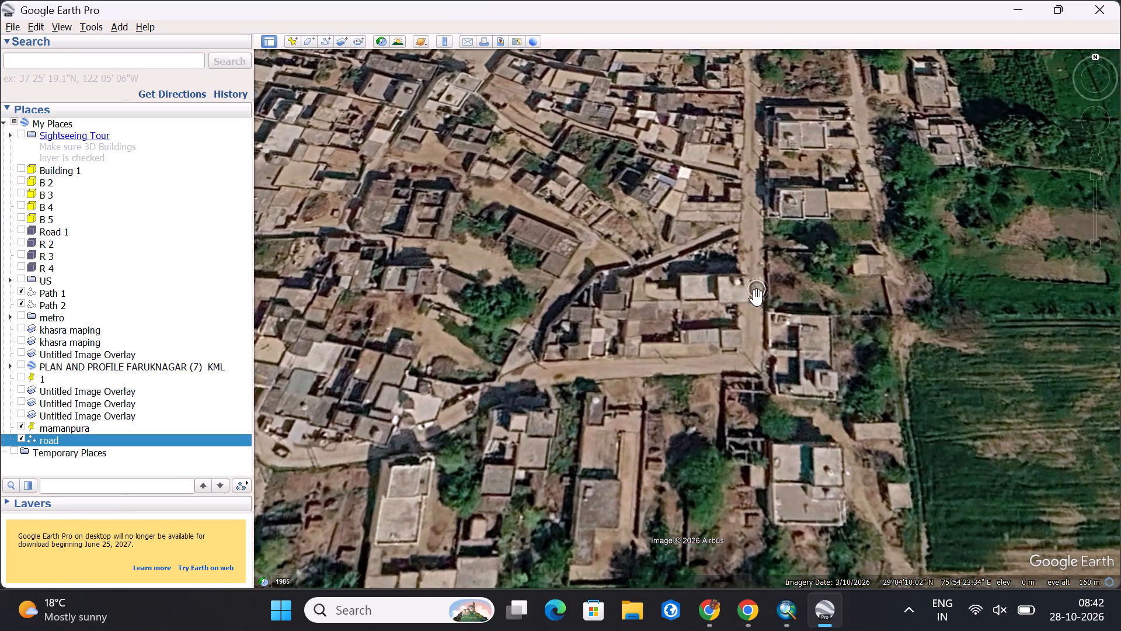
scroll(757, 297, up, 15)
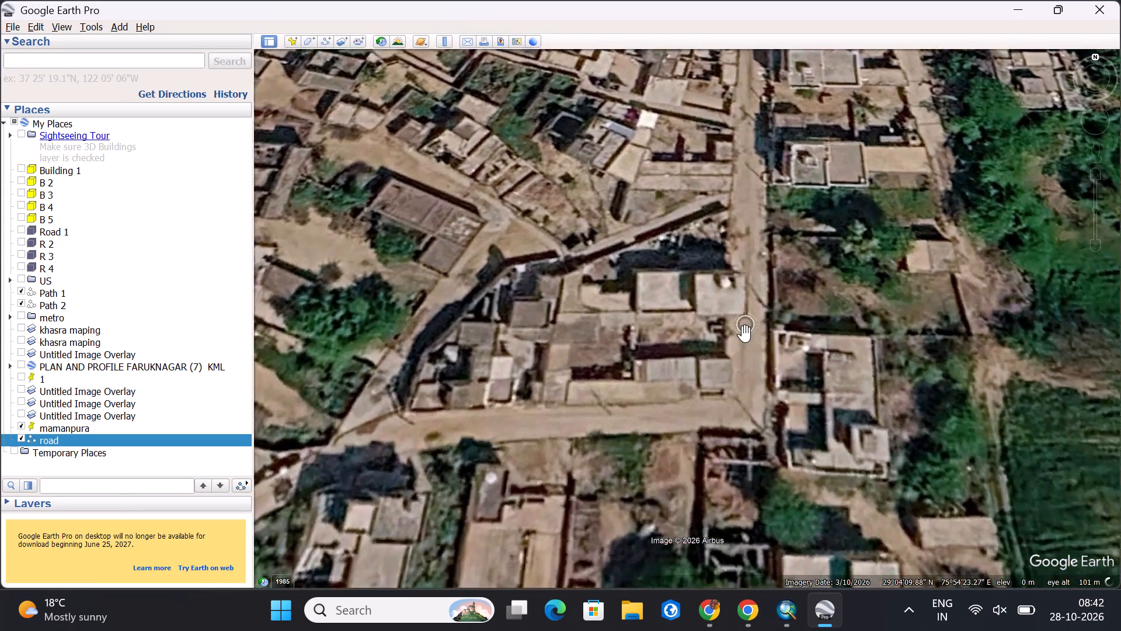
scroll(745, 334, up, 20)
scroll(745, 334, up, 6)
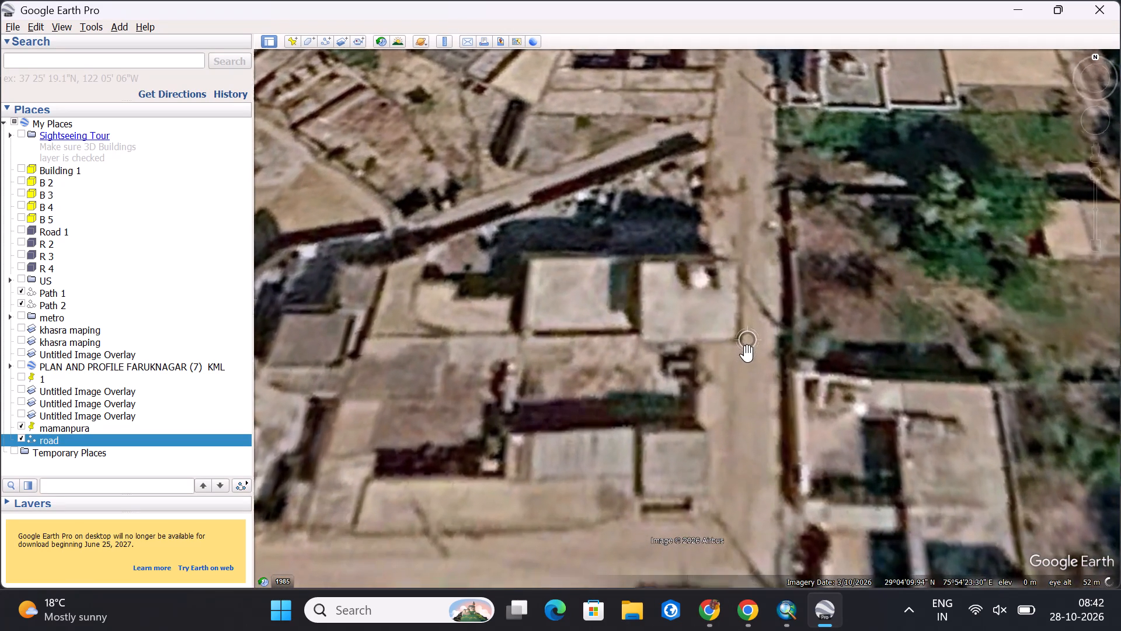
drag(809, 352, 795, 299)
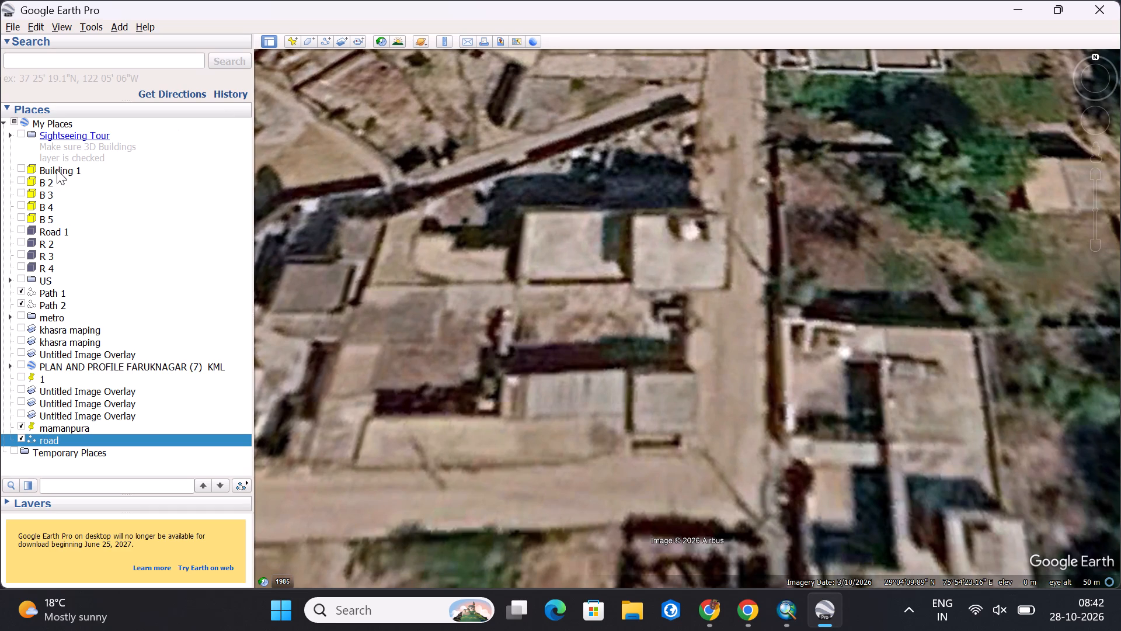
click(322, 43)
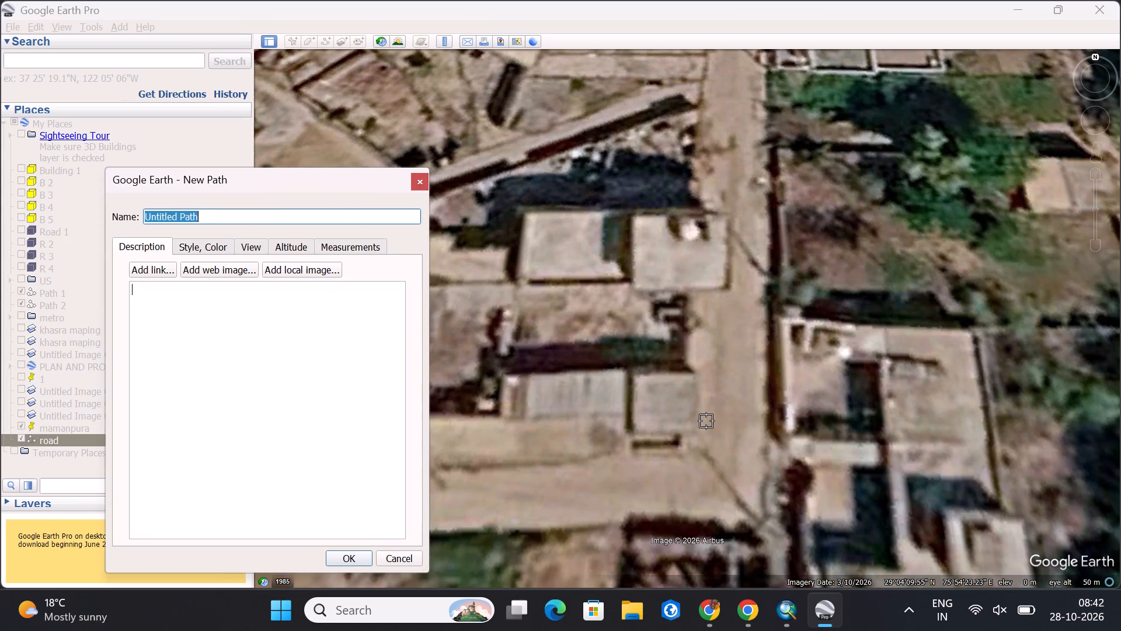
click(683, 445)
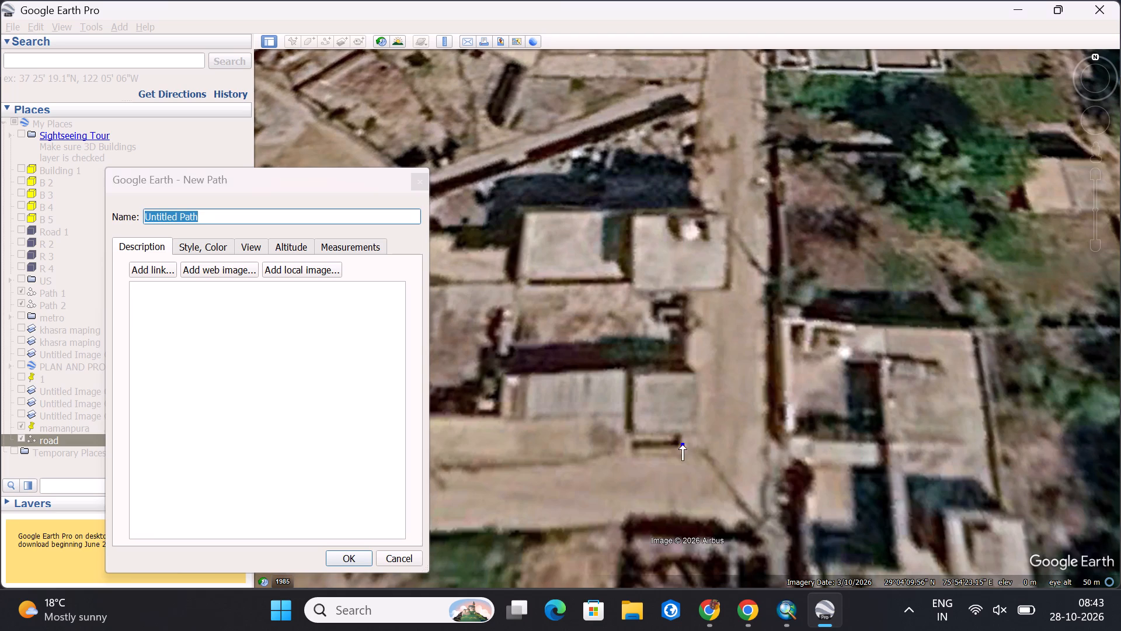
click(774, 447)
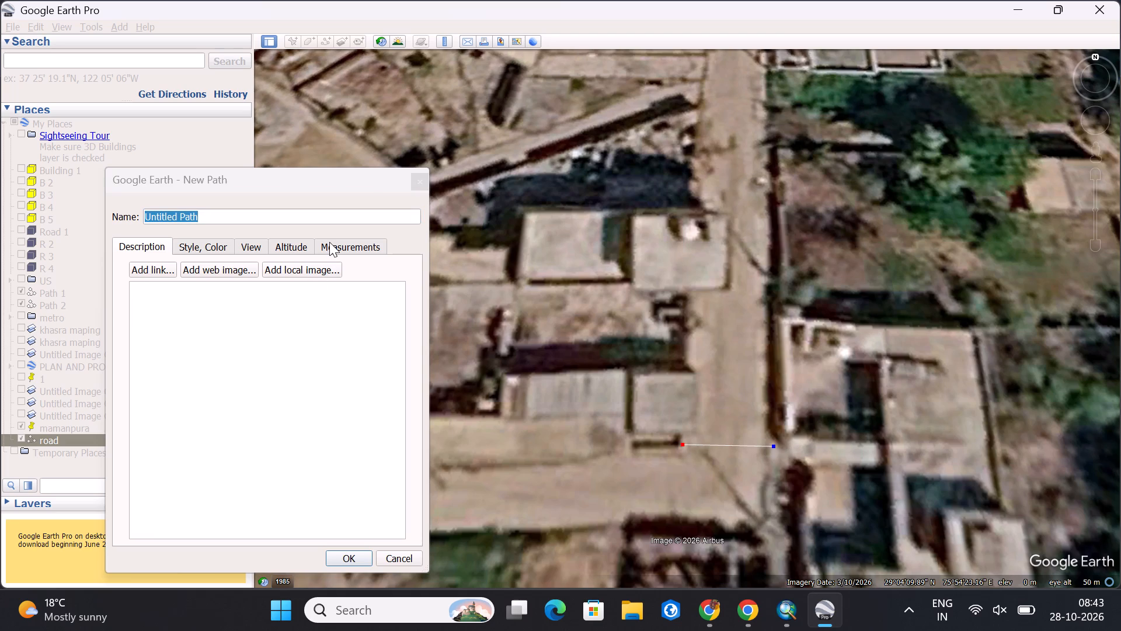
Check the new path's length in meters, shorten it to about 6.1 m at its eastern end, and save it.
click(329, 242)
click(329, 271)
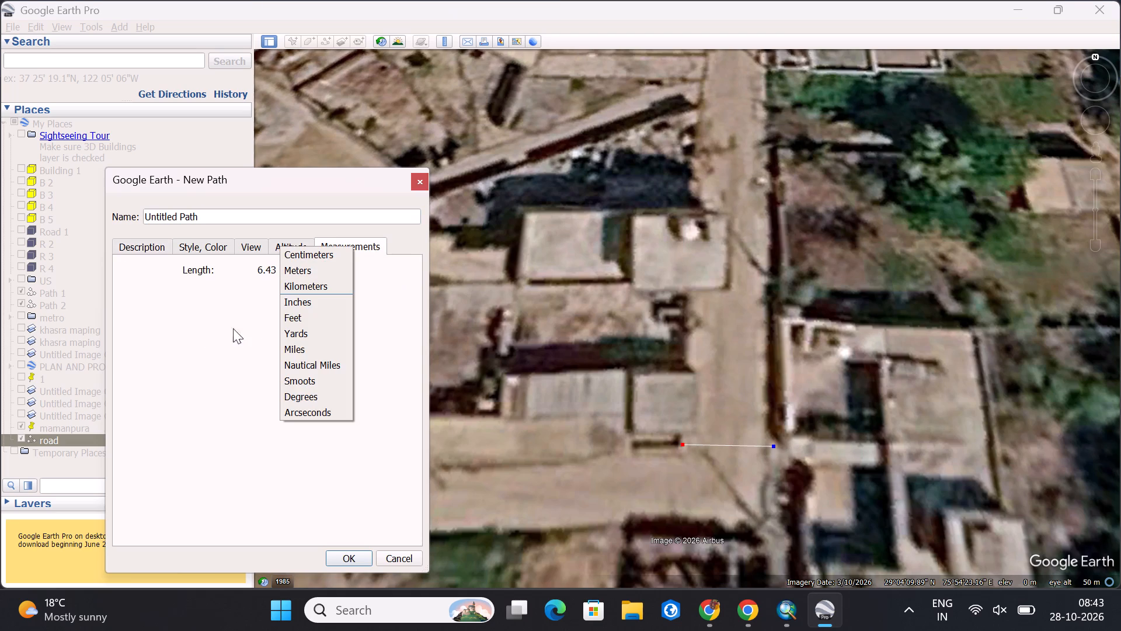
click(183, 332)
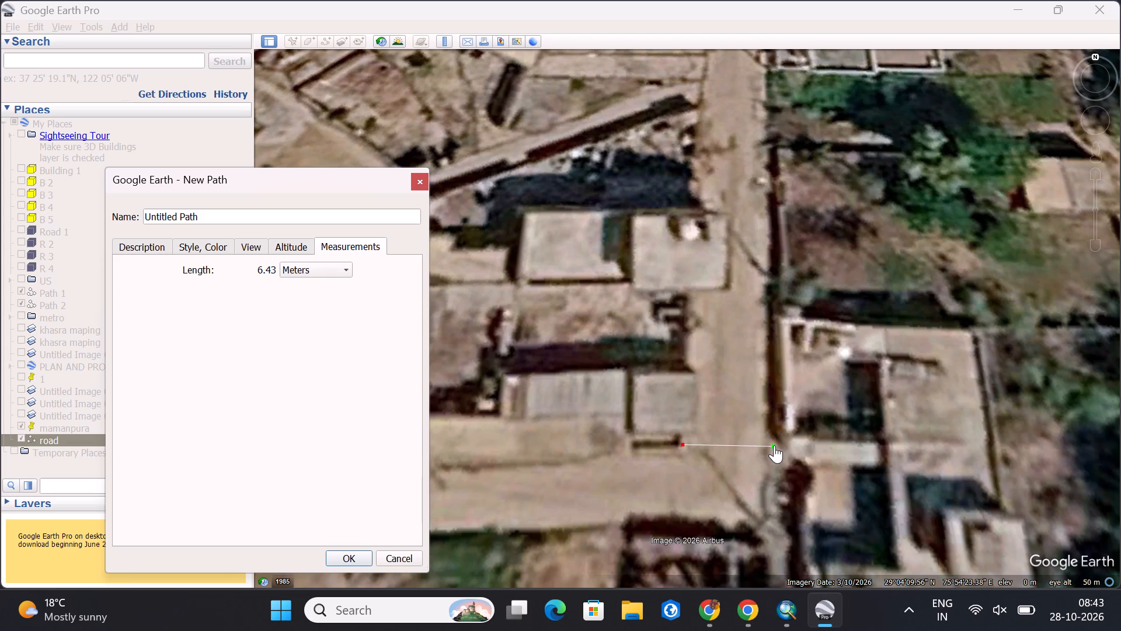
drag(776, 445, 768, 445)
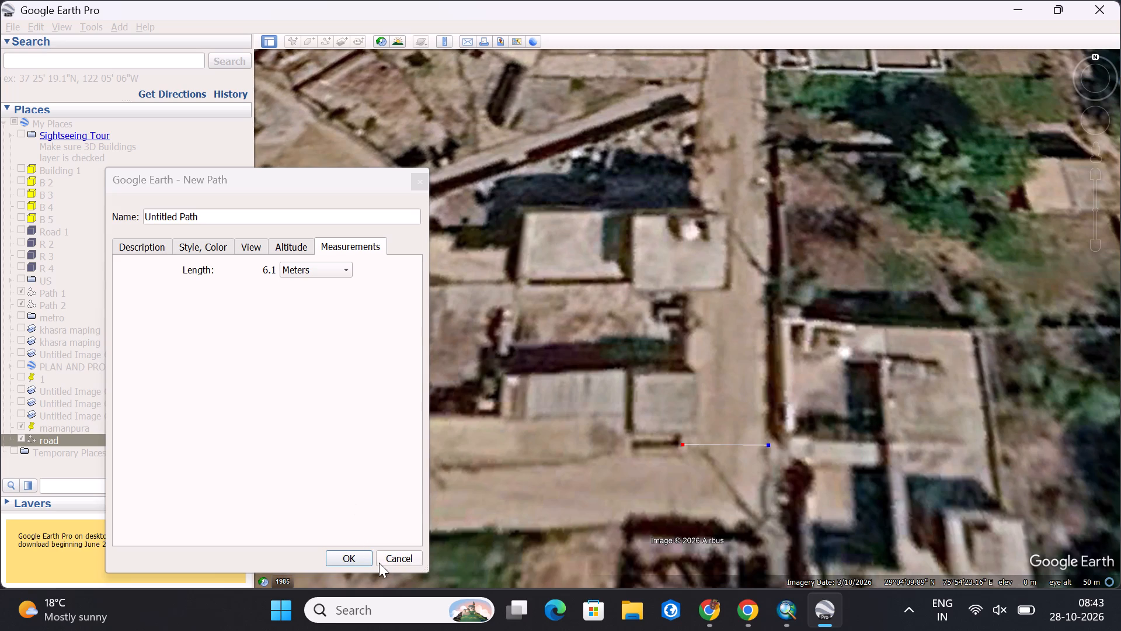
click(345, 555)
Follow the same road northward through the village and examine its width.
drag(737, 225, 734, 365)
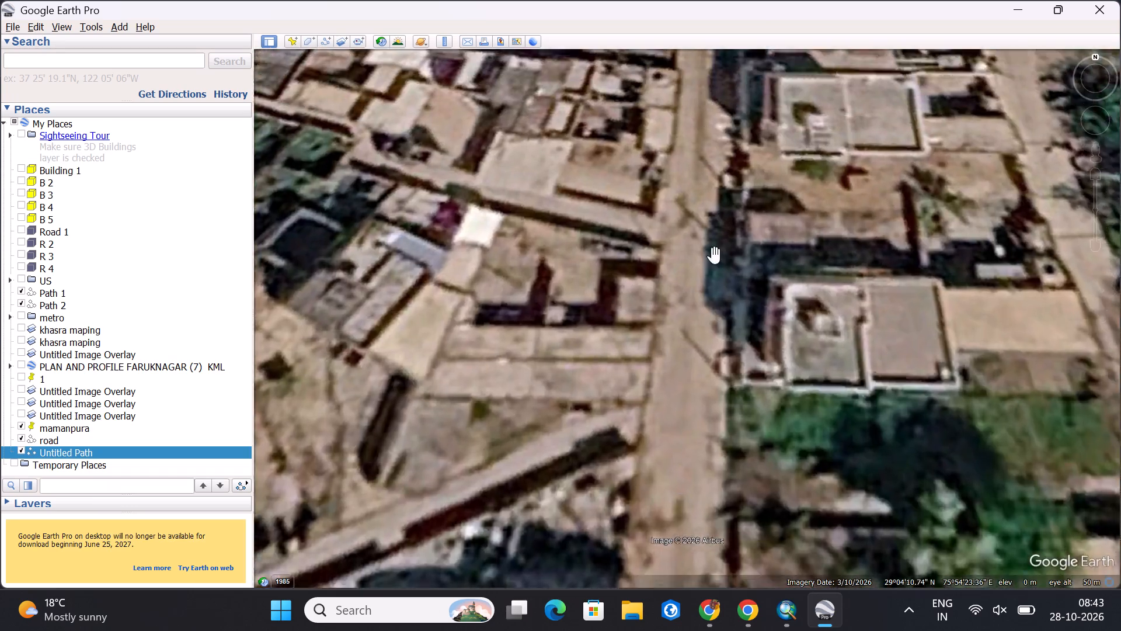
drag(720, 197, 776, 460)
drag(706, 339, 718, 471)
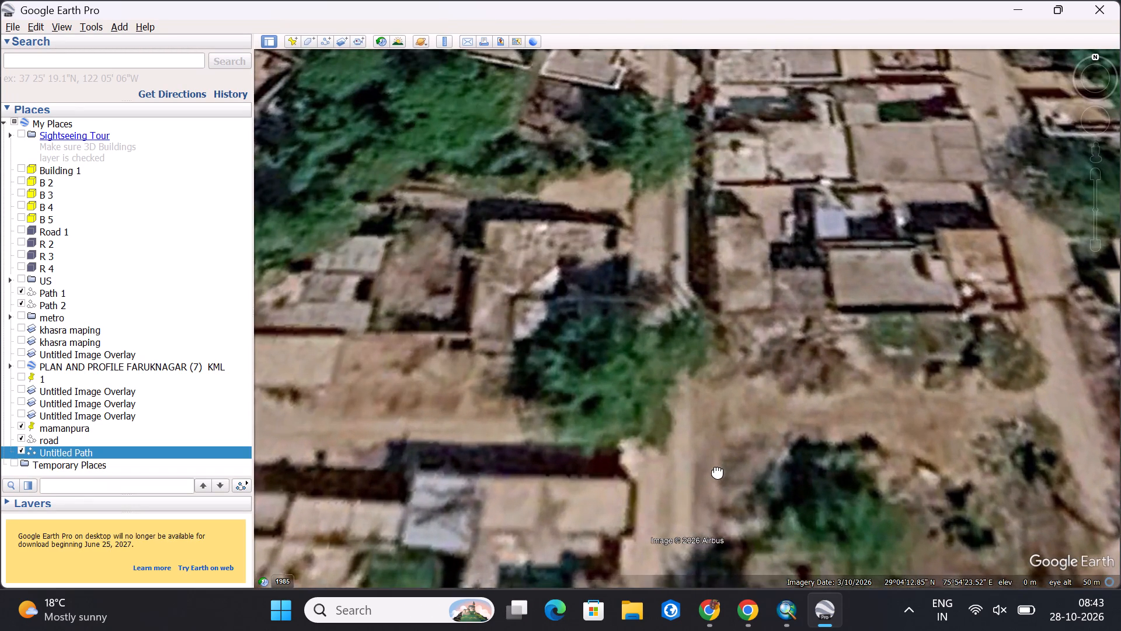
drag(718, 471, 718, 471)
drag(711, 439, 722, 492)
drag(708, 391, 705, 292)
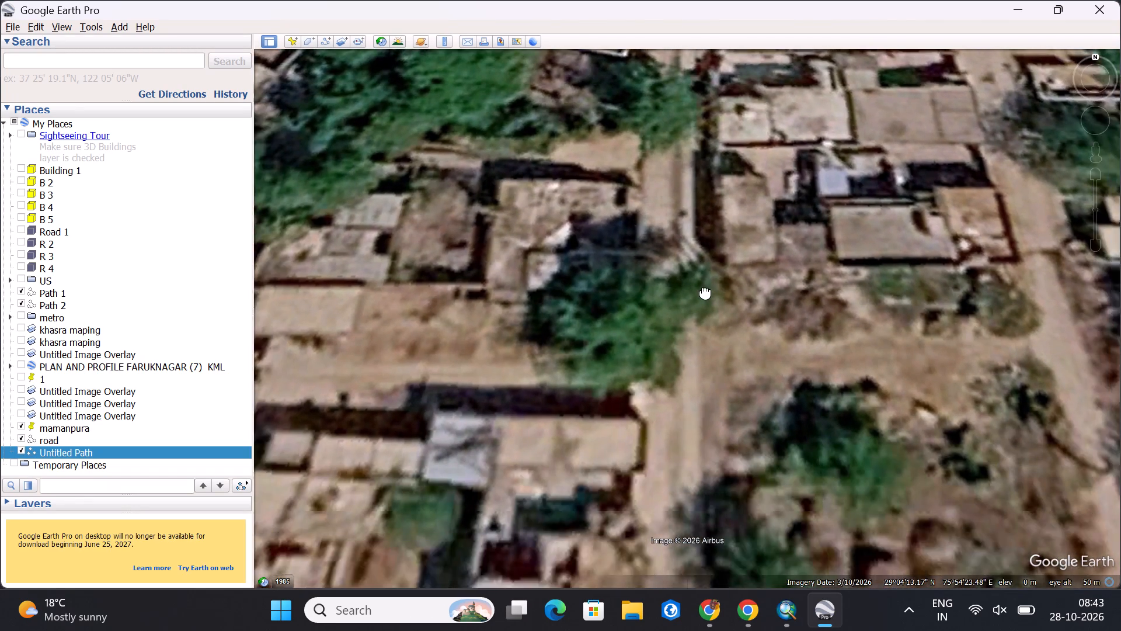
drag(705, 292, 708, 327)
Switch to Chrome and open the Gram Manchitra site (grammanchitra.gov.in) in a new tab.
click(715, 616)
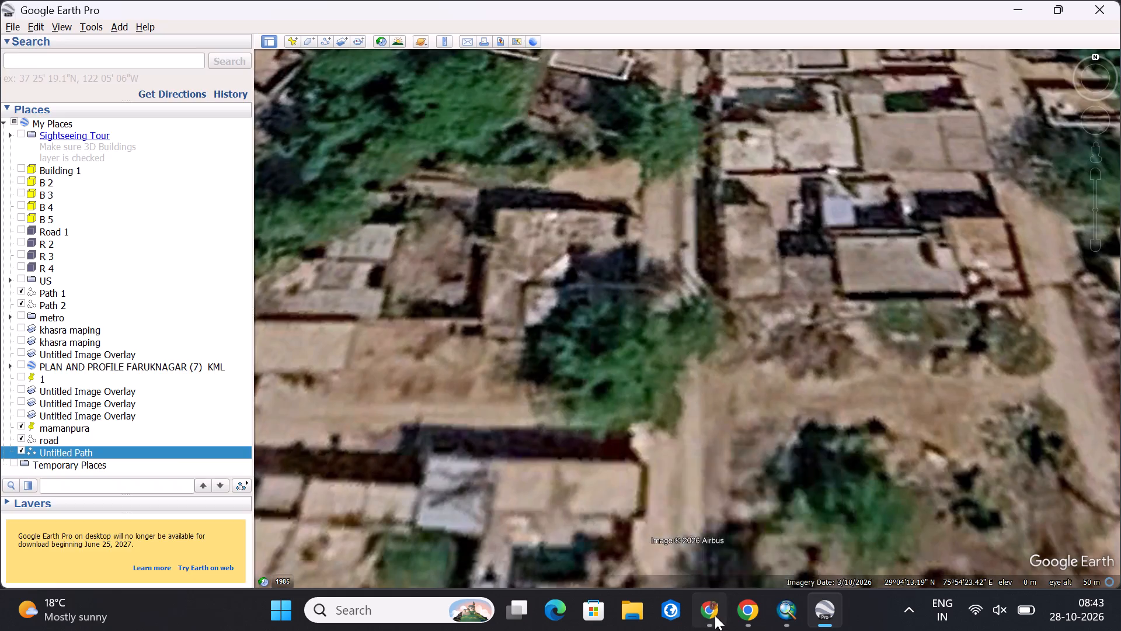
click(834, 20)
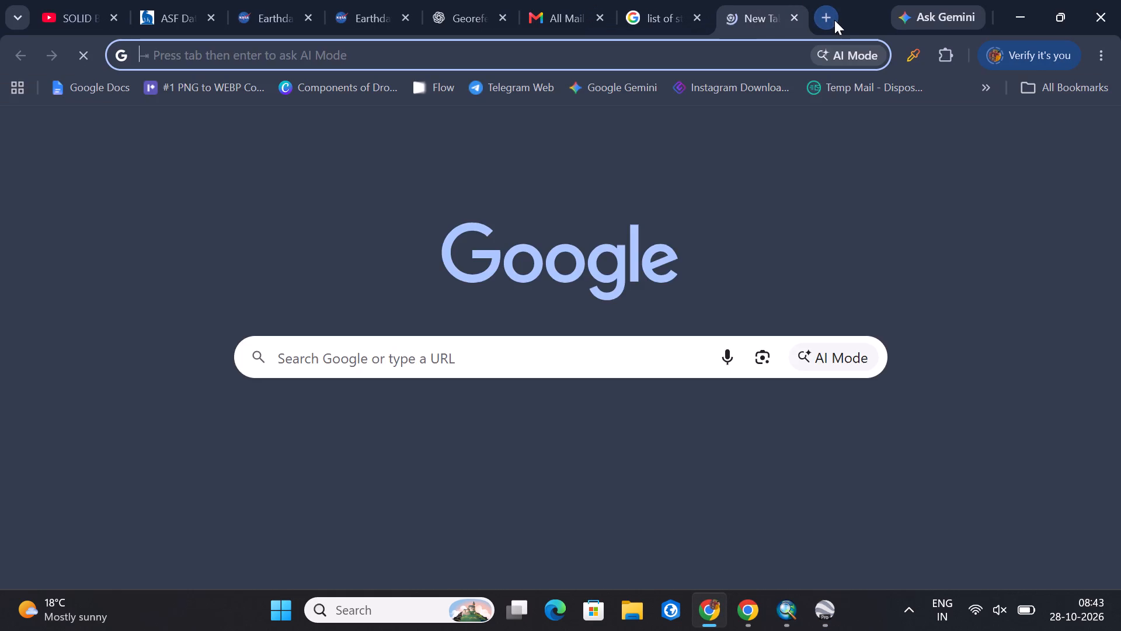
text(gram)
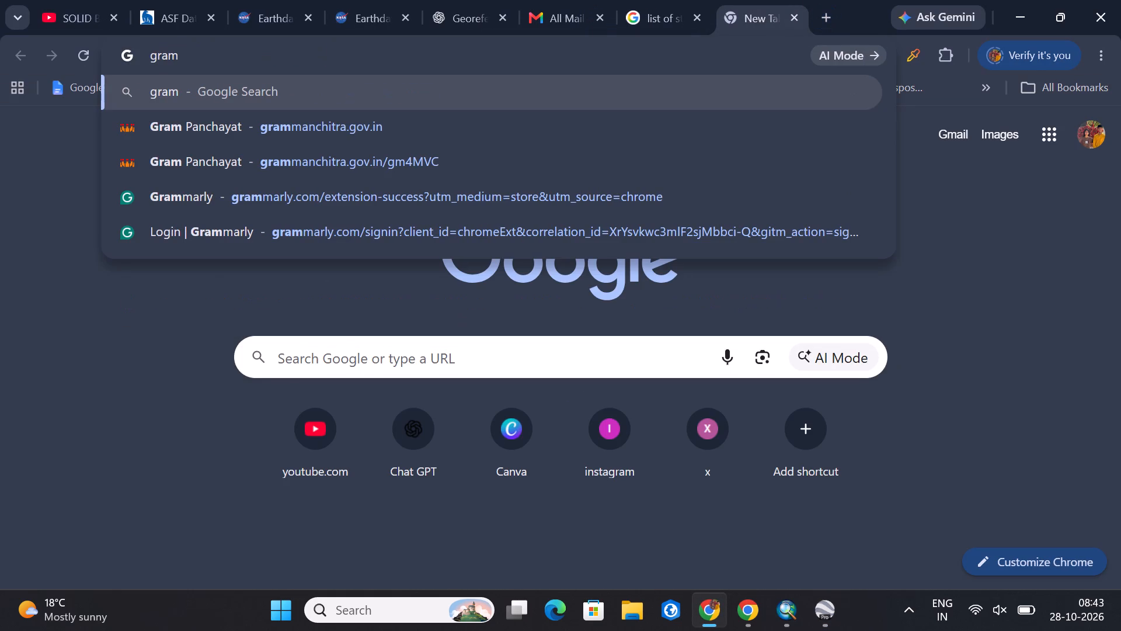
click(416, 131)
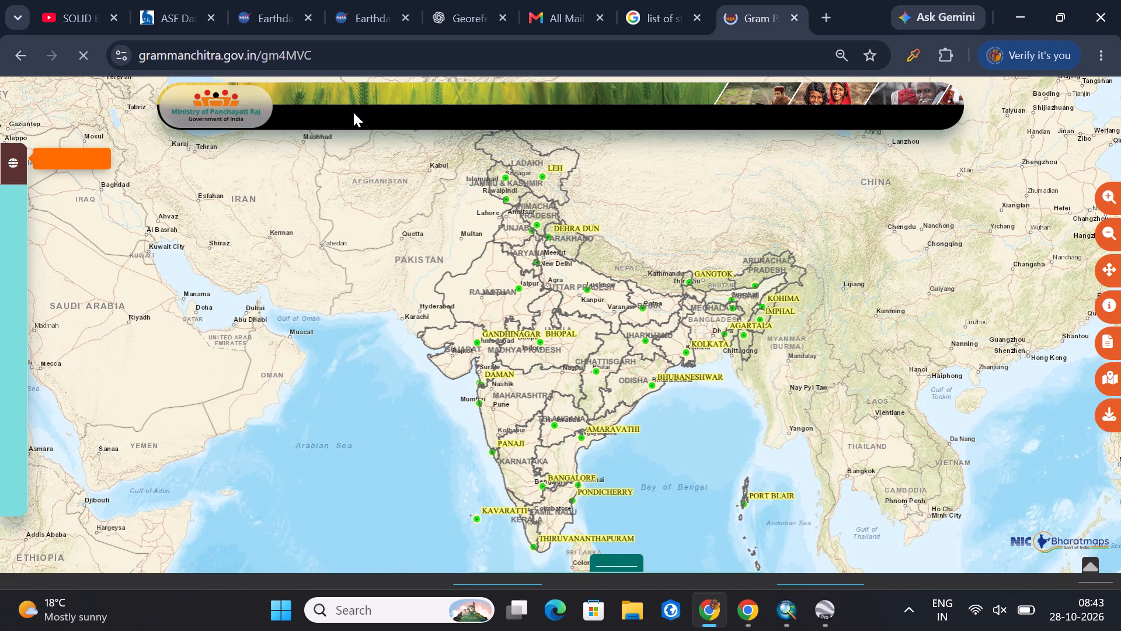
Select the Depal gram panchayat in Hansi-i block, Hisar district, Haryana, and dismiss the weather forecast.
click(16, 171)
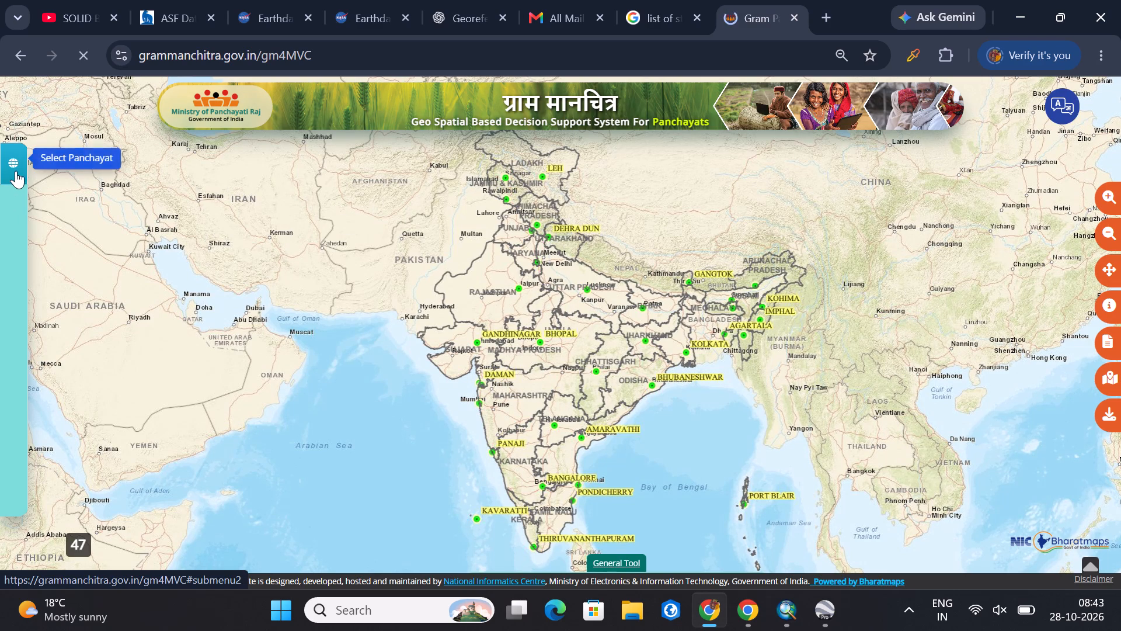
click(103, 154)
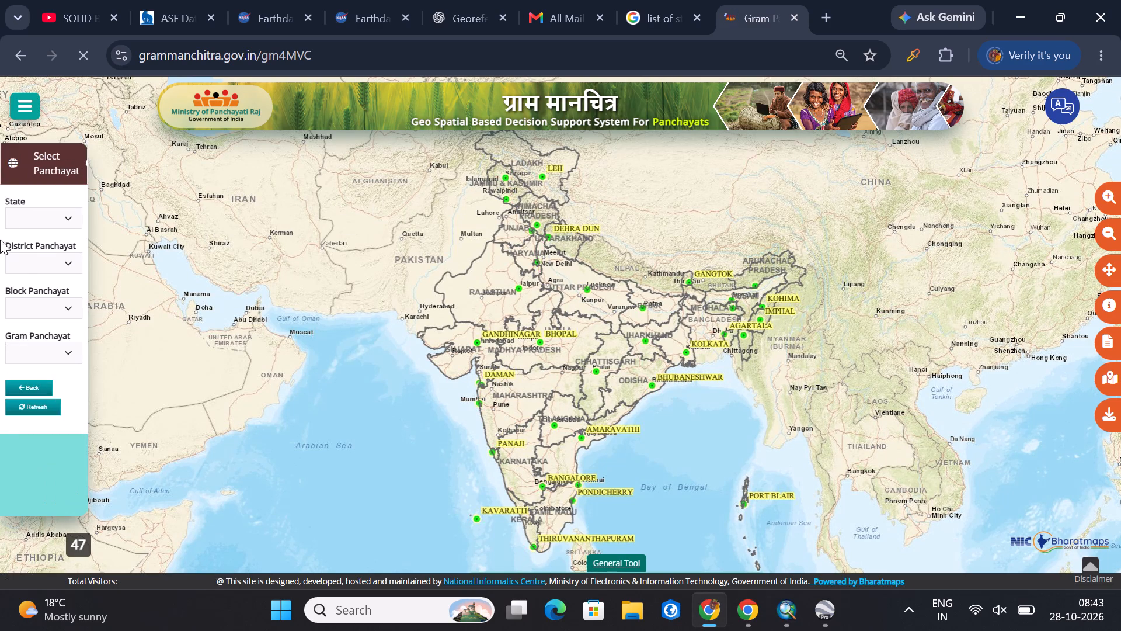
click(35, 215)
click(67, 212)
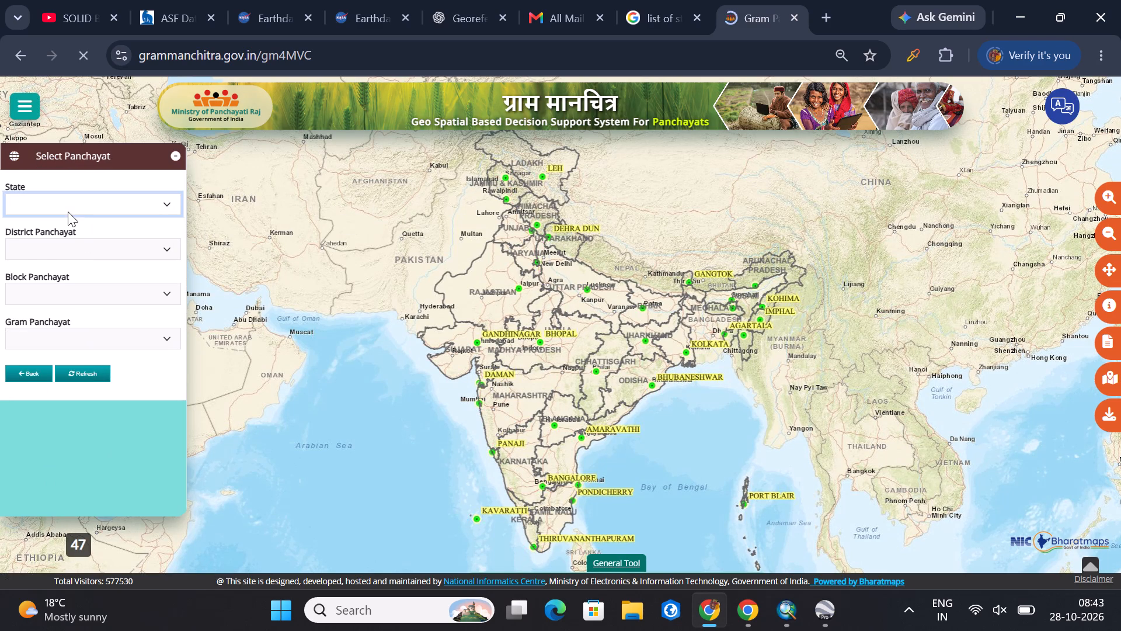
click(74, 200)
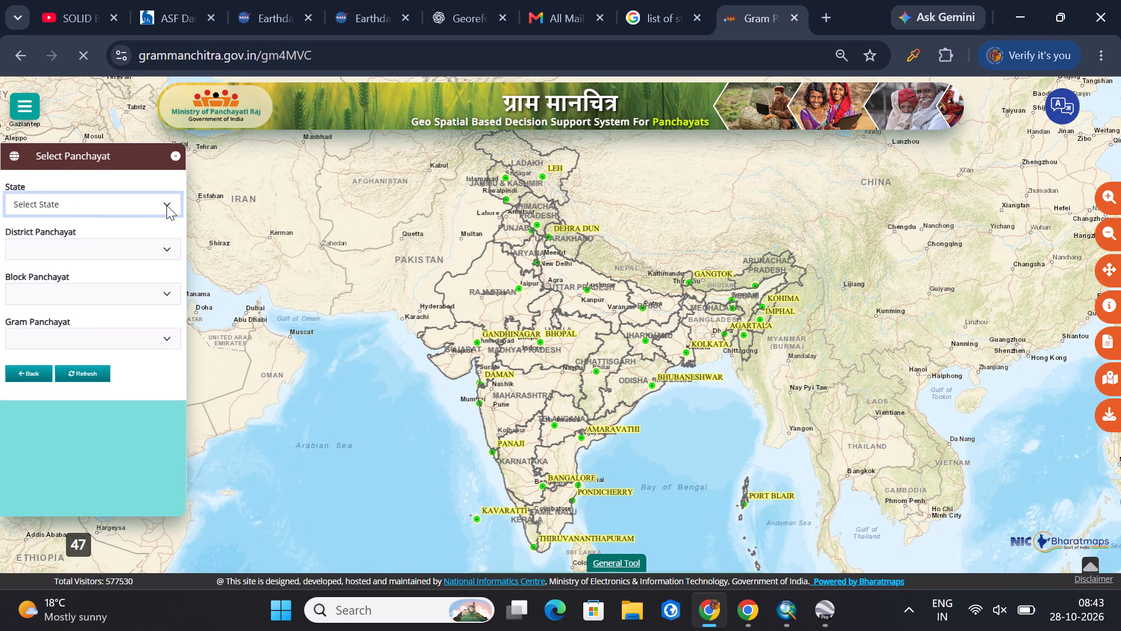
click(166, 205)
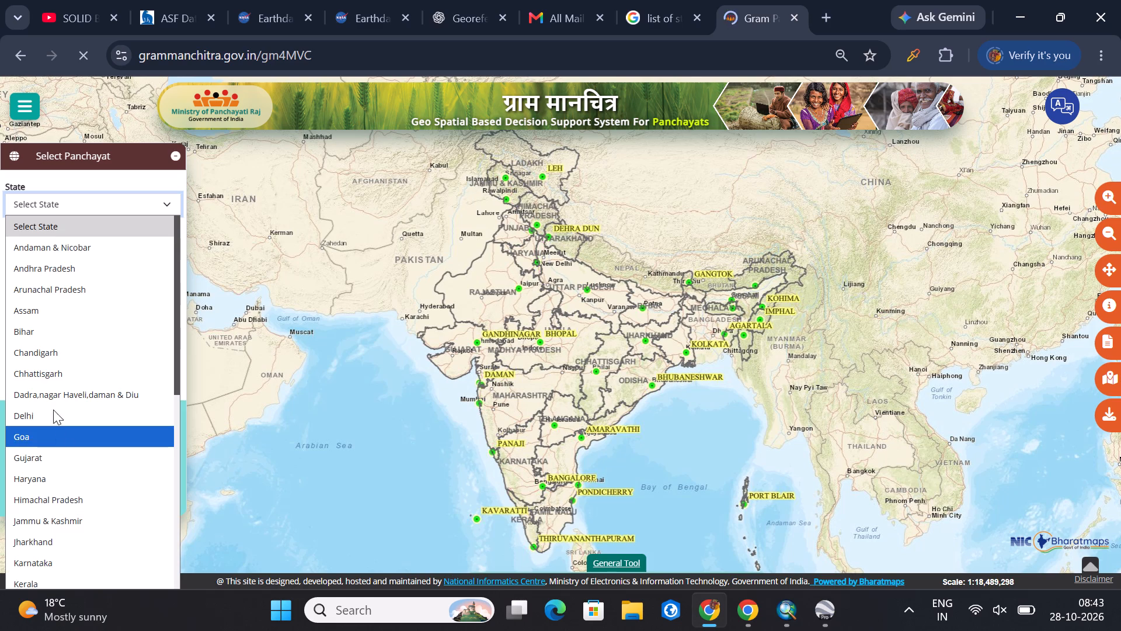
click(53, 475)
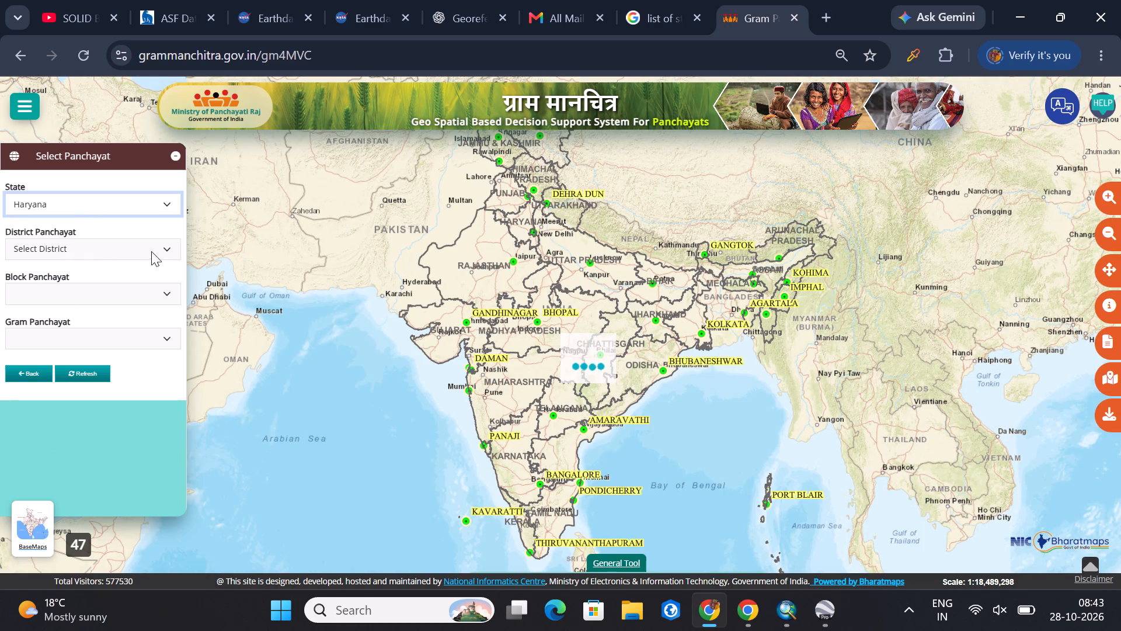
click(166, 252)
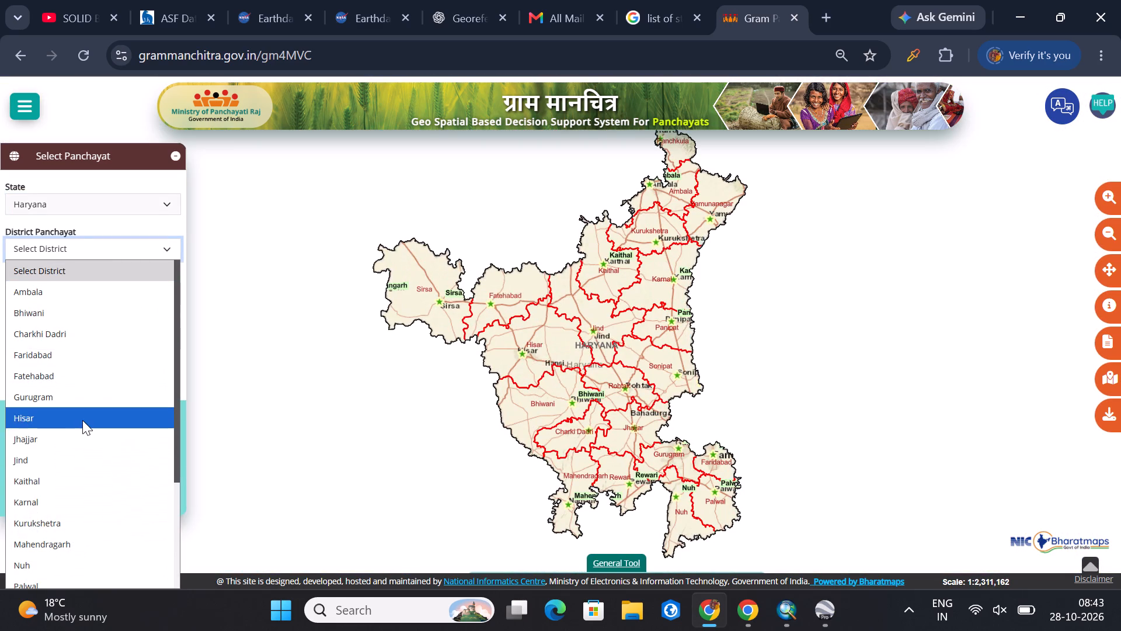
click(84, 421)
click(165, 293)
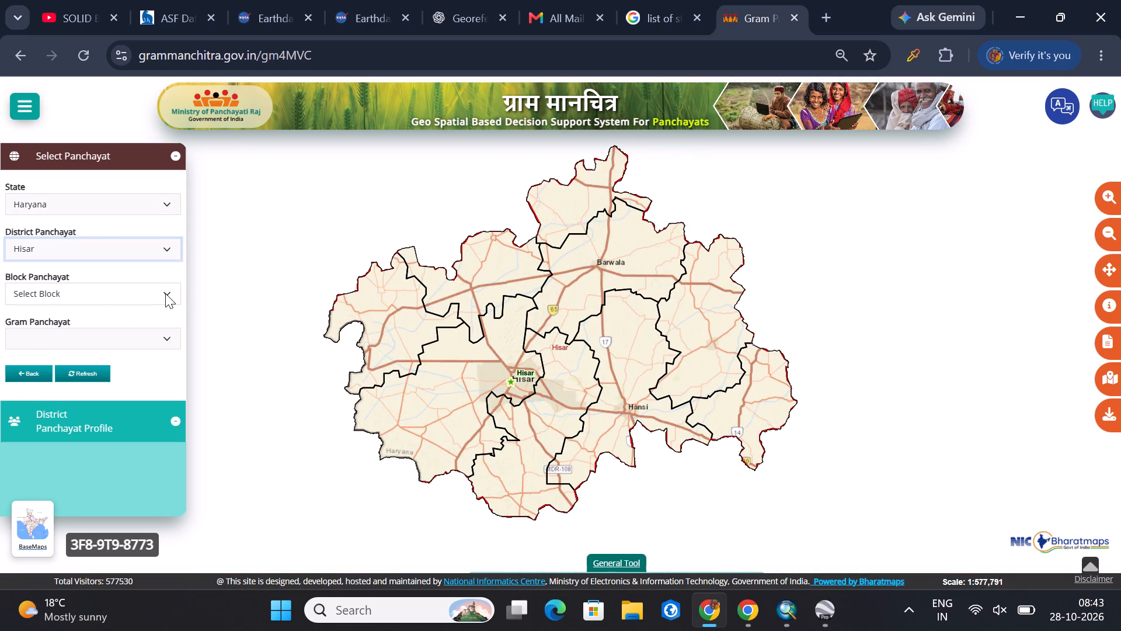
click(82, 391)
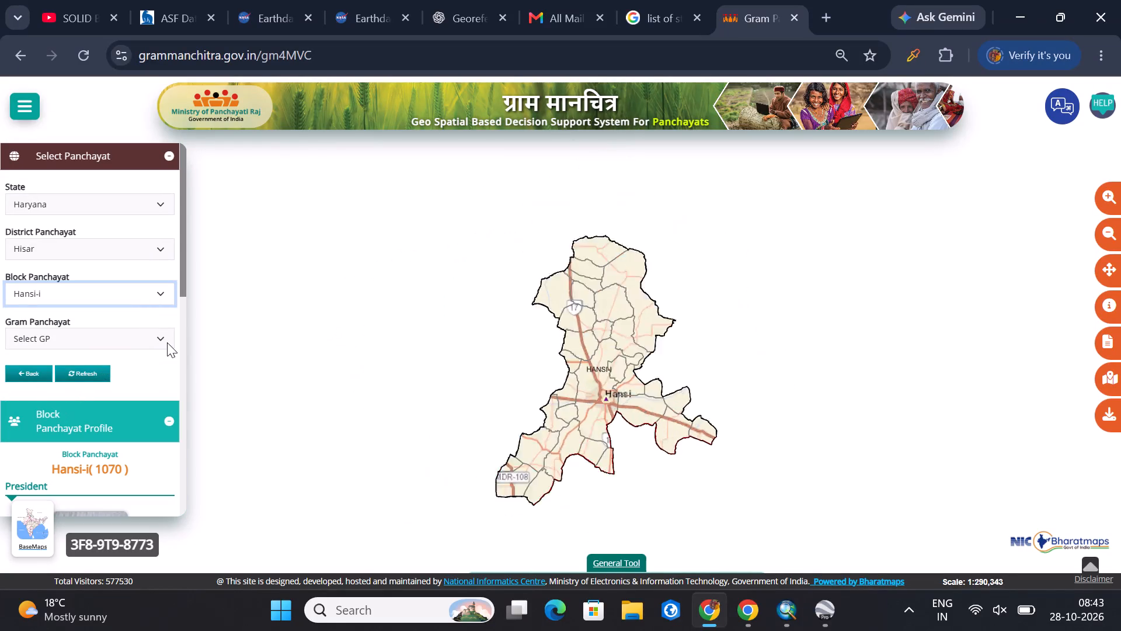
click(167, 342)
click(92, 253)
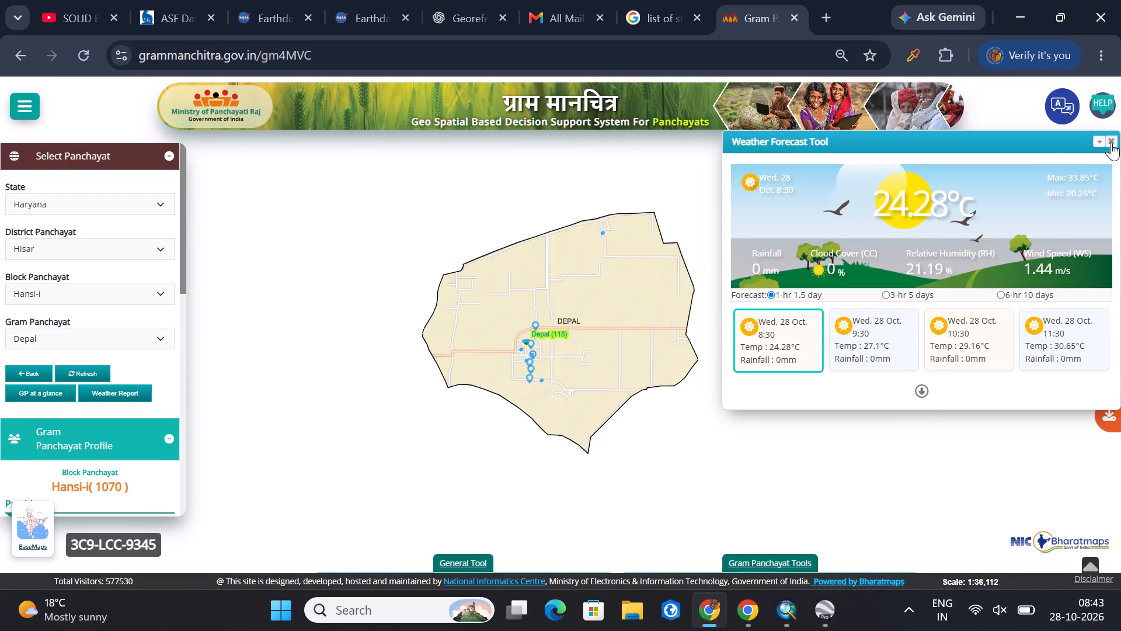
click(1111, 143)
scroll(606, 393, down, 5)
scroll(606, 391, up, 20)
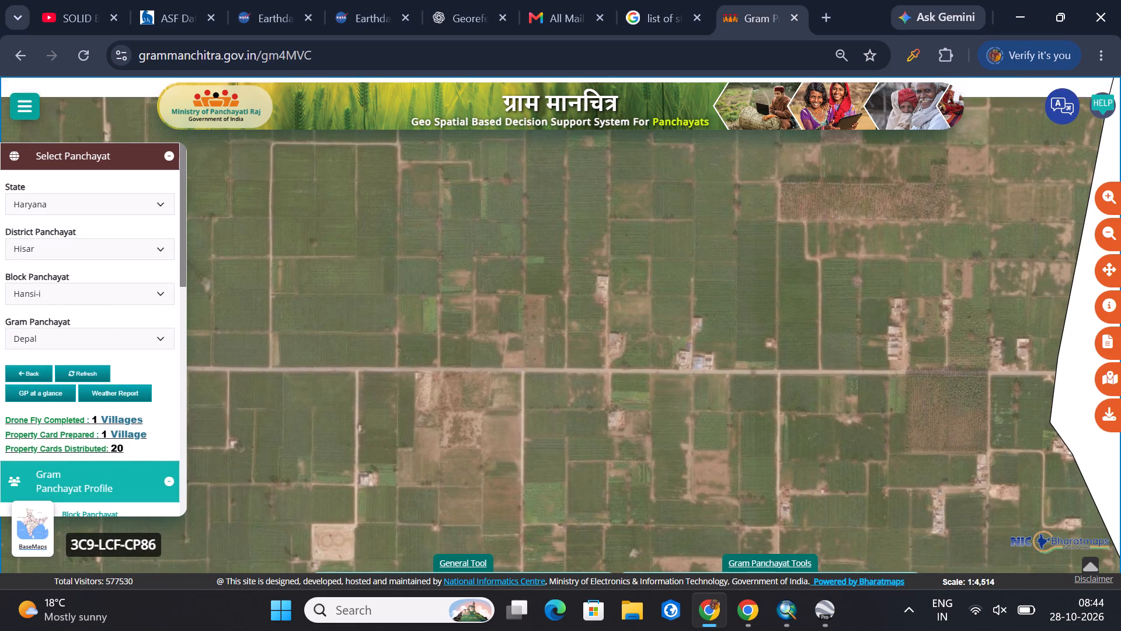
scroll(720, 422, down, 1)
scroll(720, 422, up, 13)
scroll(526, 427, down, 7)
scroll(530, 421, up, 1)
scroll(532, 419, down, 6)
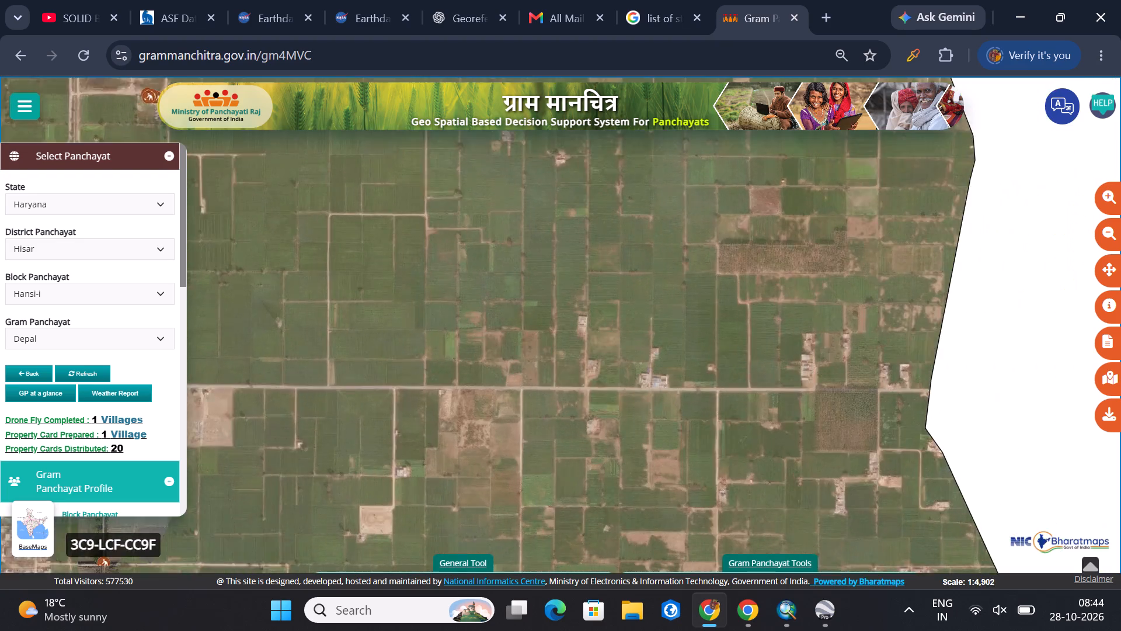
scroll(534, 412, down, 6)
drag(462, 411, 844, 290)
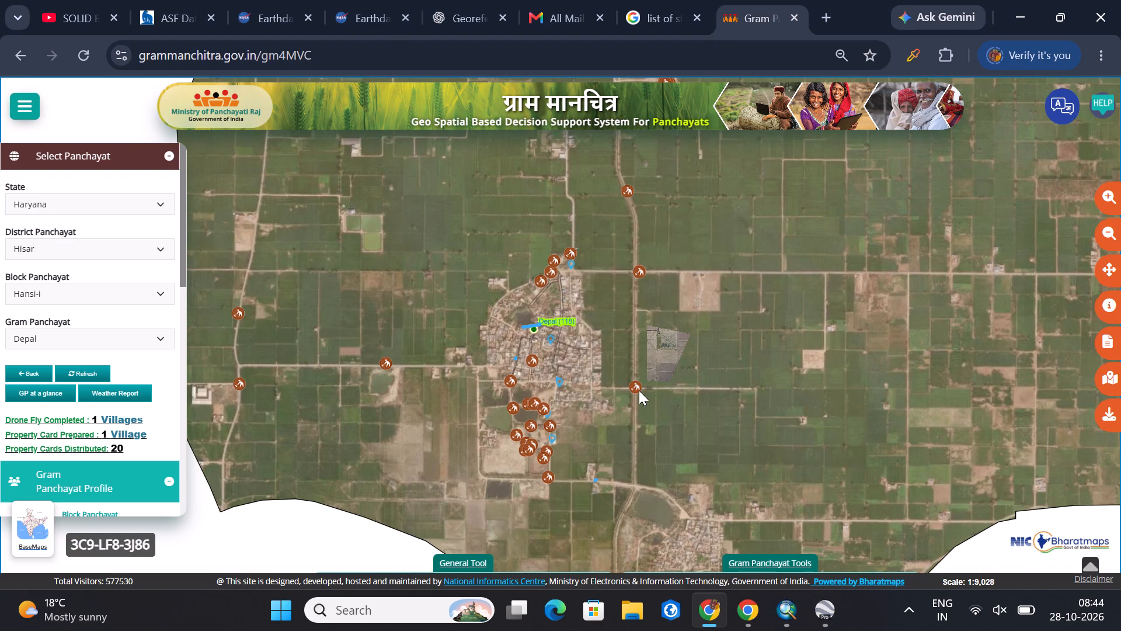
drag(639, 390, 637, 371)
drag(673, 444, 630, 349)
scroll(624, 474, down, 4)
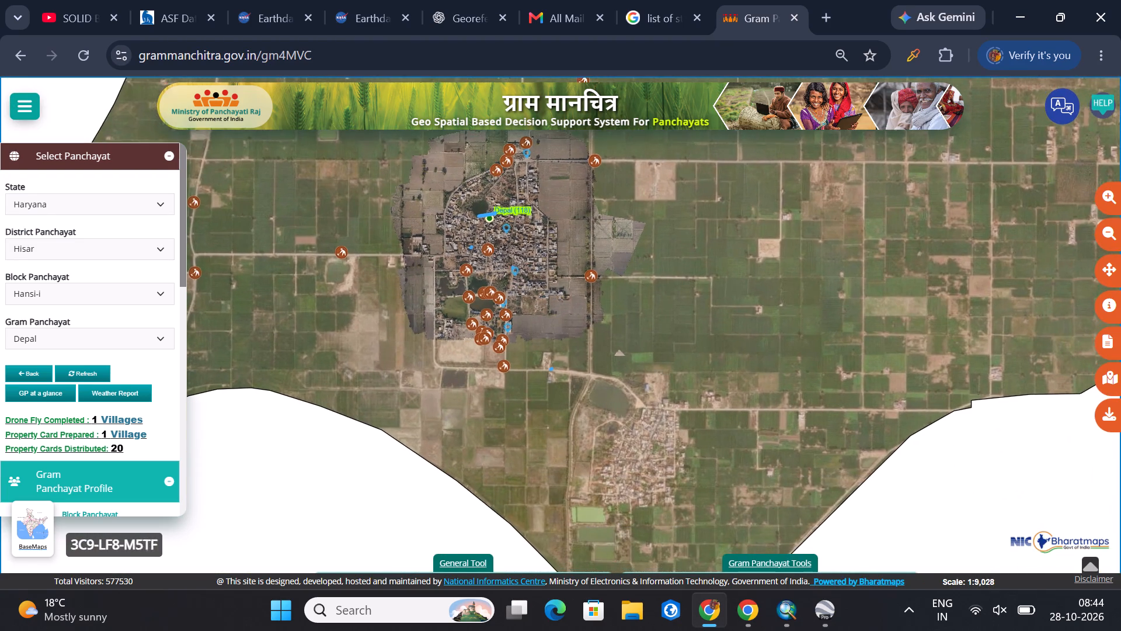
scroll(624, 475, down, 2)
scroll(626, 467, up, 19)
drag(658, 287, 657, 410)
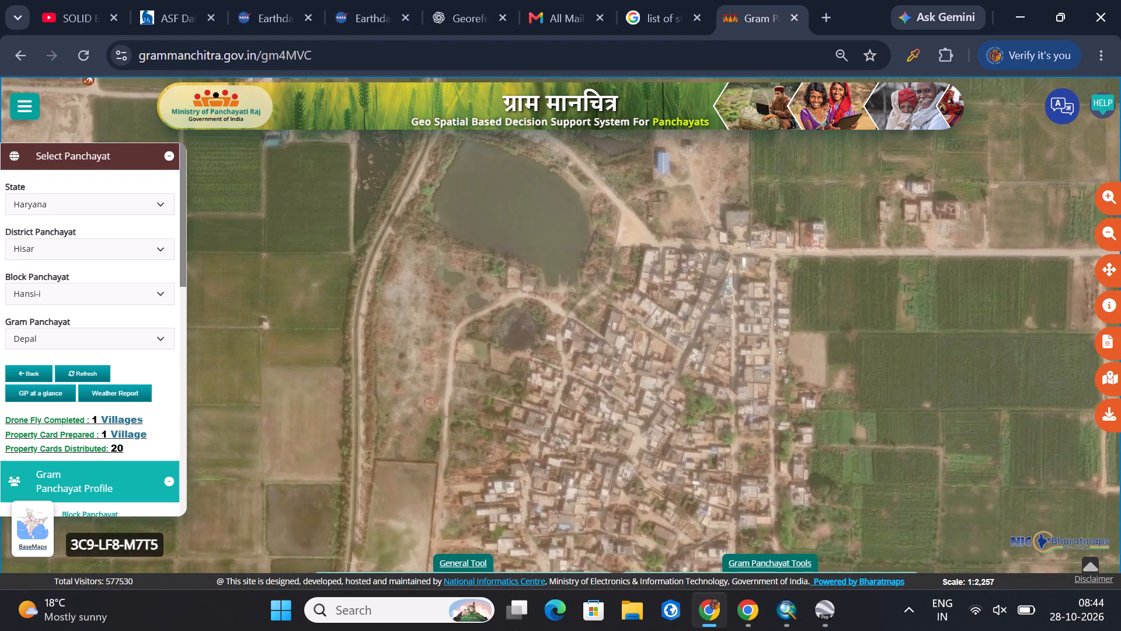
Examine the streets up close around the road junction at the southern settlement's northeastern edge.
scroll(665, 408, up, 9)
drag(786, 292, 693, 518)
drag(810, 301, 687, 483)
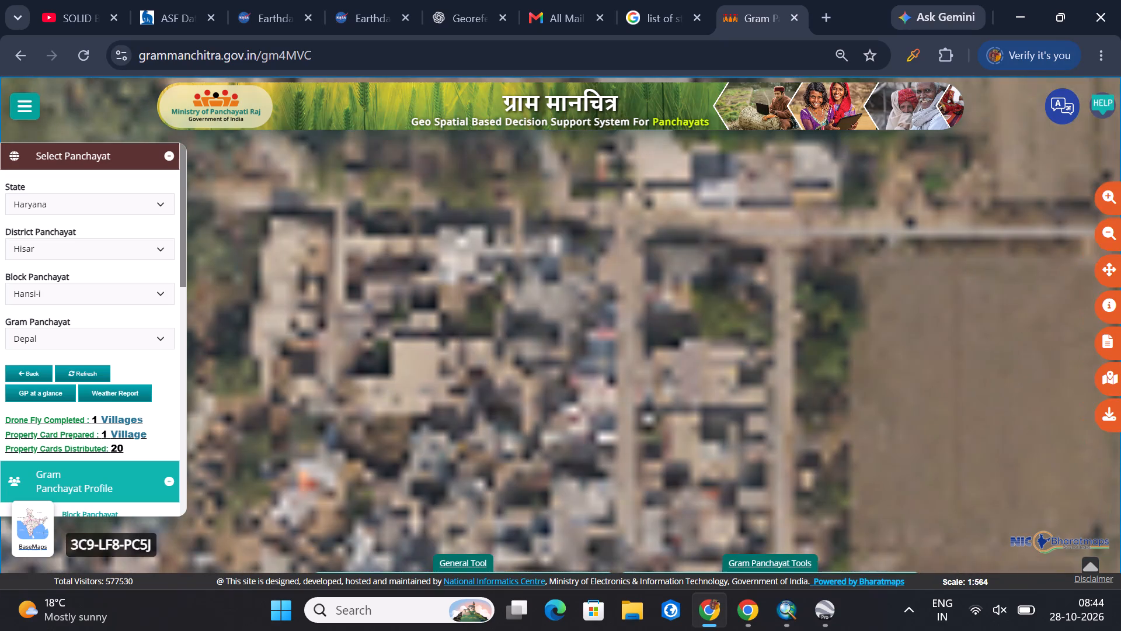
drag(687, 483, 687, 483)
drag(663, 448, 625, 429)
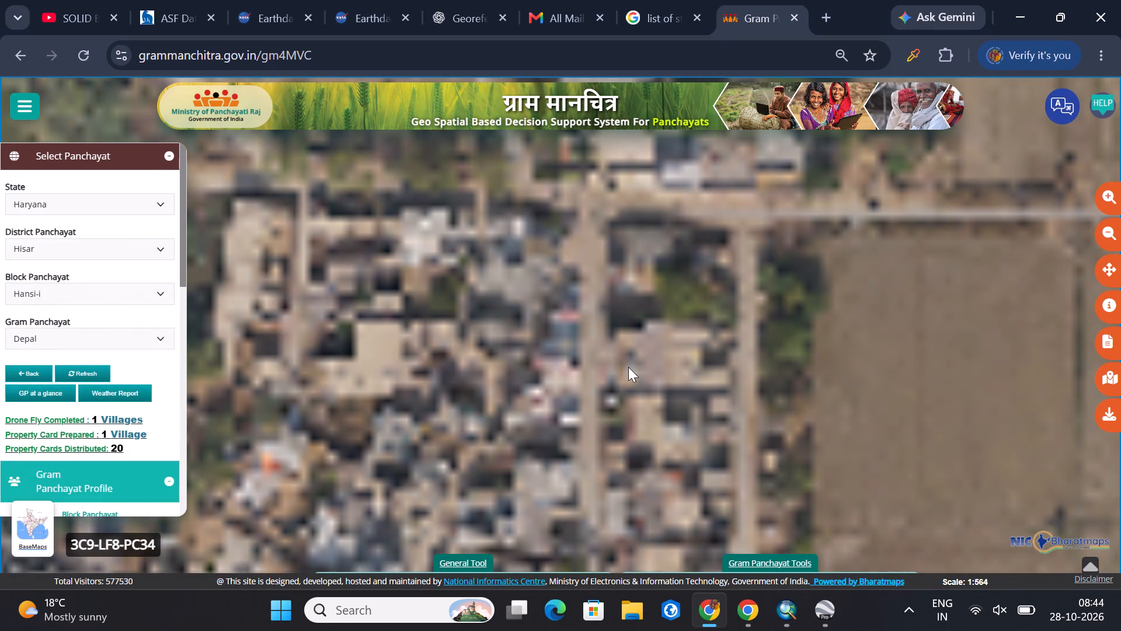
scroll(587, 340, up, 1)
drag(624, 256, 514, 481)
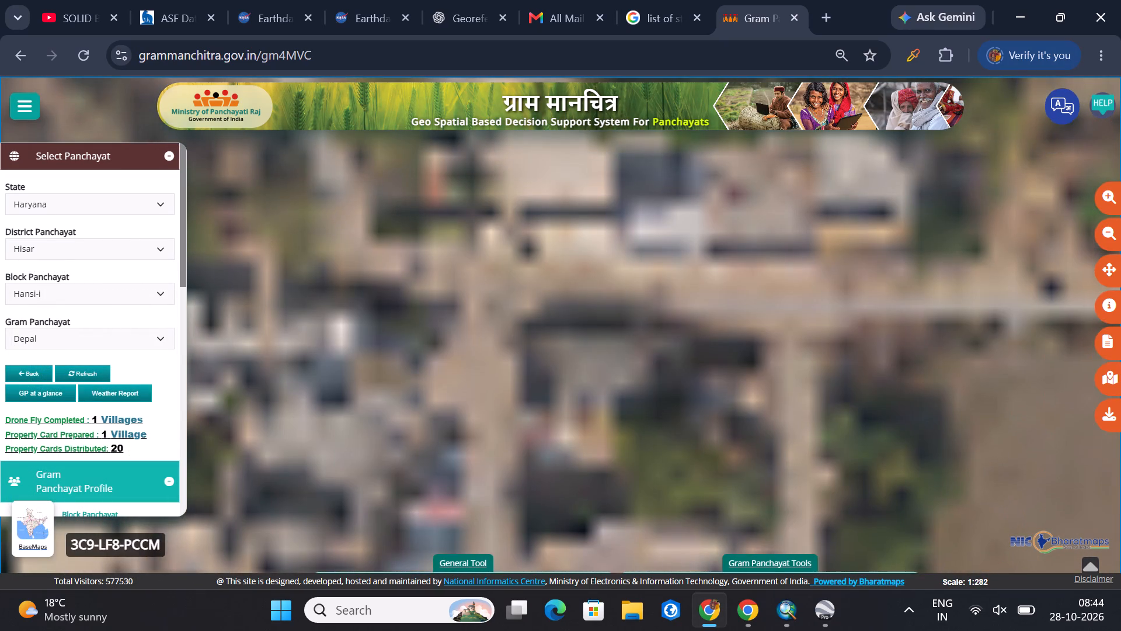
drag(482, 456, 593, 405)
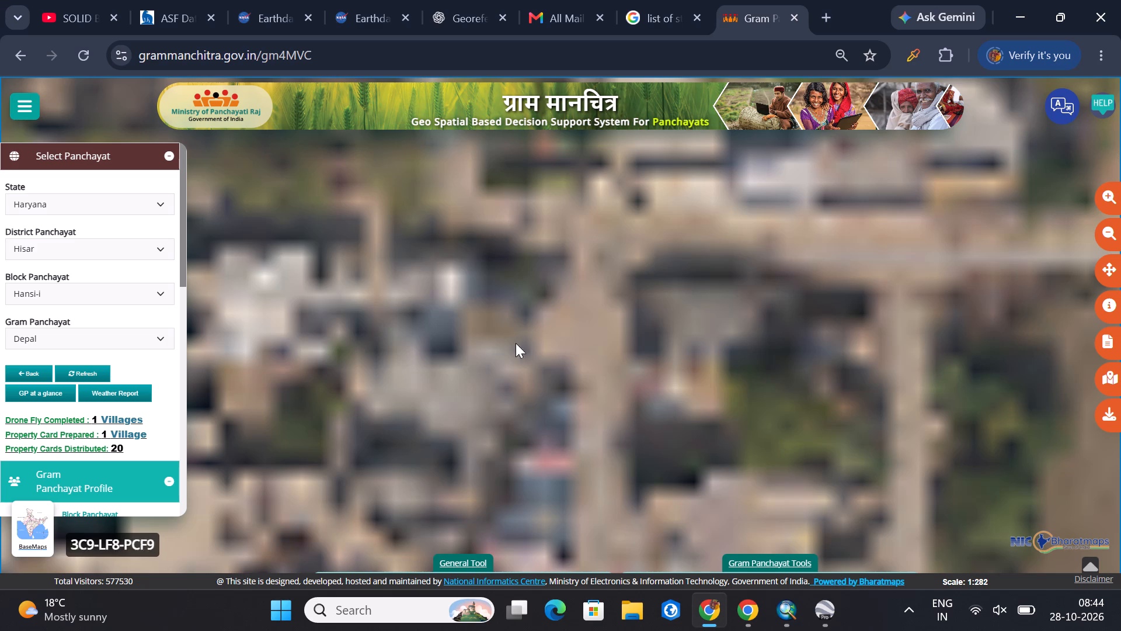
drag(562, 272, 458, 384)
click(462, 367)
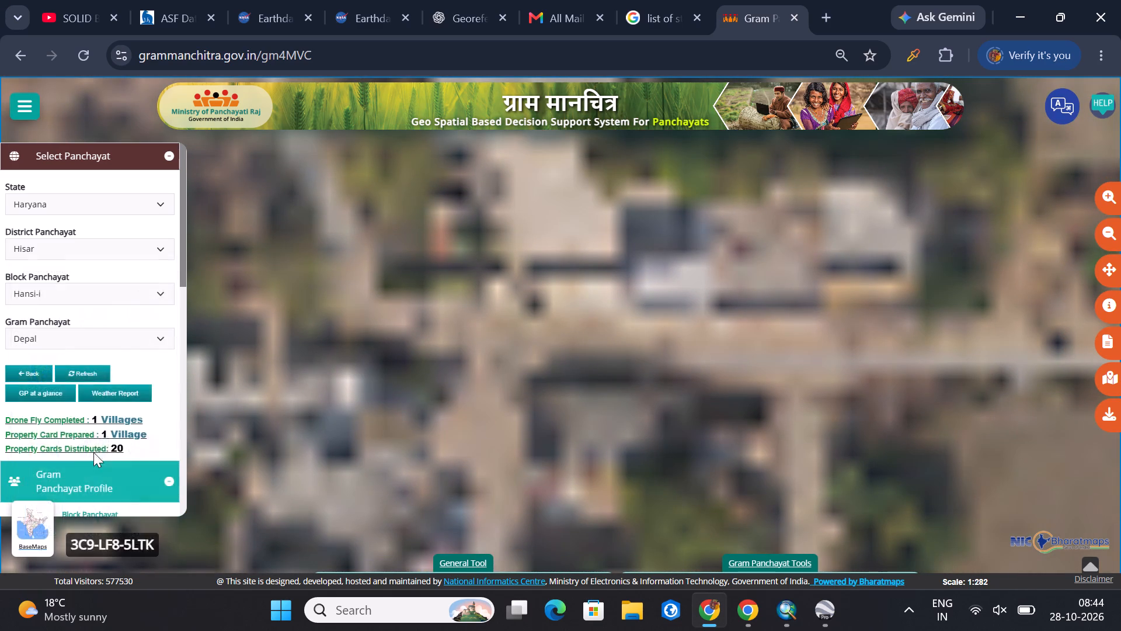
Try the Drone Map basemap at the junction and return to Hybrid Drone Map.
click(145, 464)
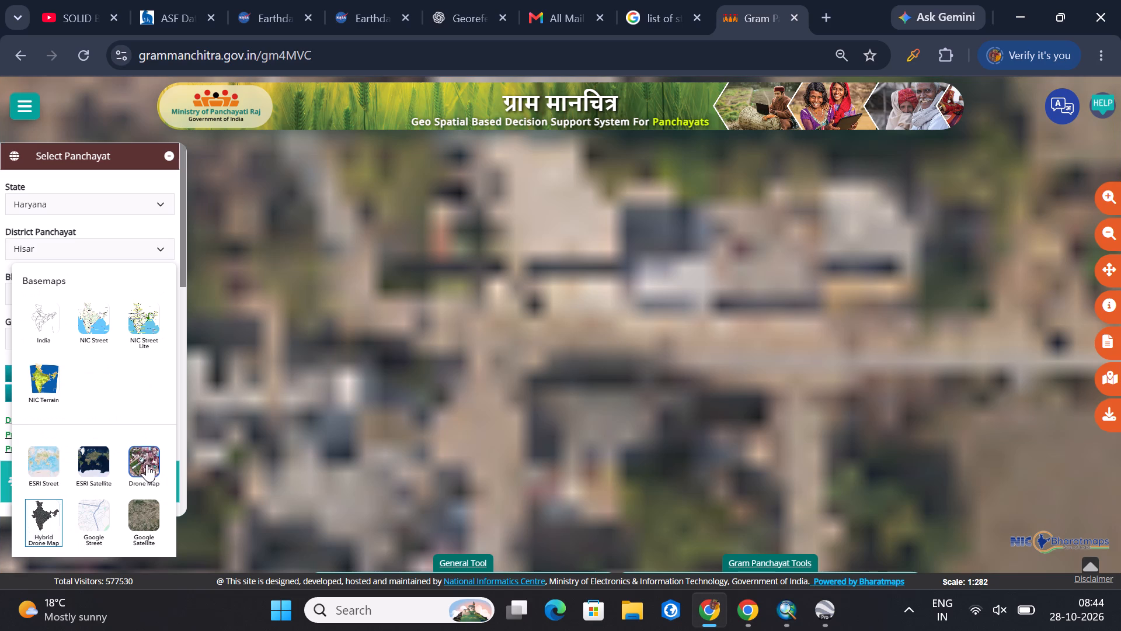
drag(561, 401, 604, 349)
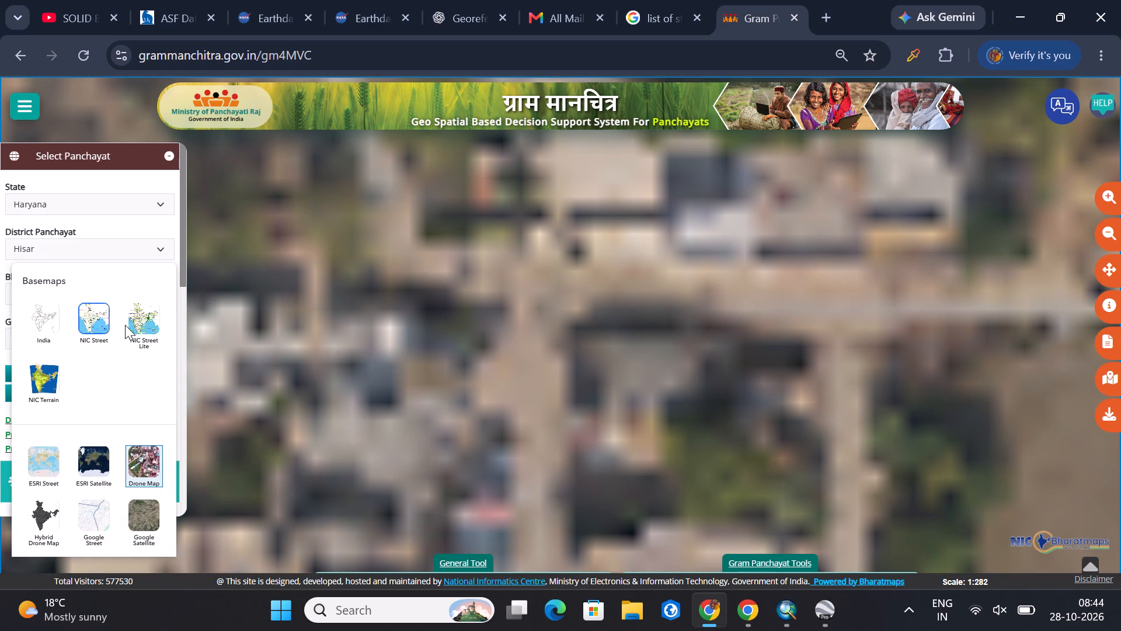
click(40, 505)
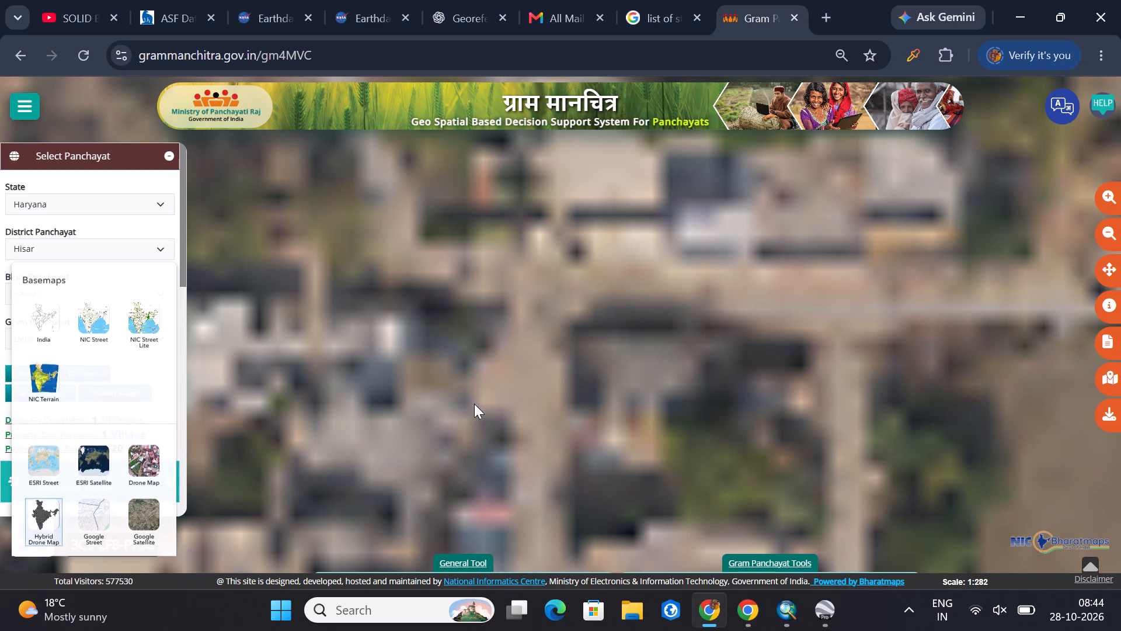
Examine the southern settlement's street layout and the roads beside the pond to its northwest, returning to the northeastern junction.
scroll(547, 387, down, 11)
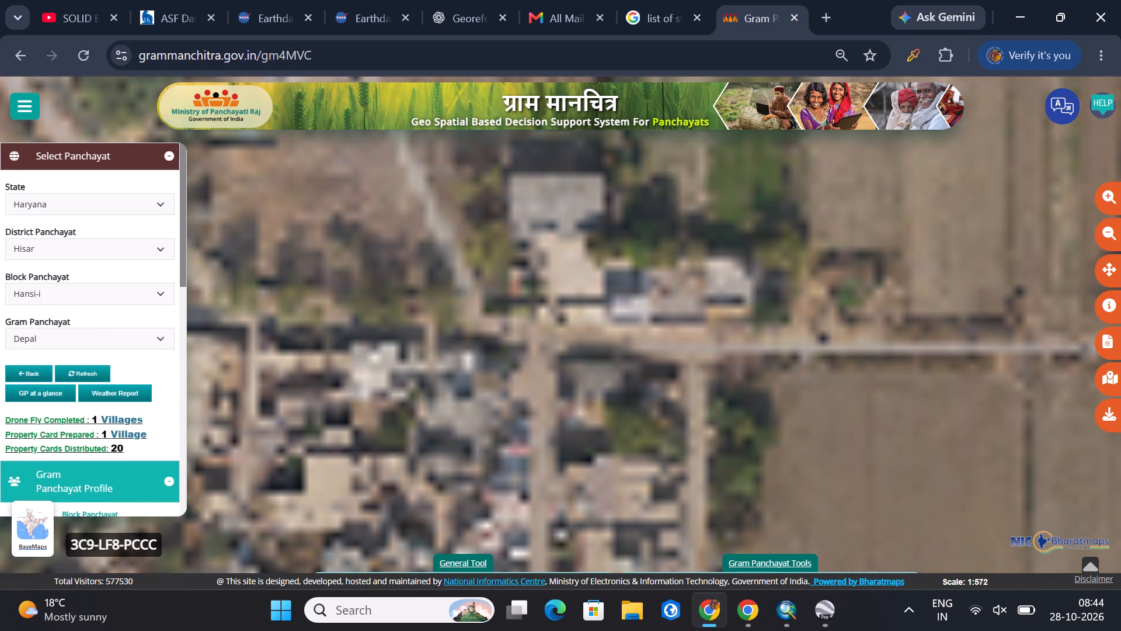
drag(551, 441, 552, 374)
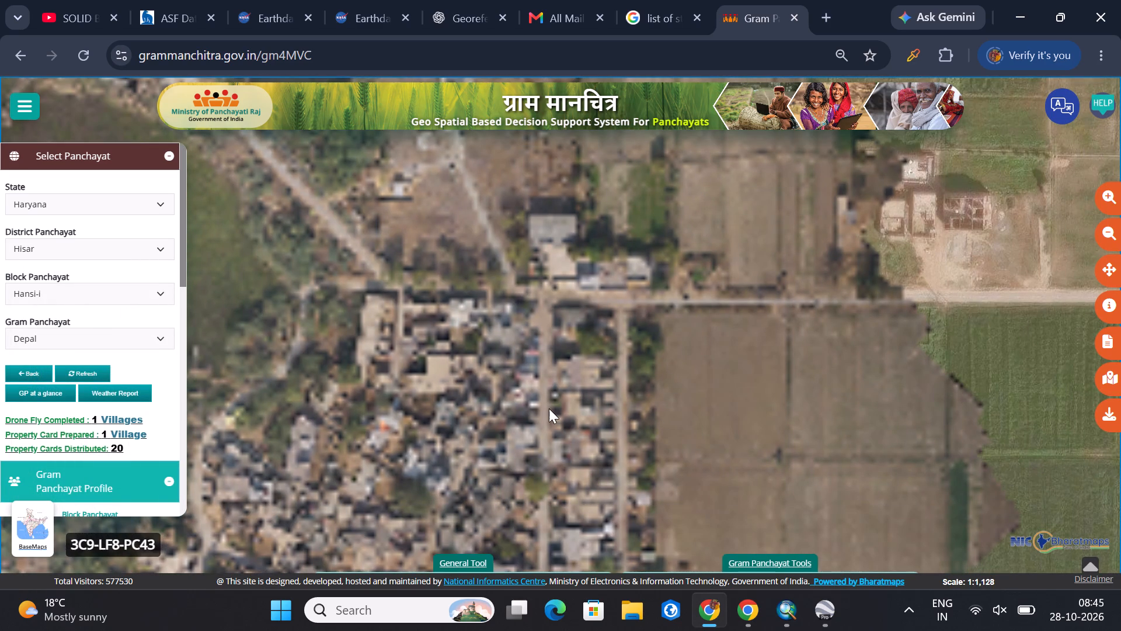
drag(550, 407, 590, 341)
drag(534, 397, 596, 335)
drag(640, 270, 705, 257)
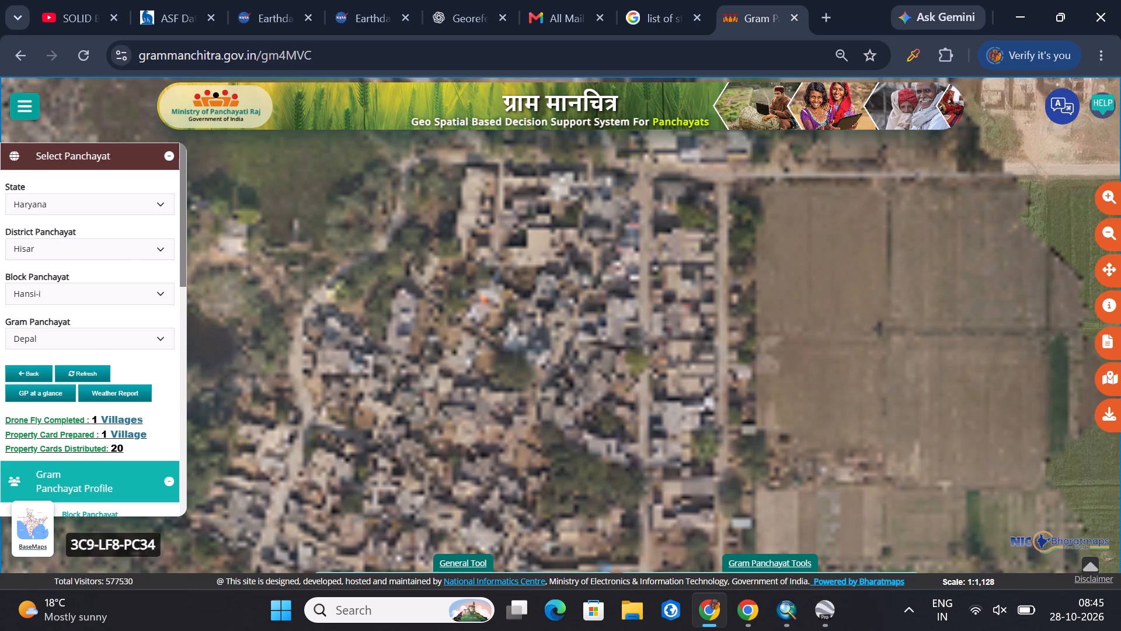
drag(705, 257, 951, 630)
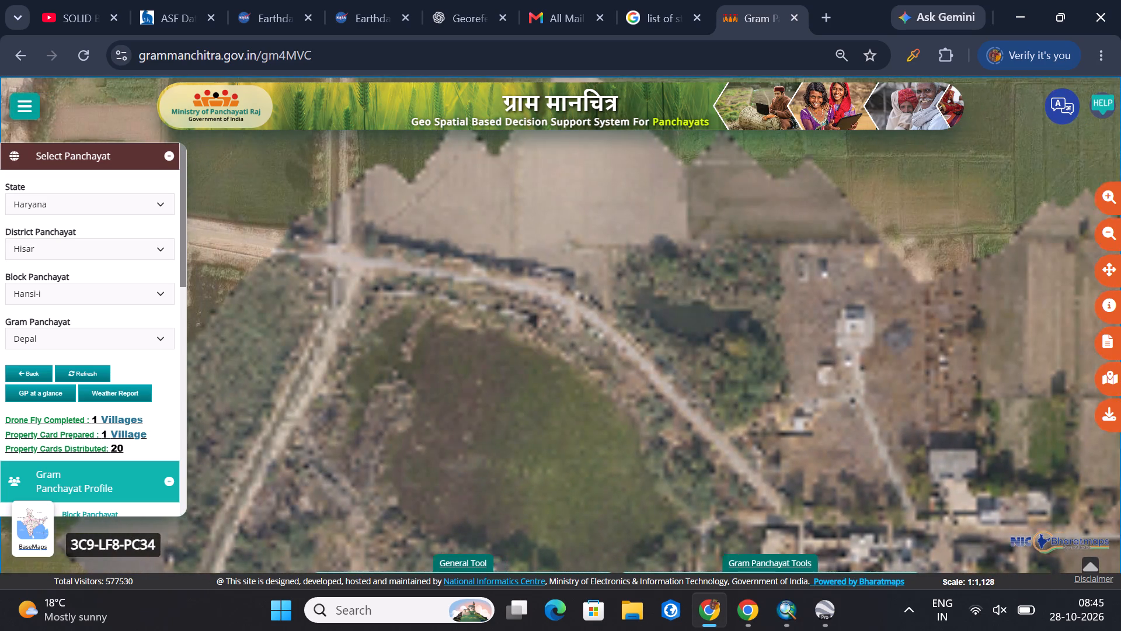
drag(951, 630, 604, 327)
click(604, 327)
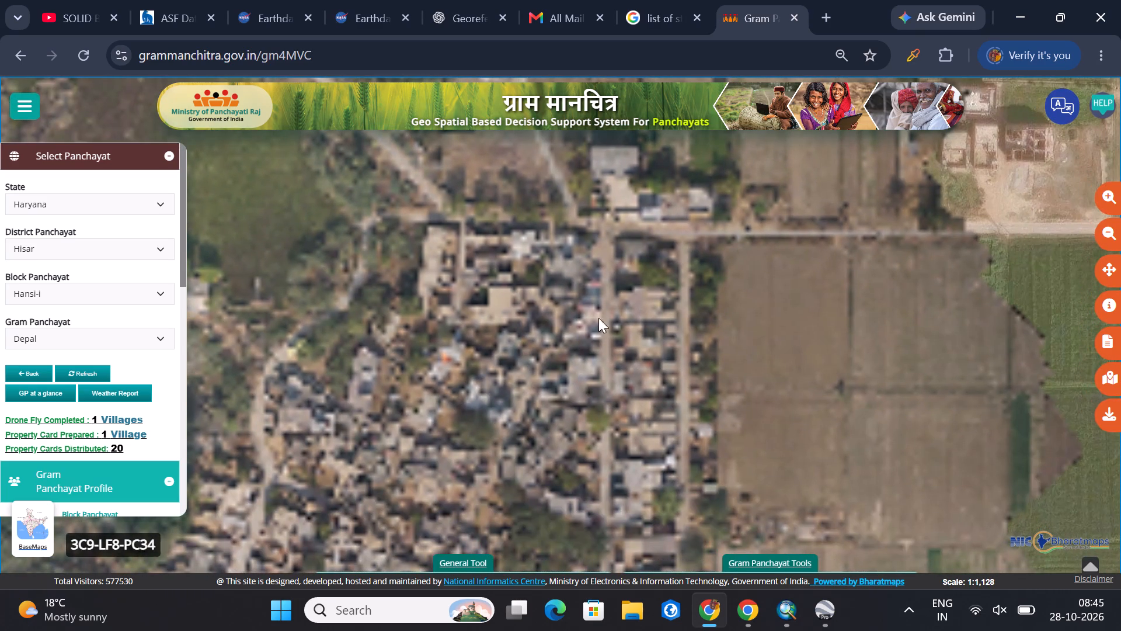
double_click(683, 302)
drag(582, 237, 600, 433)
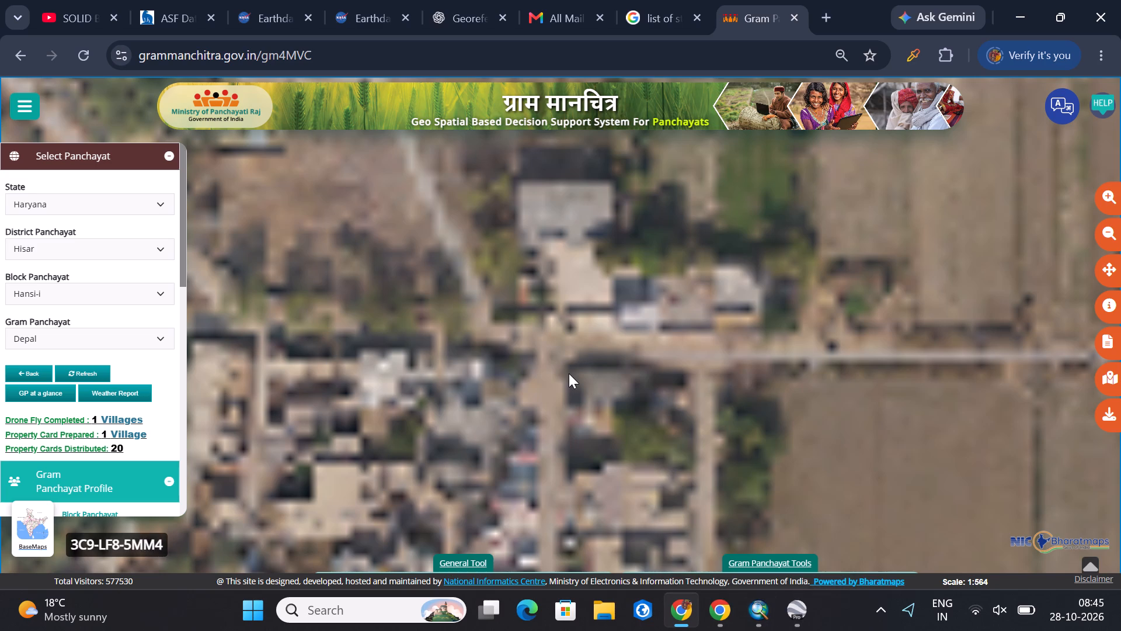
drag(573, 381, 589, 396)
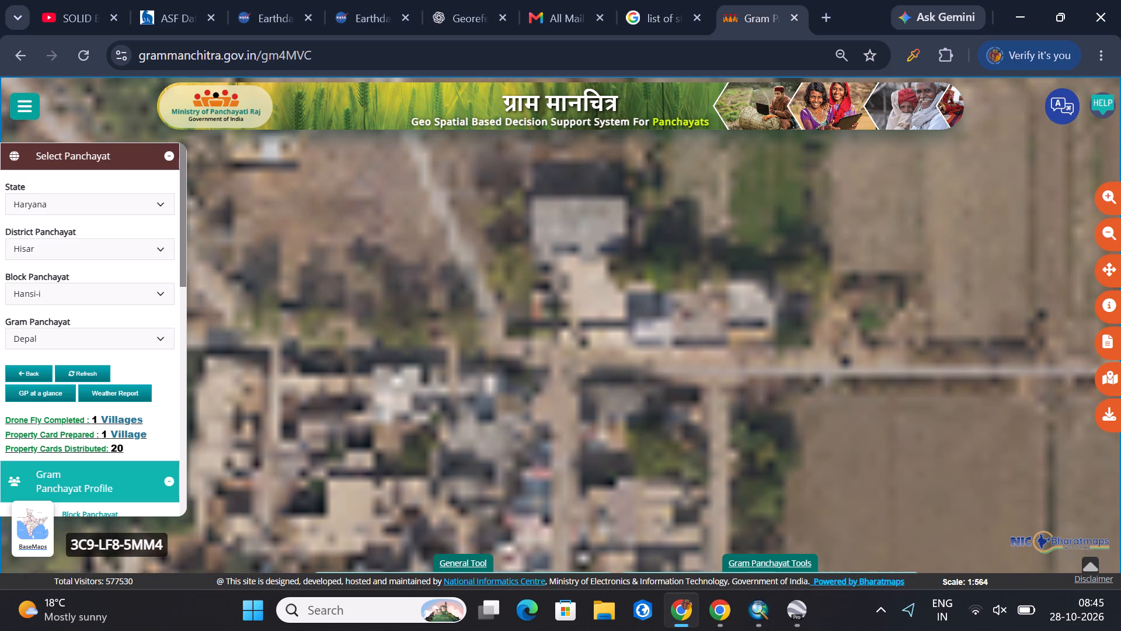
drag(589, 396, 588, 396)
Change the basemap to ESRI Satellite with the settlement's northeastern road junction in close view.
scroll(579, 408, down, 3)
scroll(578, 408, up, 6)
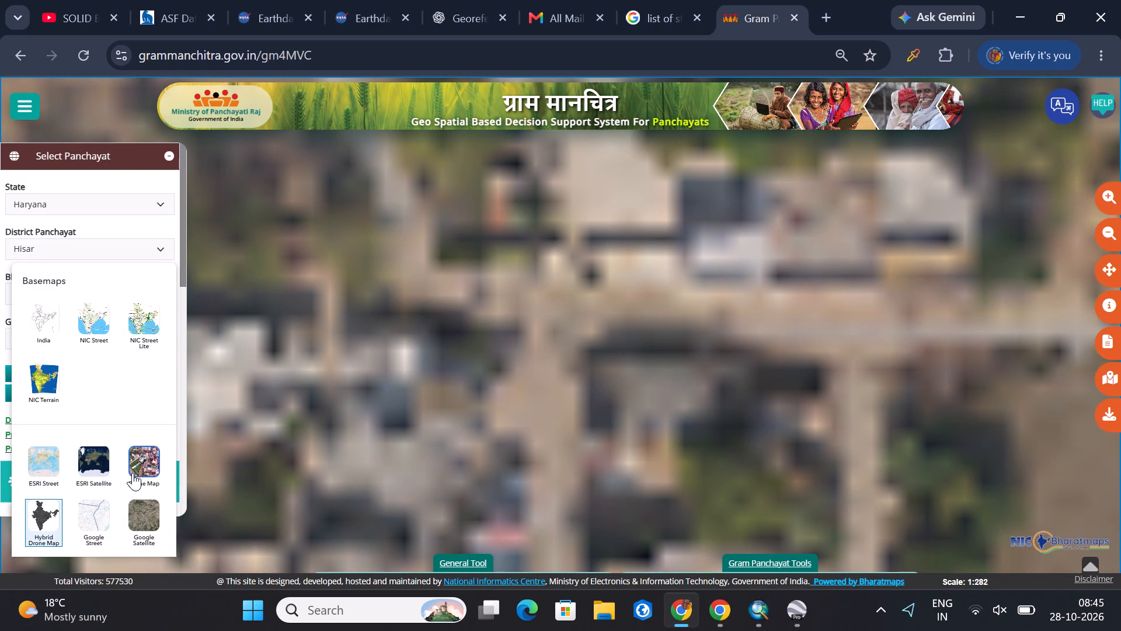
click(95, 467)
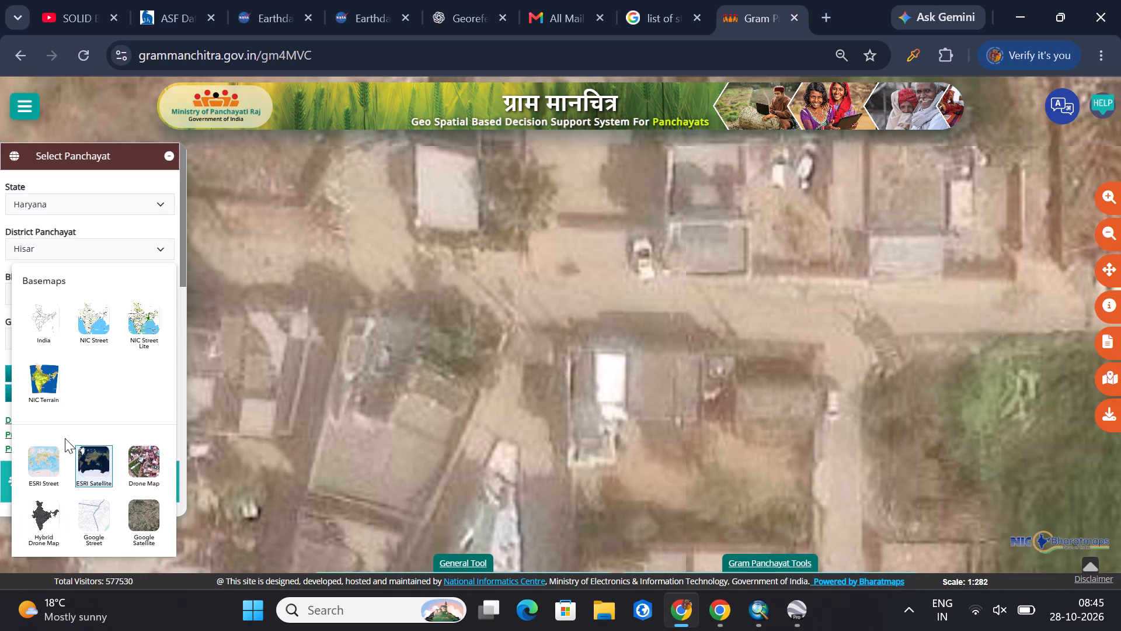
Examine the narrow street running south from the settlement's northeastern junction on the satellite imagery, ending beside the overgrown plot.
scroll(621, 445, down, 2)
scroll(618, 445, up, 2)
scroll(617, 442, down, 3)
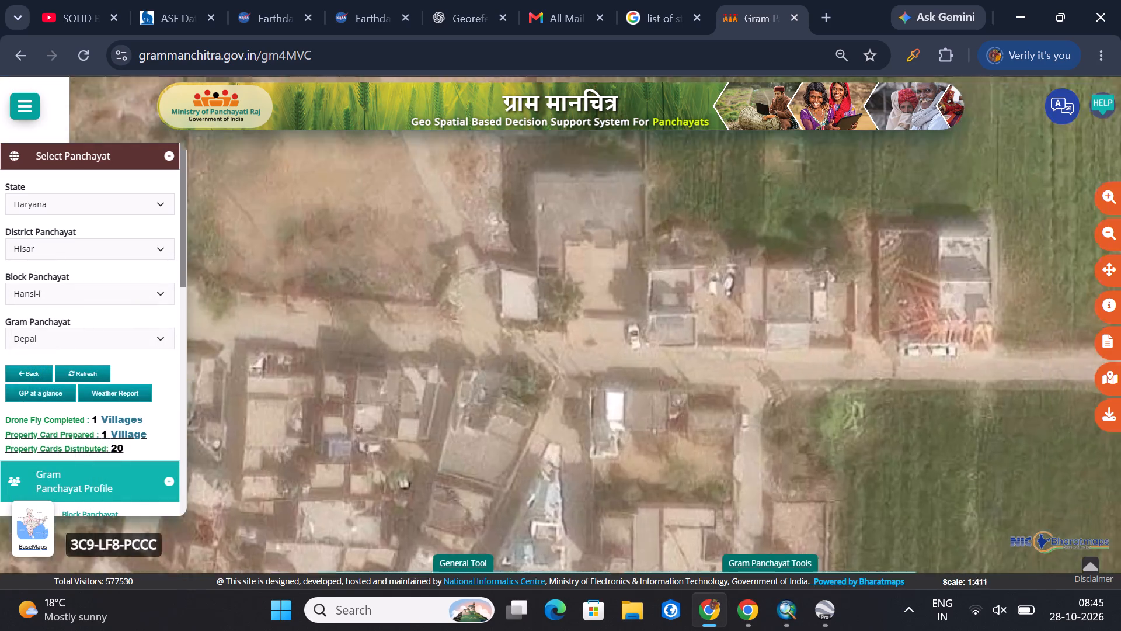
scroll(617, 442, down, 3)
drag(559, 466, 556, 306)
drag(543, 415, 517, 285)
drag(506, 425, 504, 427)
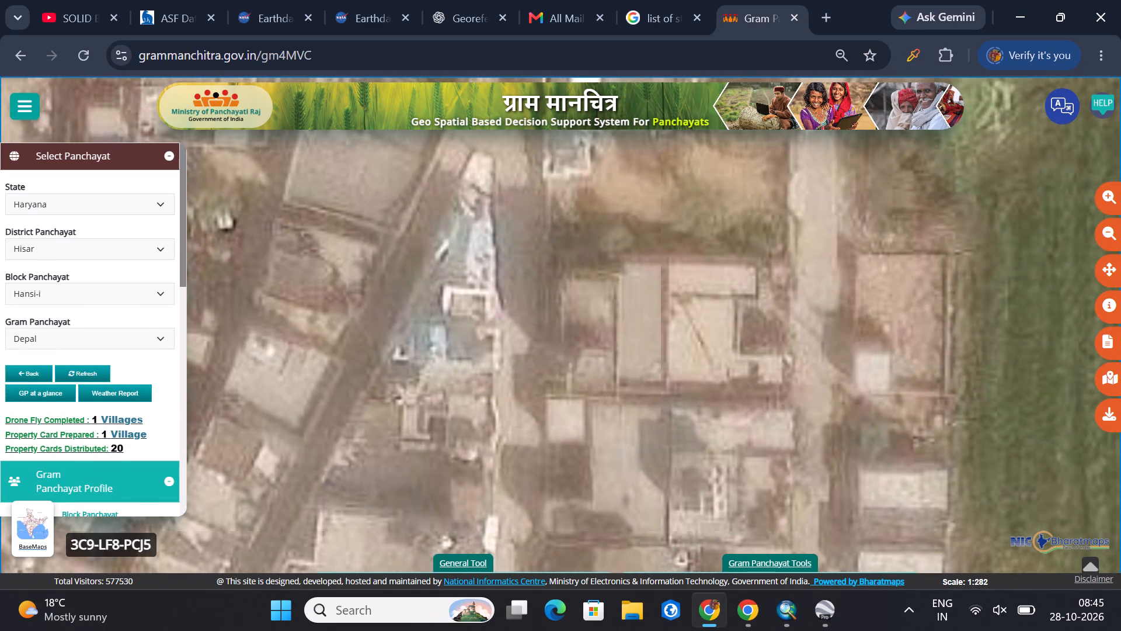
drag(504, 427, 509, 193)
drag(514, 418, 507, 236)
drag(507, 389, 517, 178)
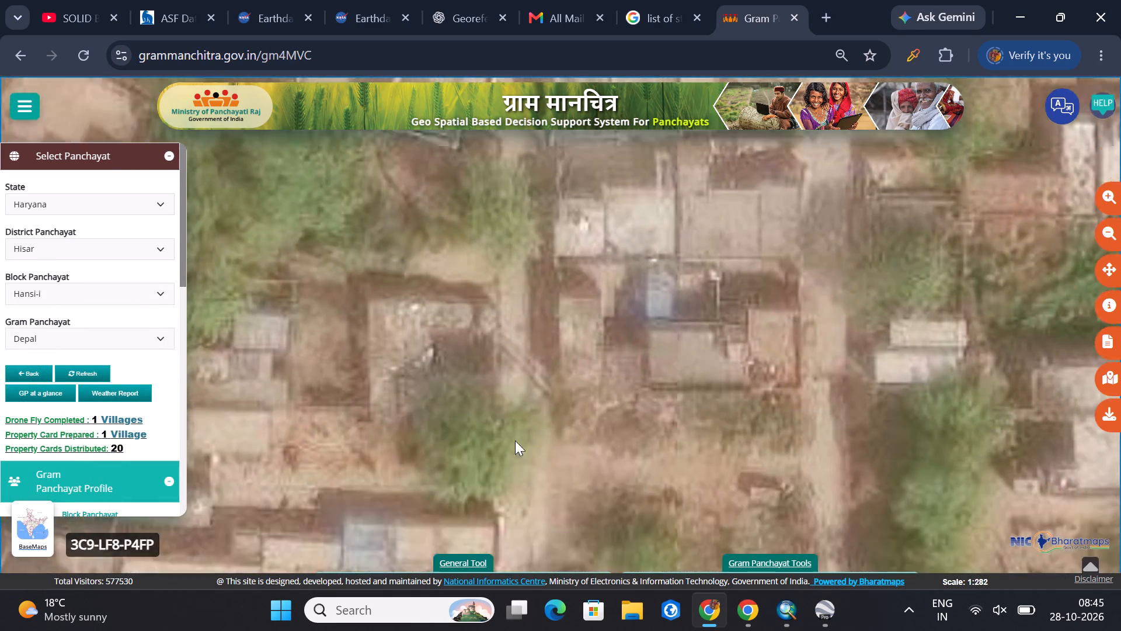
drag(511, 457, 484, 265)
drag(518, 439, 557, 221)
drag(526, 431, 527, 374)
scroll(510, 428, down, 2)
scroll(510, 429, up, 4)
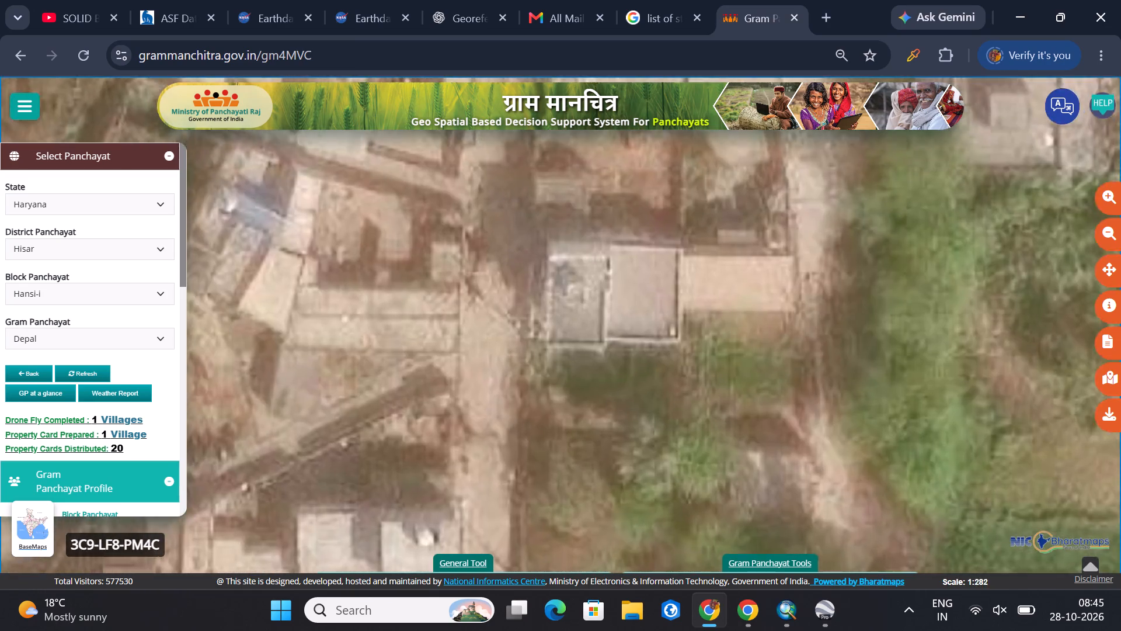
drag(490, 492, 513, 344)
drag(499, 477, 503, 387)
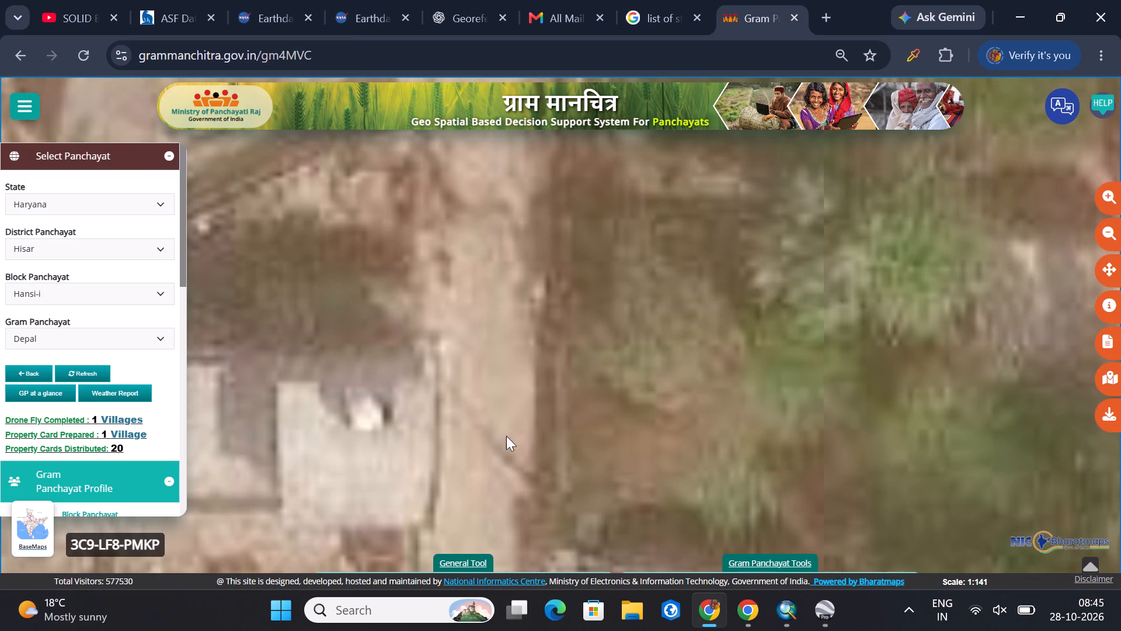
Measure the street's width straight across beside the overgrown plot with the distance tool, then reset it for a new measurement.
click(477, 563)
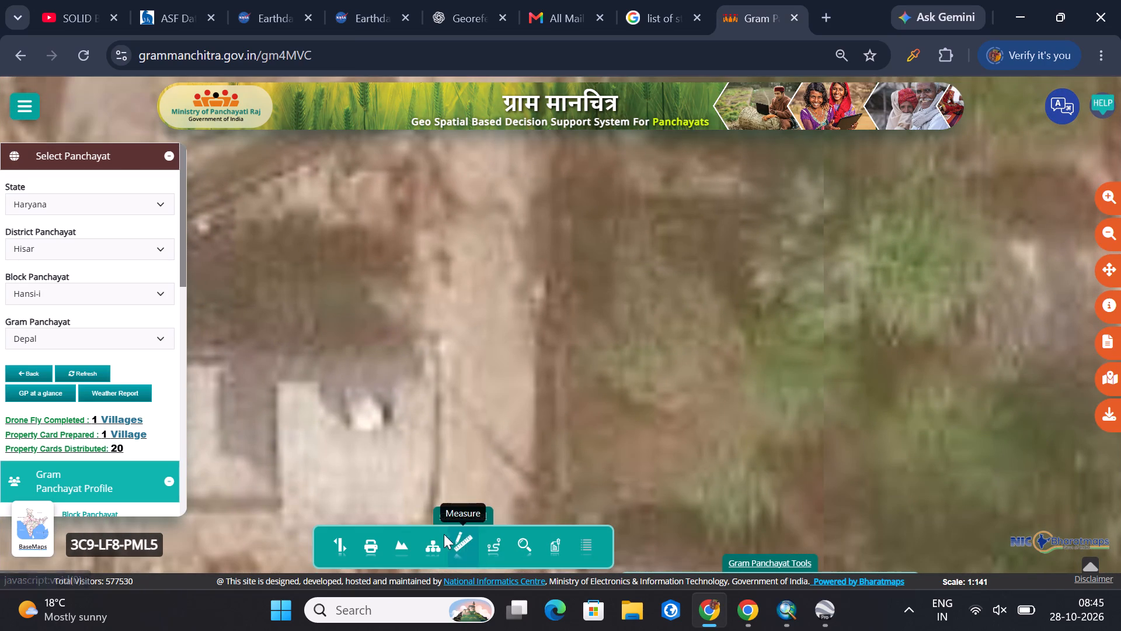
click(471, 539)
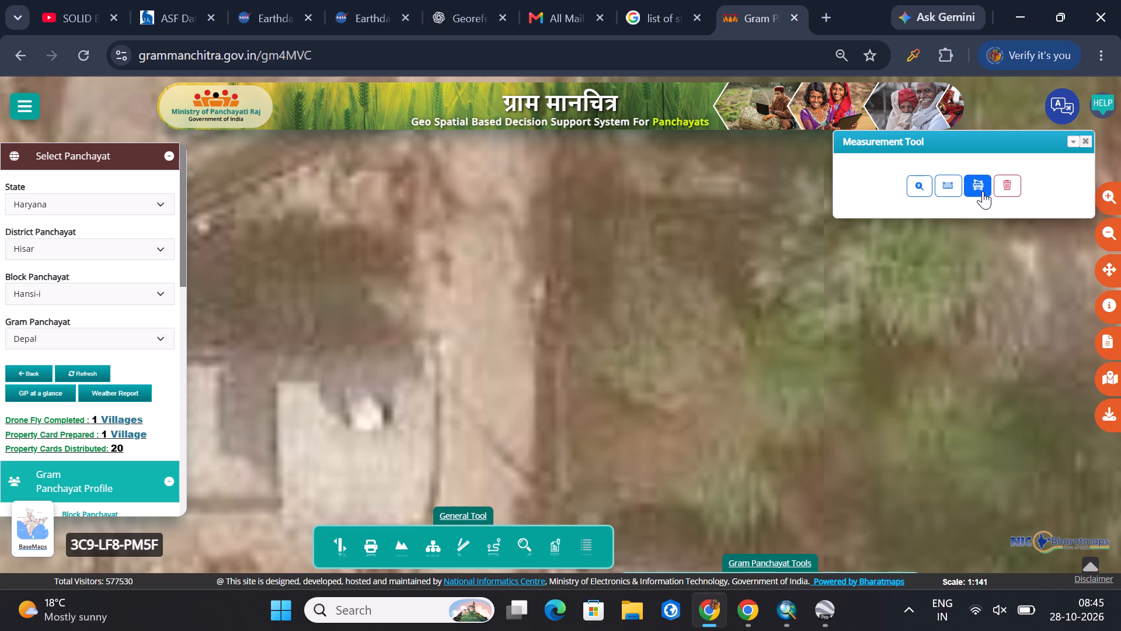
click(958, 191)
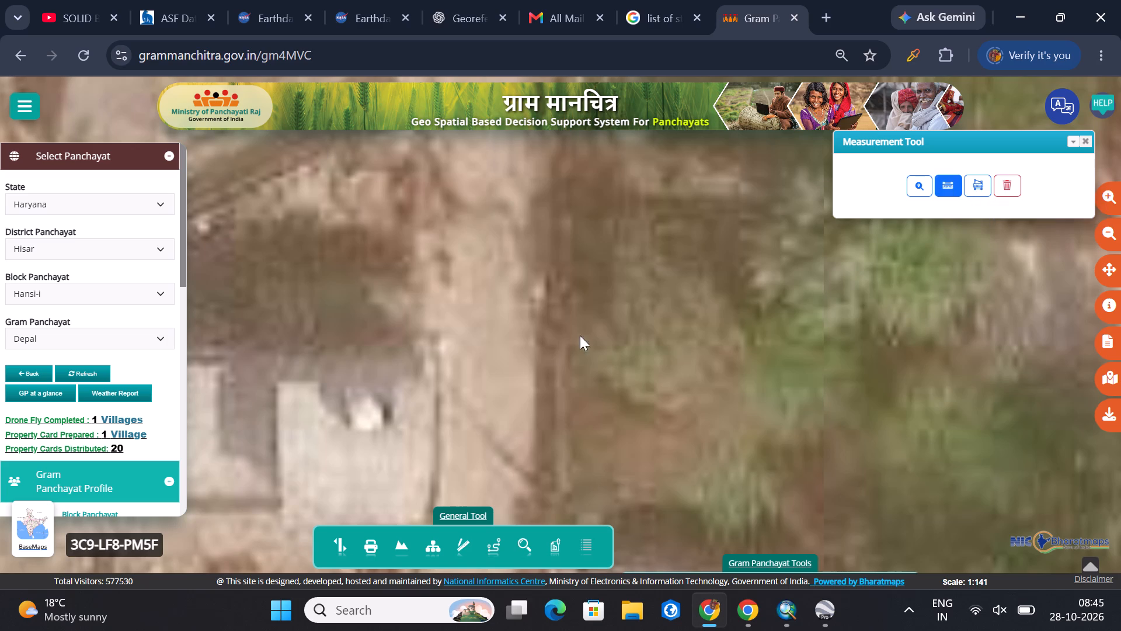
click(422, 324)
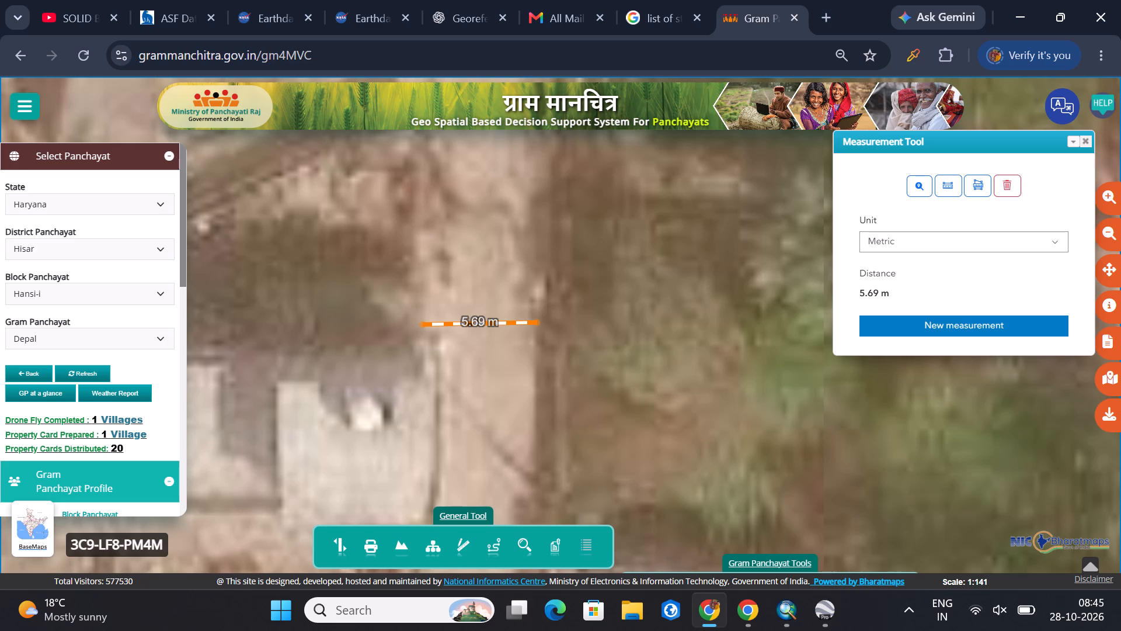
click(537, 322)
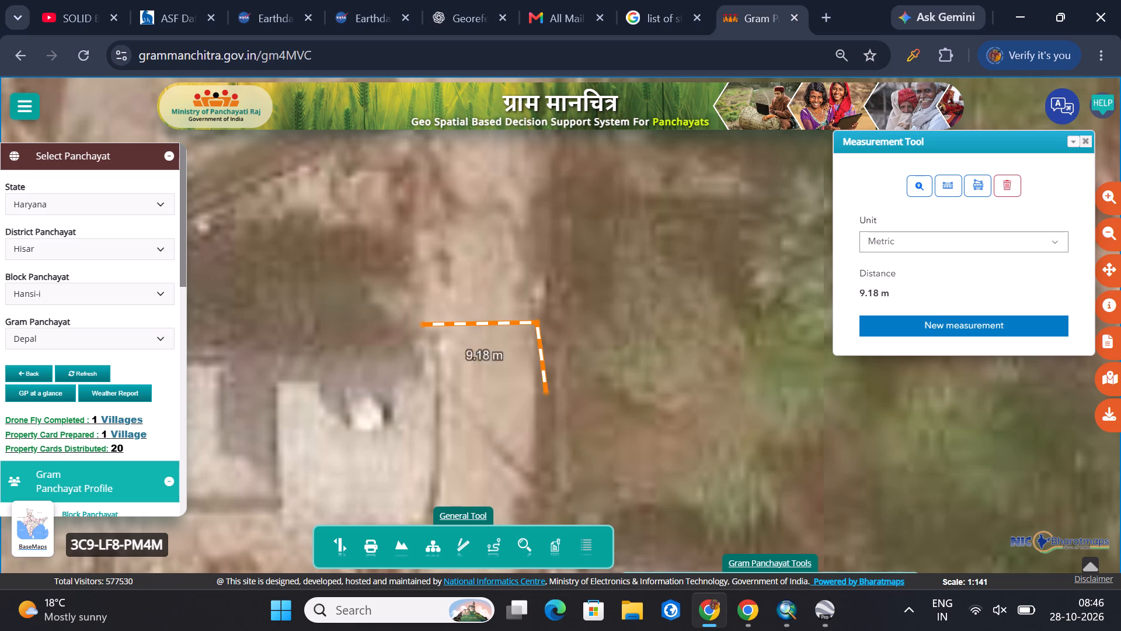
right_click(589, 350)
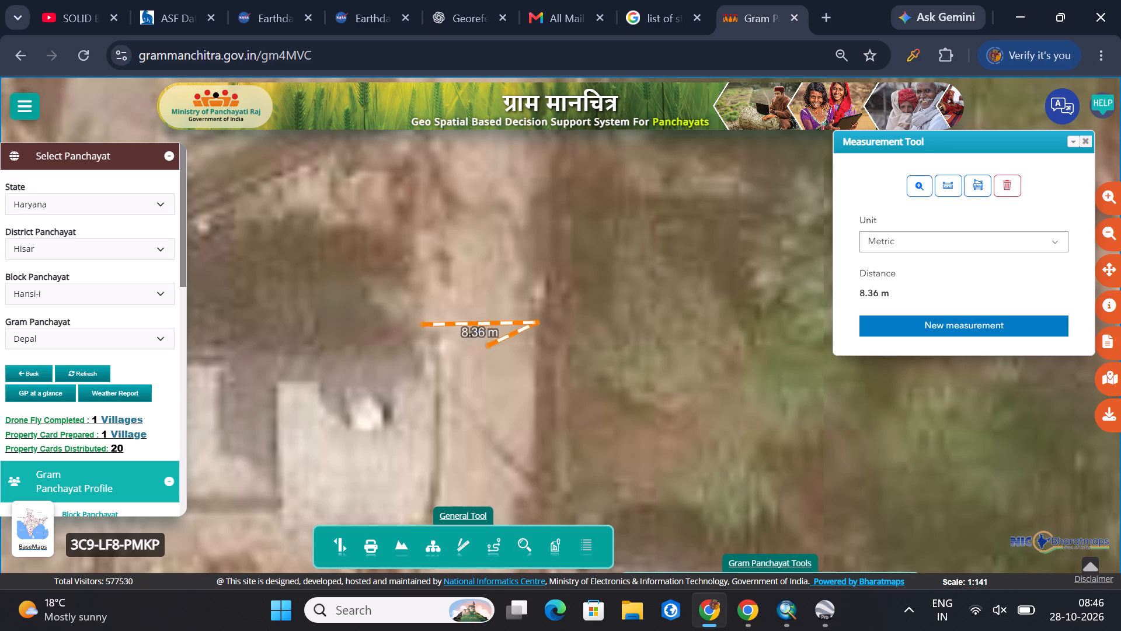
double_click(535, 320)
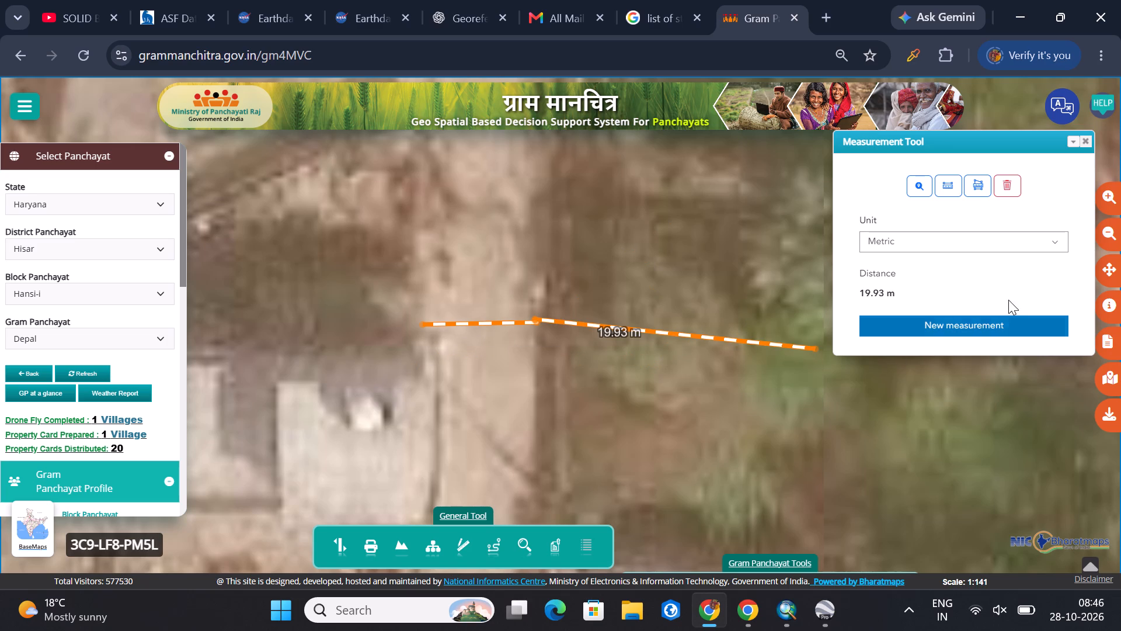
click(984, 328)
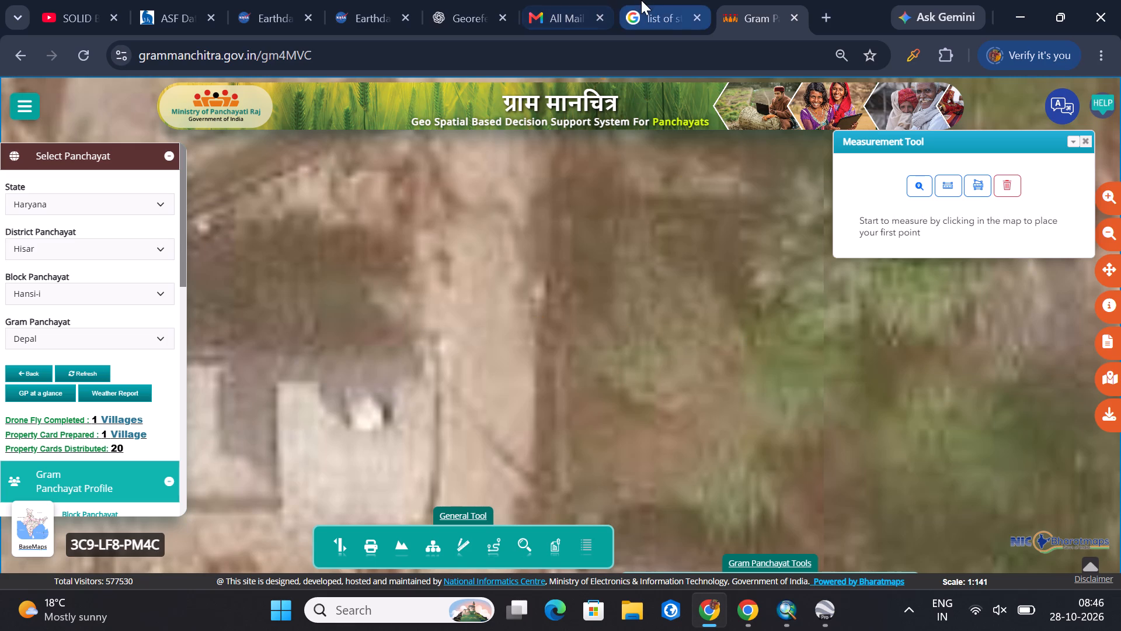
Switch to the Google AI Mode chat, ask "do we have 6 meter road as main village inner road" and read the answer.
click(641, 0)
scroll(348, 394, down, 13)
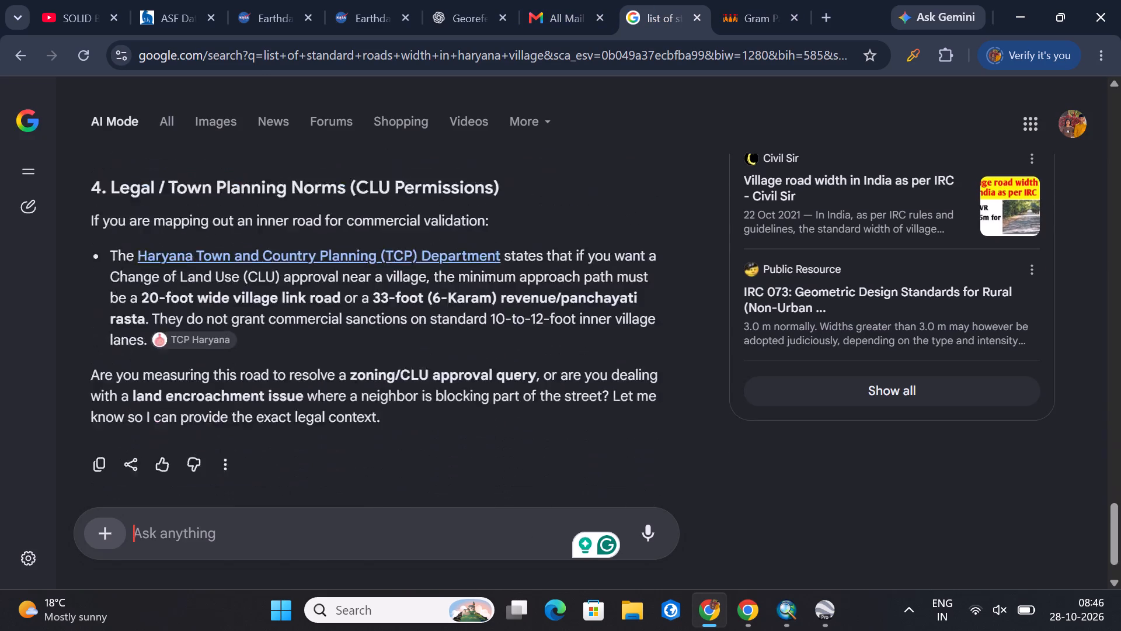
scroll(354, 394, down, 5)
scroll(357, 396, up, 17)
scroll(382, 398, down, 3)
scroll(382, 397, up, 7)
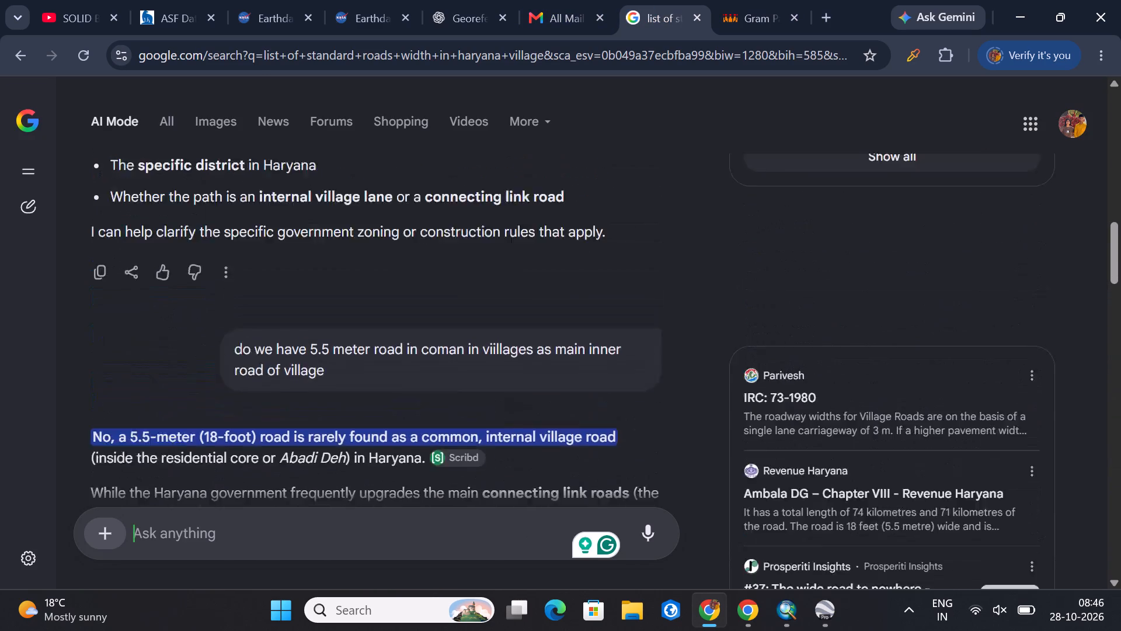
click(392, 519)
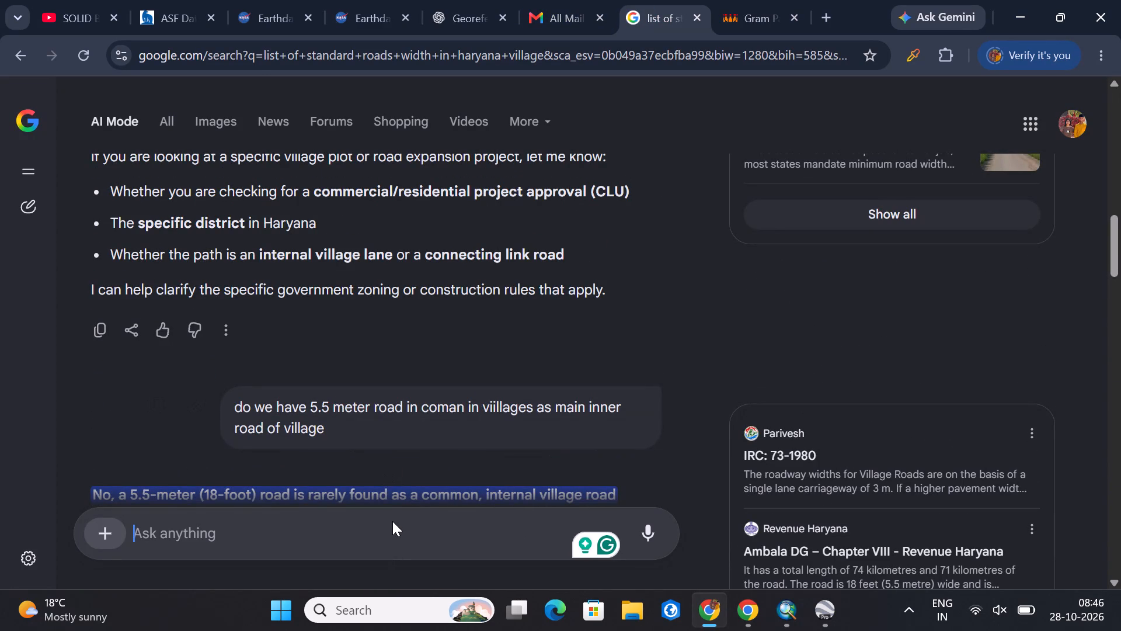
text(dow)
key(BackSpace)
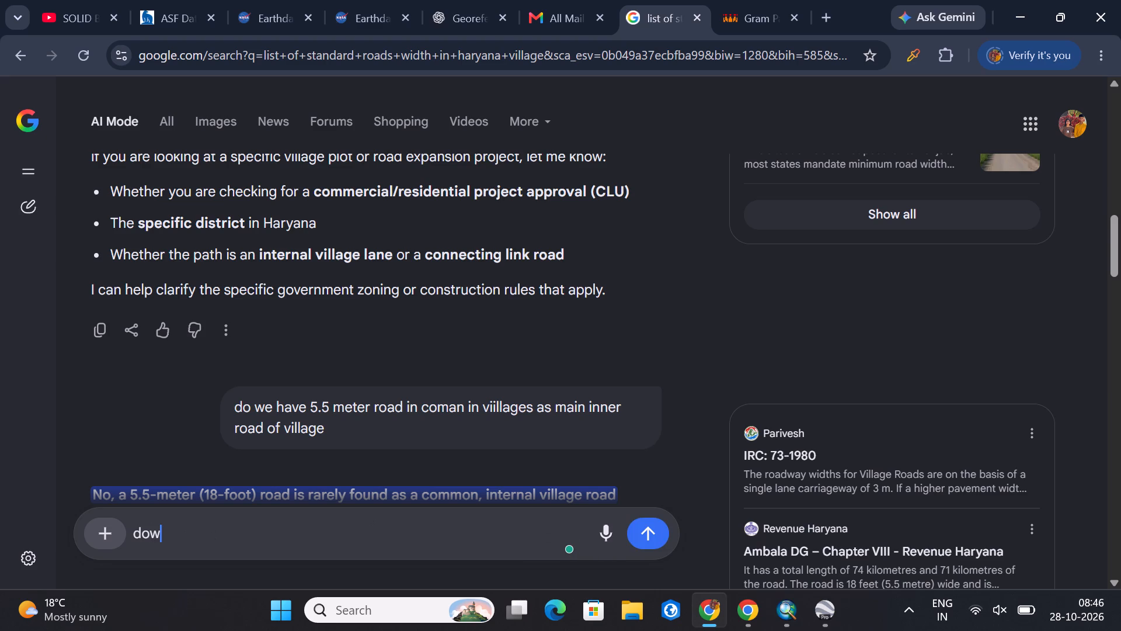
key(space)
text(we have)
key(space)
text(6 meter)
key(space)
text(roadn)
key(space)
key(BackSpace)
key(BackSpace)
key(space)
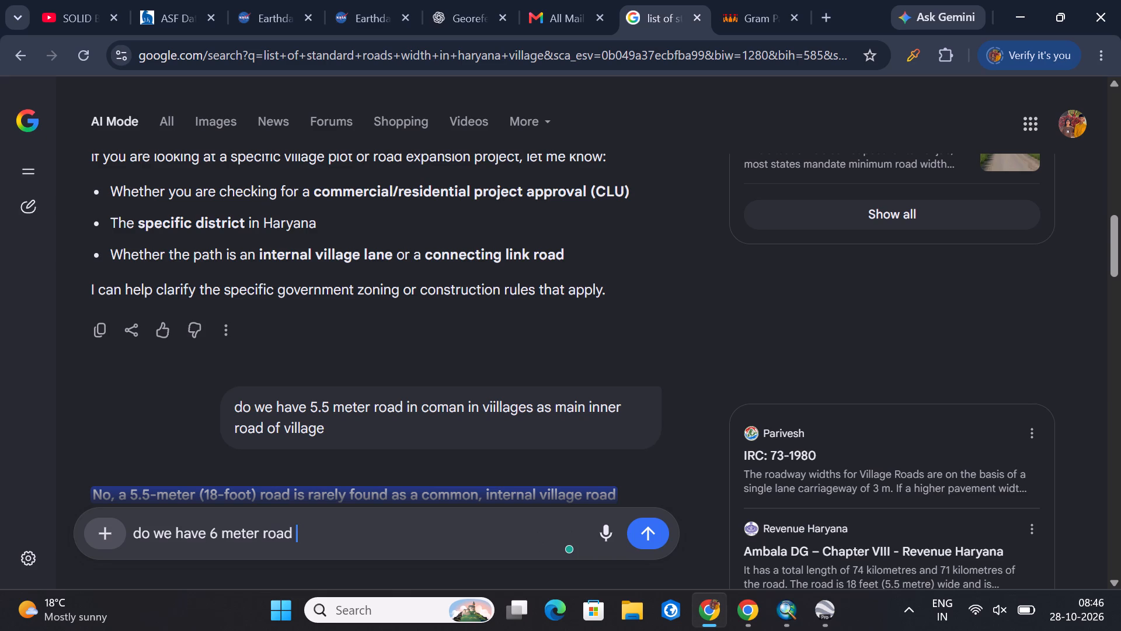
text(as main)
key(space)
text(village inner road)
key(Return)
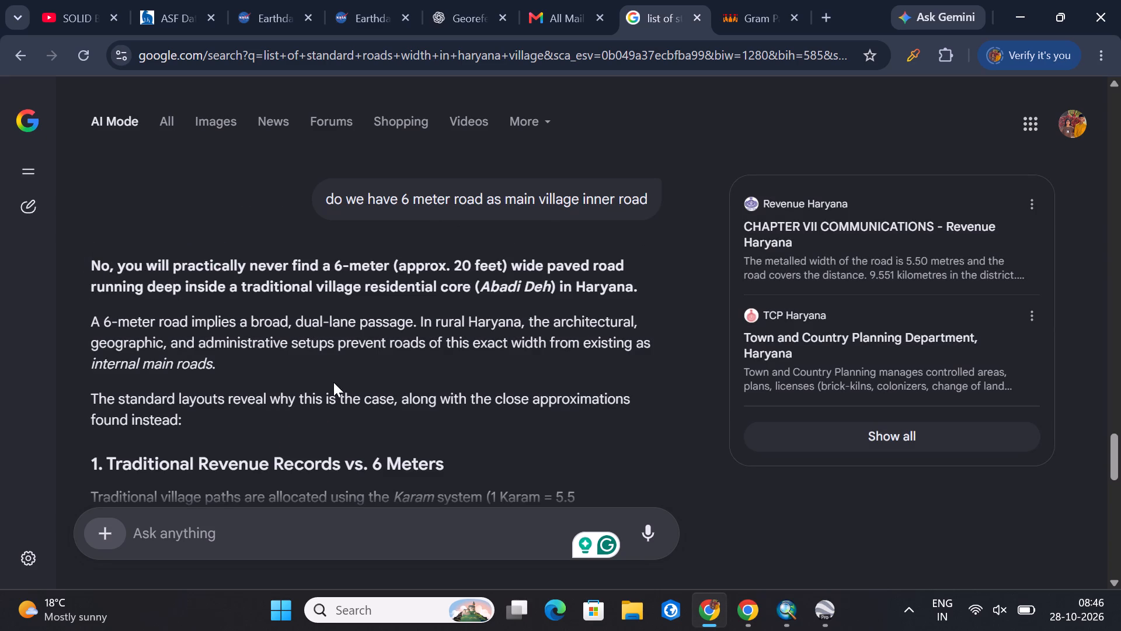
scroll(346, 350, down, 1)
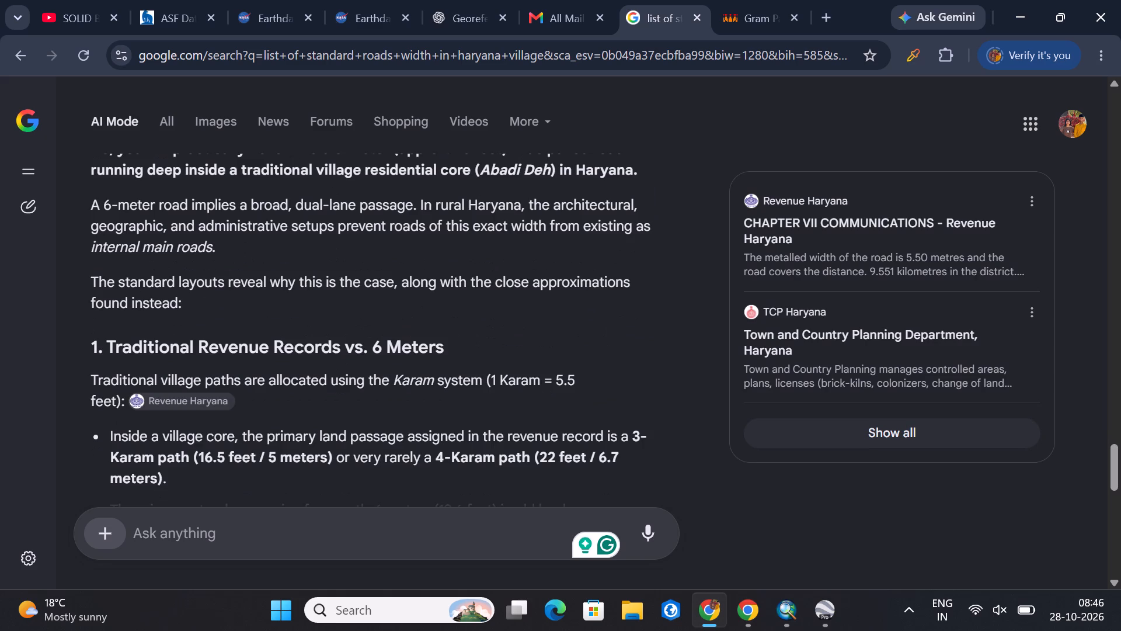
scroll(402, 342, down, 1)
scroll(524, 246, down, 1)
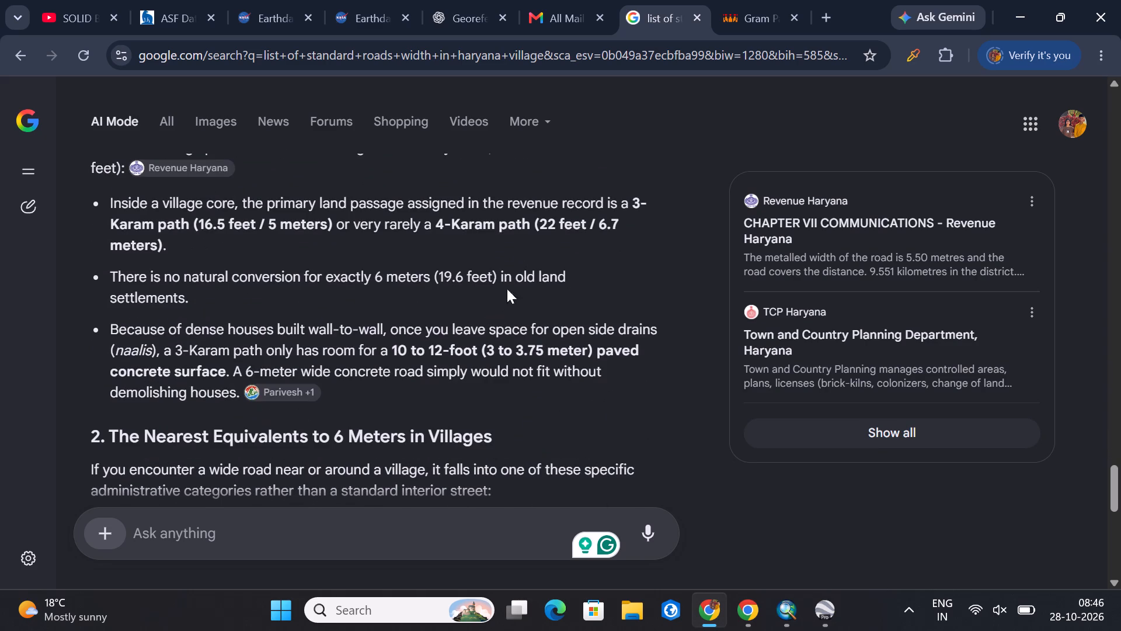
Return to Gram Manchitra and change the basemap to Drone Map.
click(740, 0)
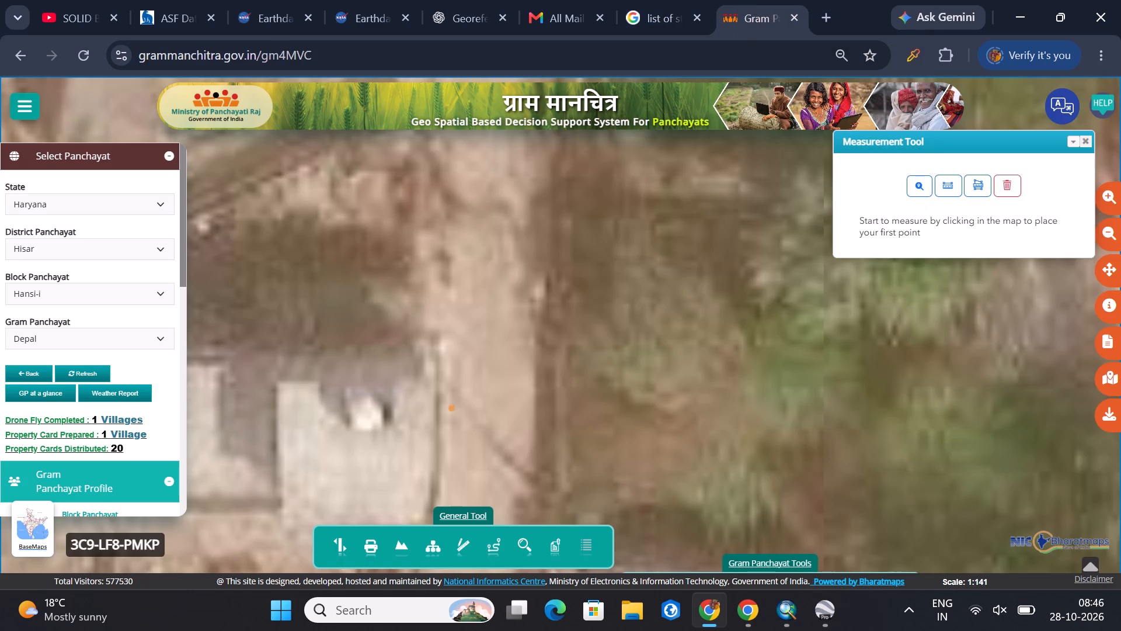
click(137, 461)
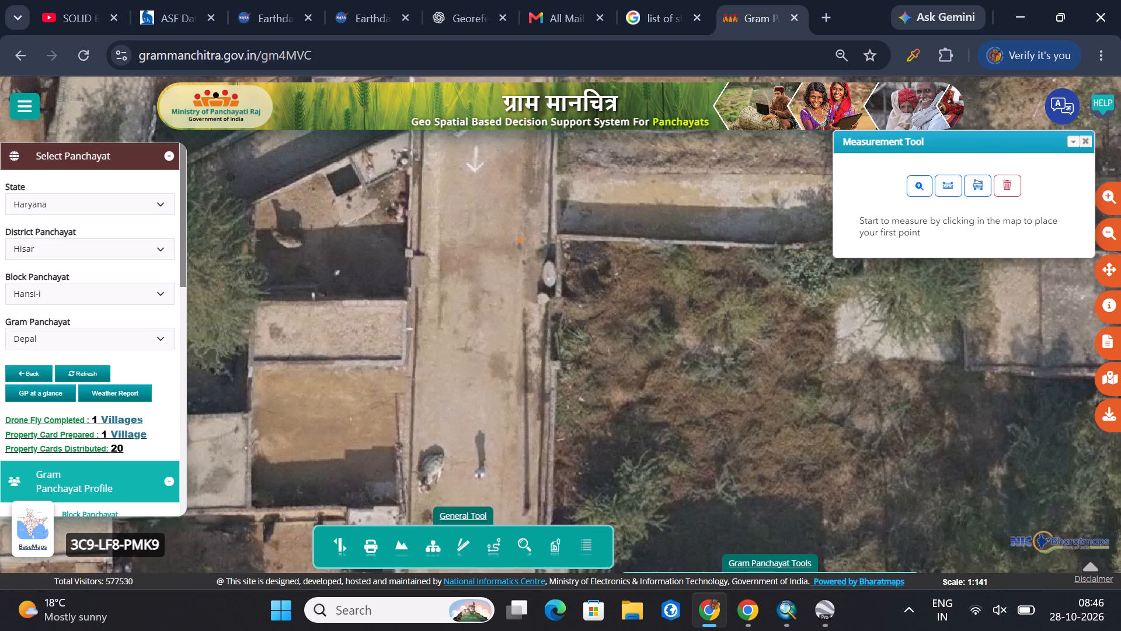
Examine the same street northward on the drone imagery, ending in a close view of its paved stretch between the houses.
middle_drag(503, 213, 502, 271)
drag(504, 194, 472, 515)
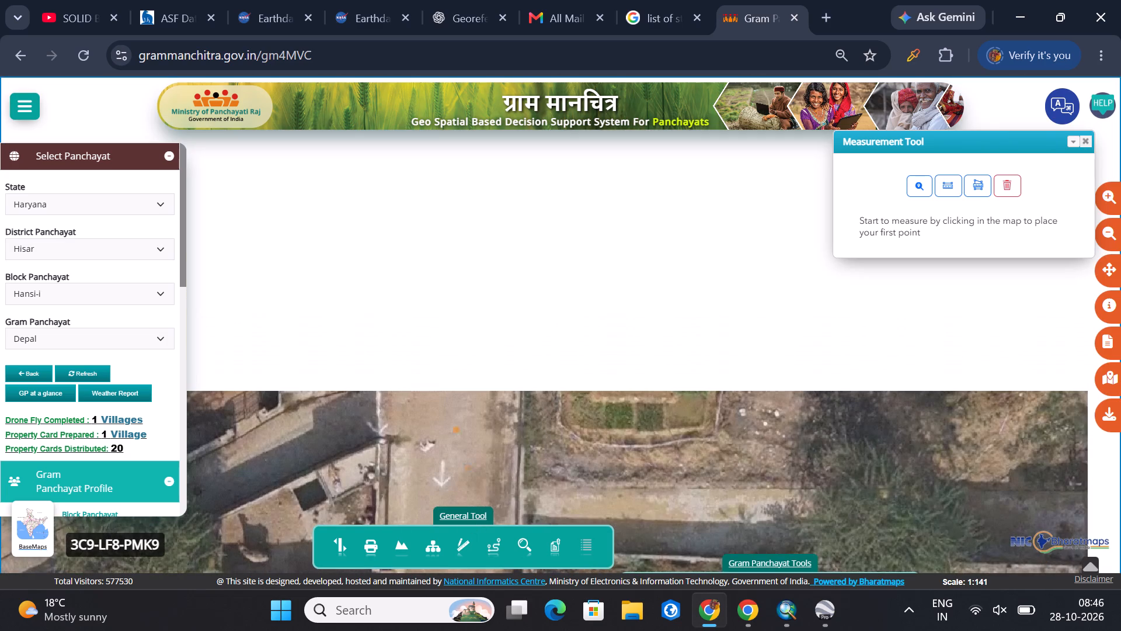
drag(449, 373, 458, 404)
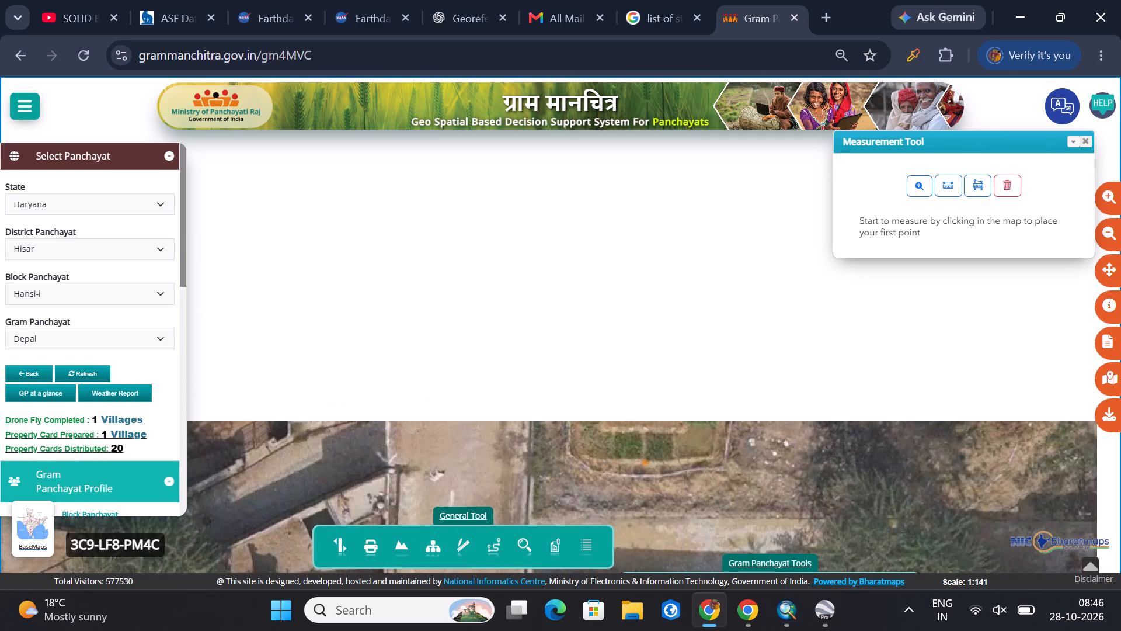
drag(532, 304, 570, 615)
drag(501, 294, 503, 313)
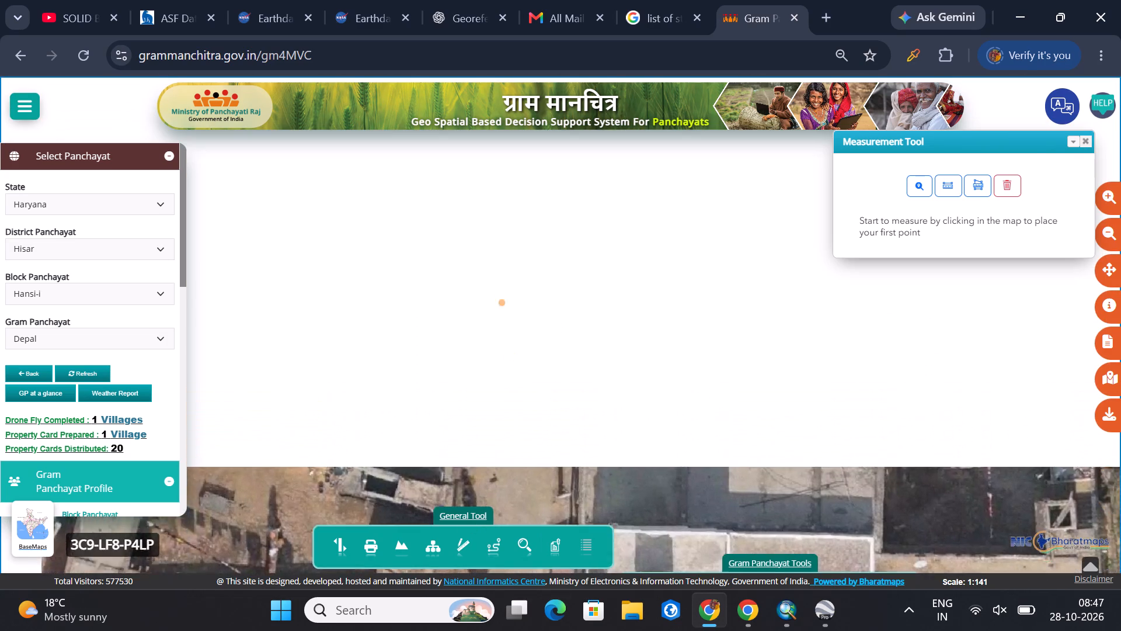
drag(503, 313, 518, 557)
scroll(524, 268, up, 7)
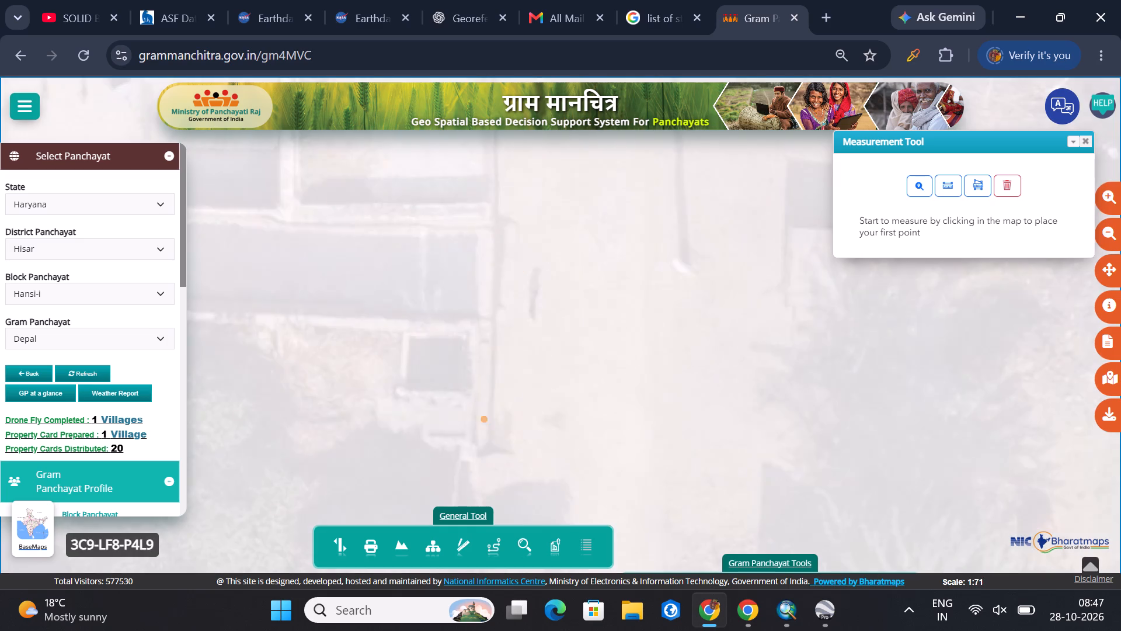
scroll(643, 264, up, 5)
scroll(641, 264, down, 13)
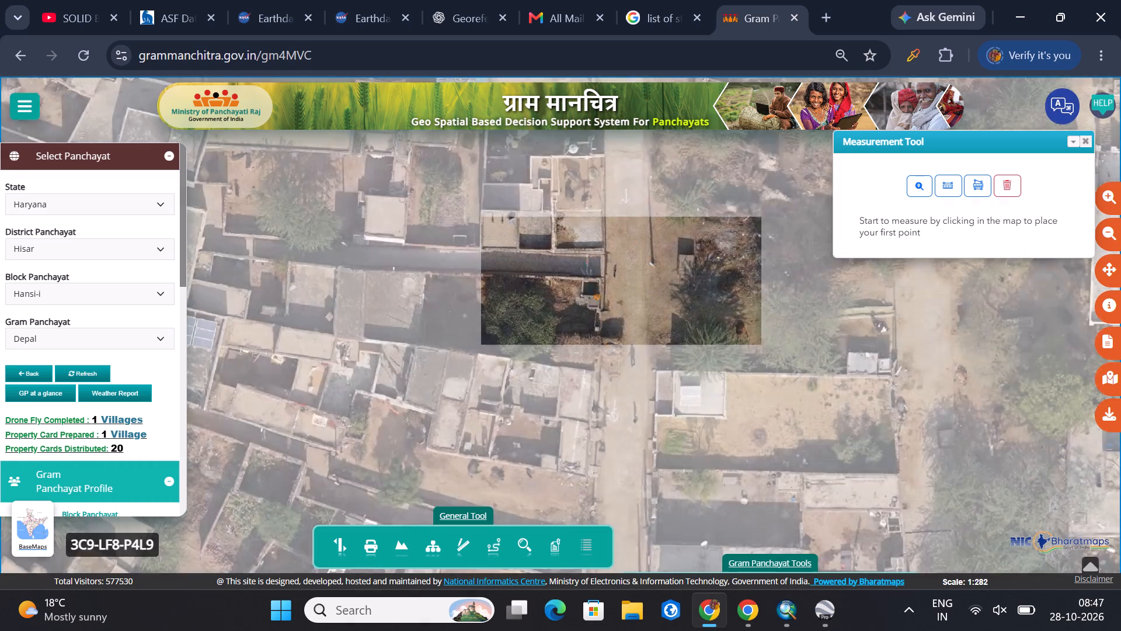
drag(644, 261, 591, 630)
drag(577, 313, 579, 369)
scroll(575, 359, up, 5)
scroll(575, 359, down, 9)
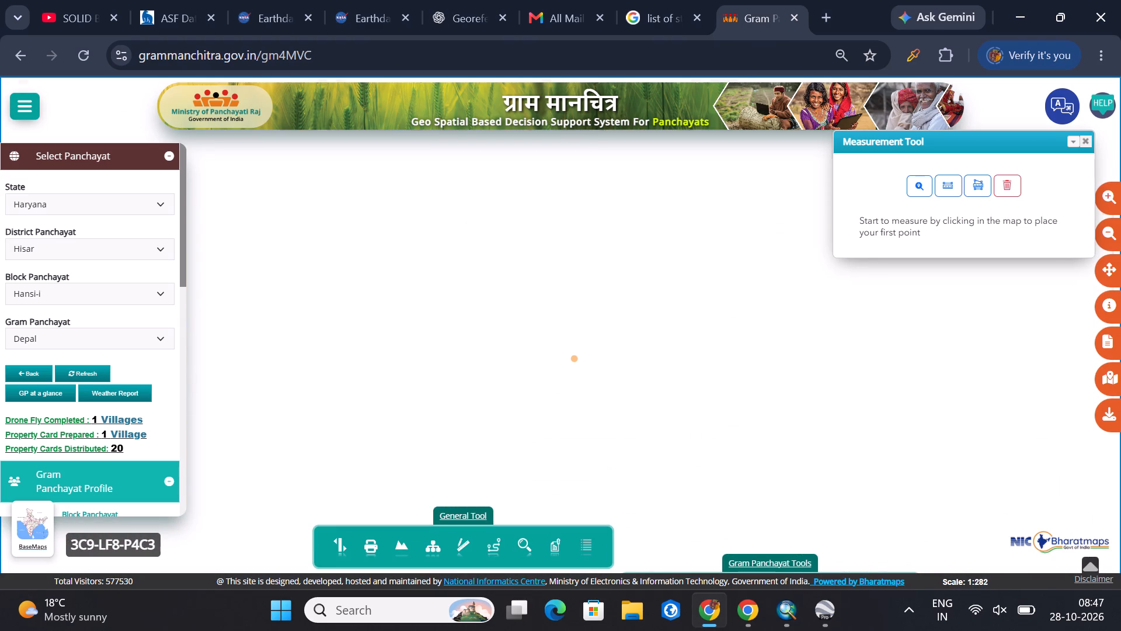
scroll(575, 359, down, 3)
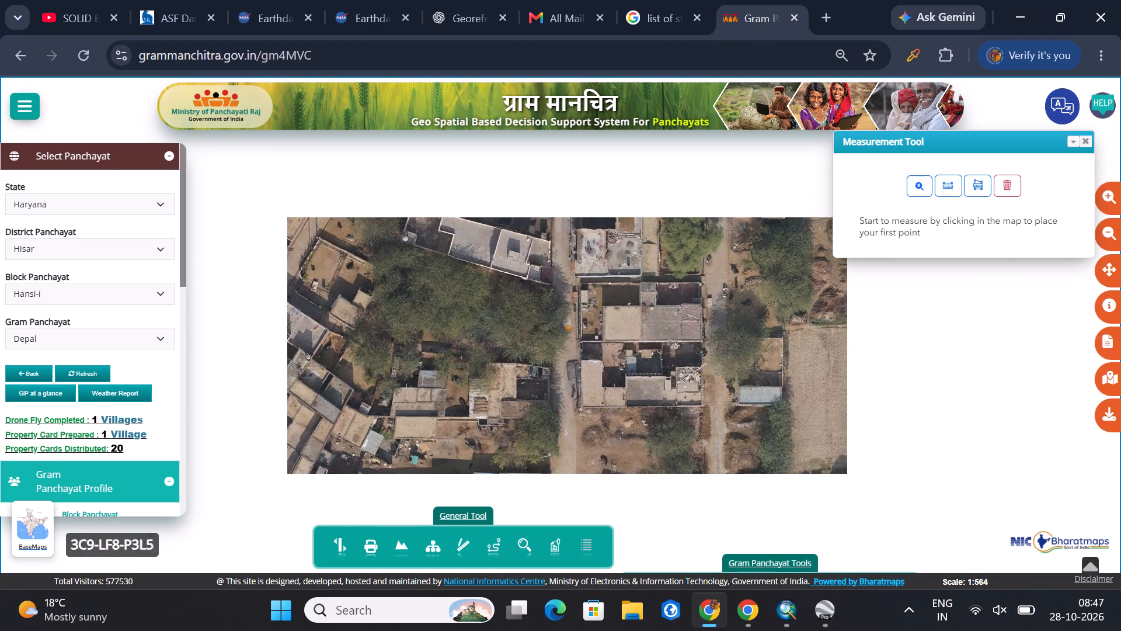
drag(583, 246, 576, 595)
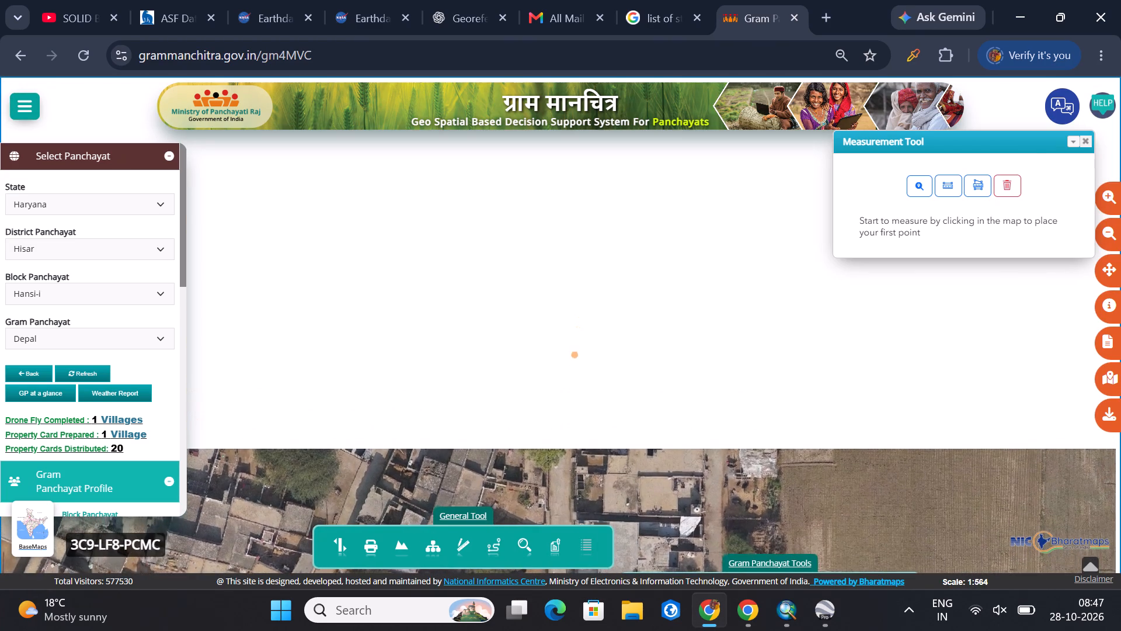
drag(573, 448, 560, 336)
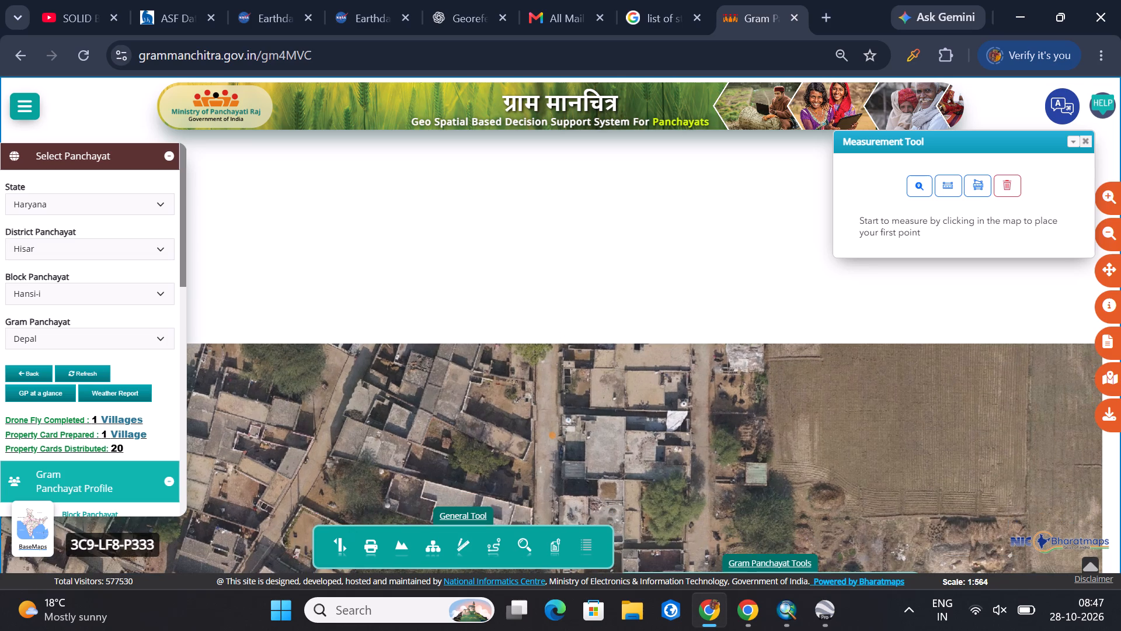
scroll(551, 432, up, 12)
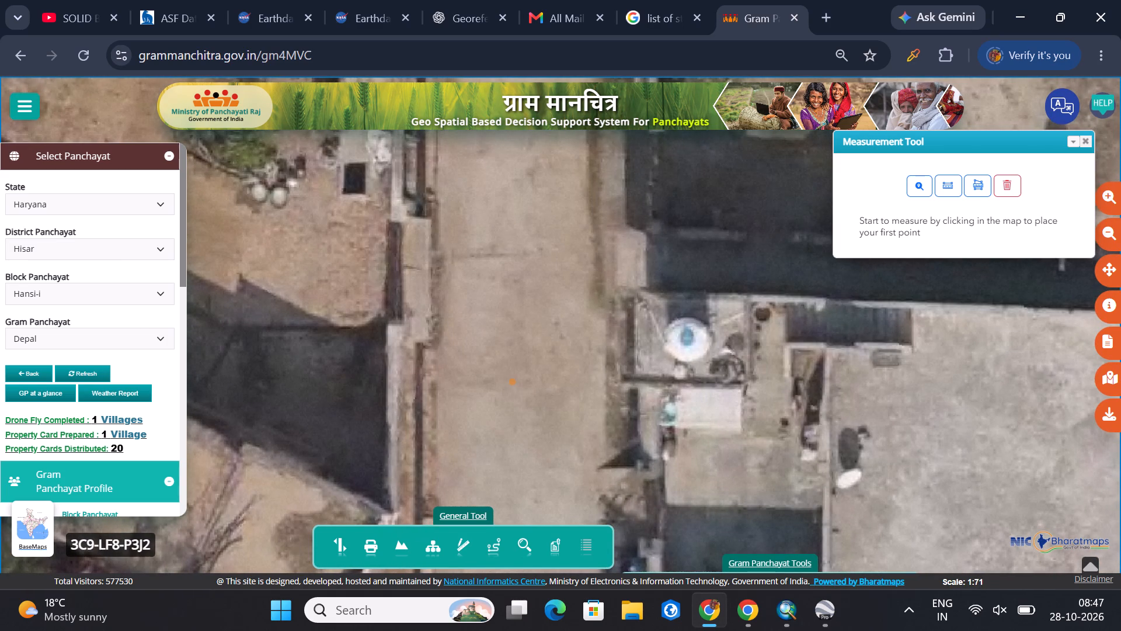
Measure the paved street's width straight across beside the walled plot north of the houses, and reset the distance tool.
drag(431, 394, 442, 256)
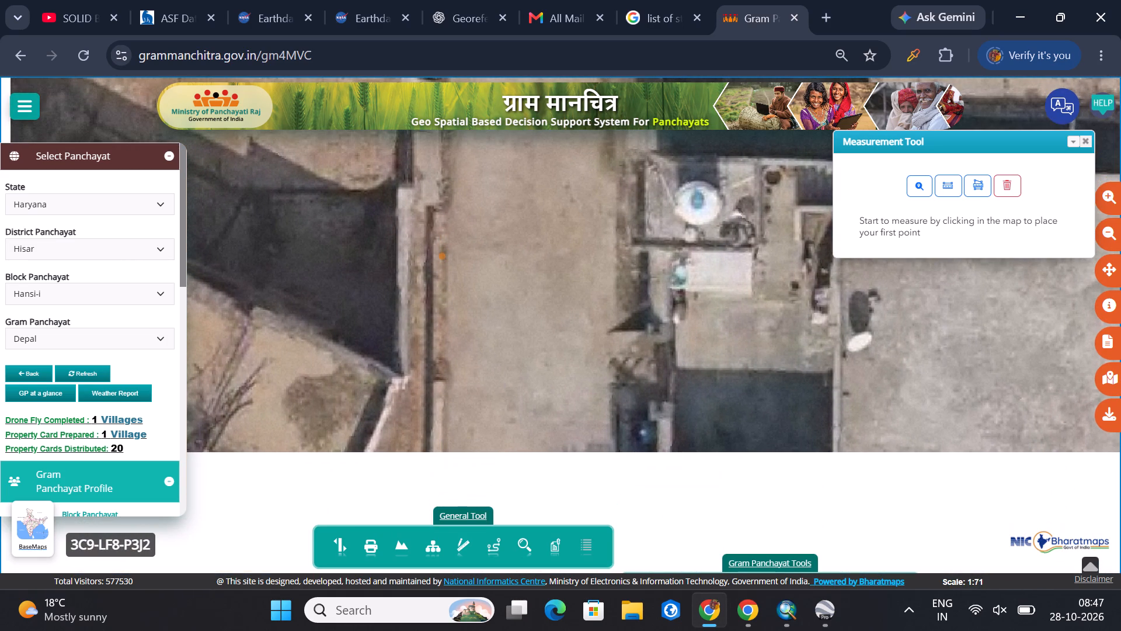
drag(442, 256, 409, 228)
drag(461, 388, 466, 300)
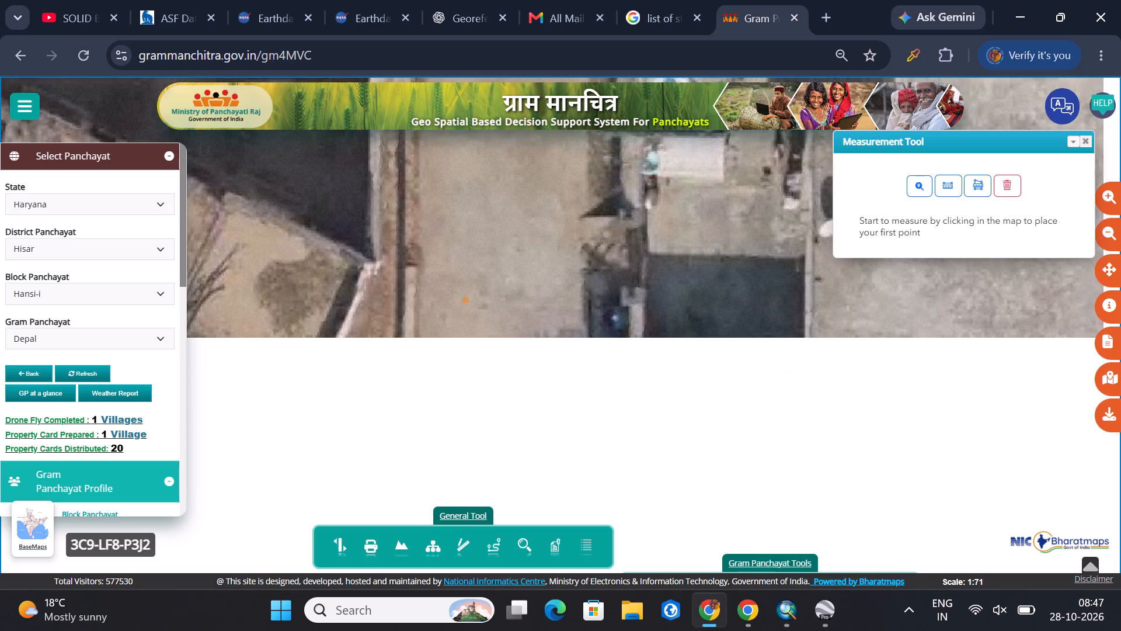
drag(500, 214, 472, 329)
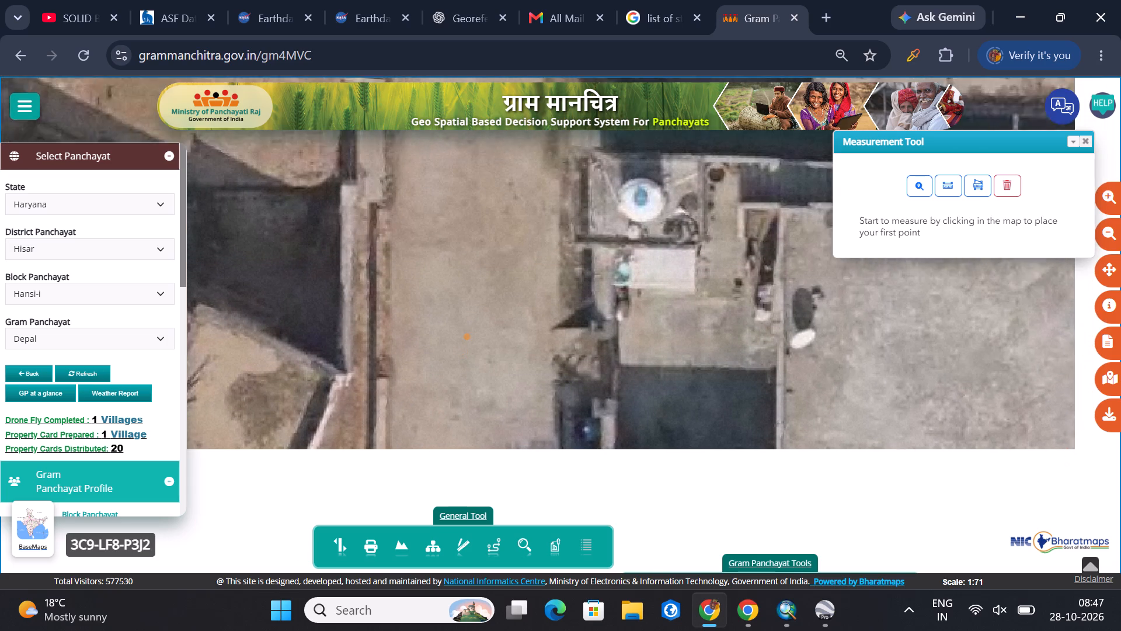
drag(472, 329, 479, 456)
drag(502, 188, 468, 435)
drag(469, 293, 467, 386)
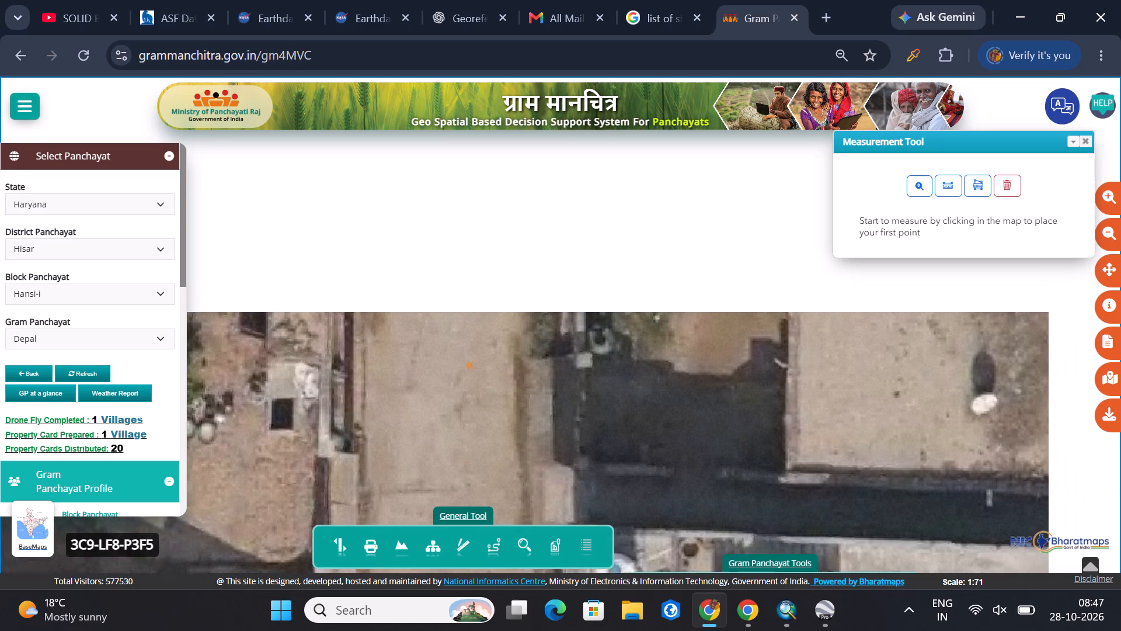
drag(467, 386, 467, 431)
drag(457, 374, 451, 451)
scroll(449, 437, up, 5)
drag(385, 488, 399, 362)
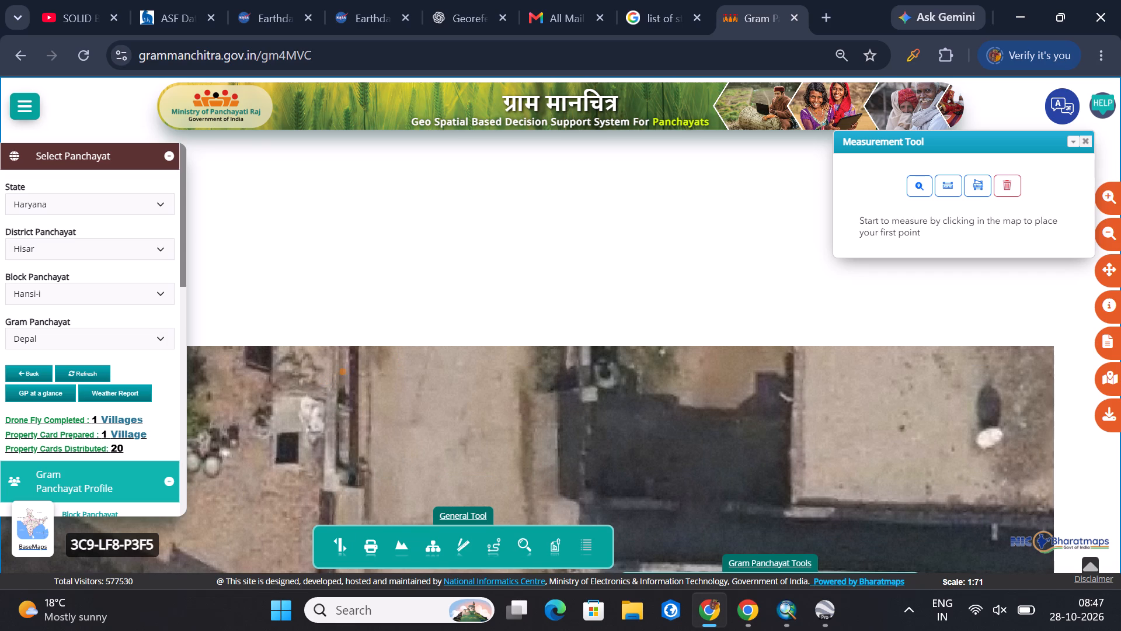
click(339, 371)
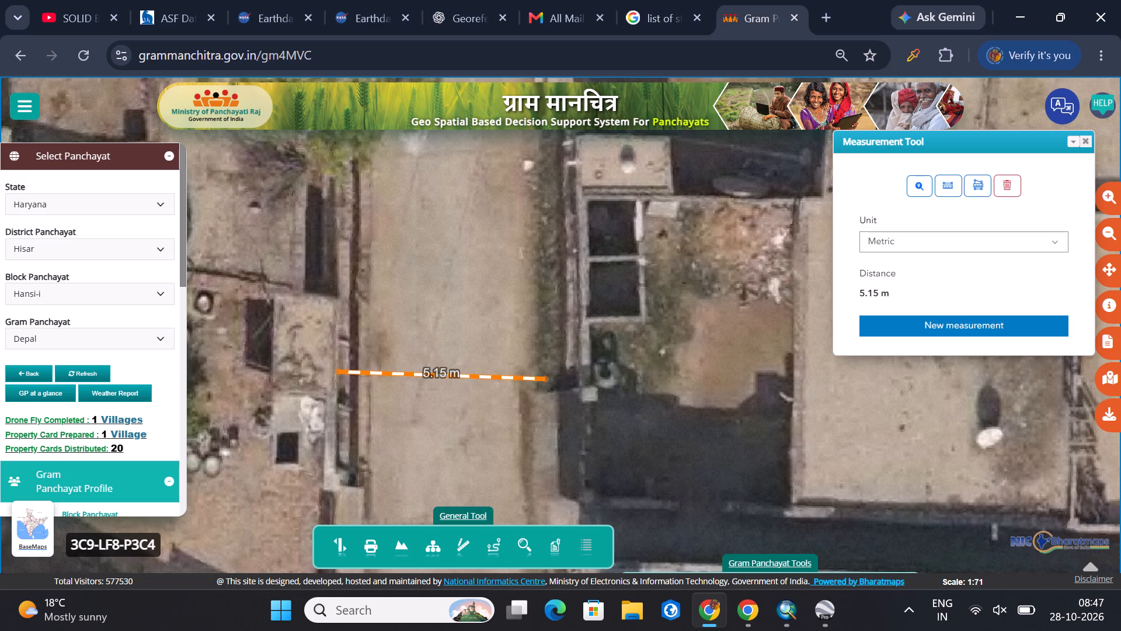
right_click(482, 371)
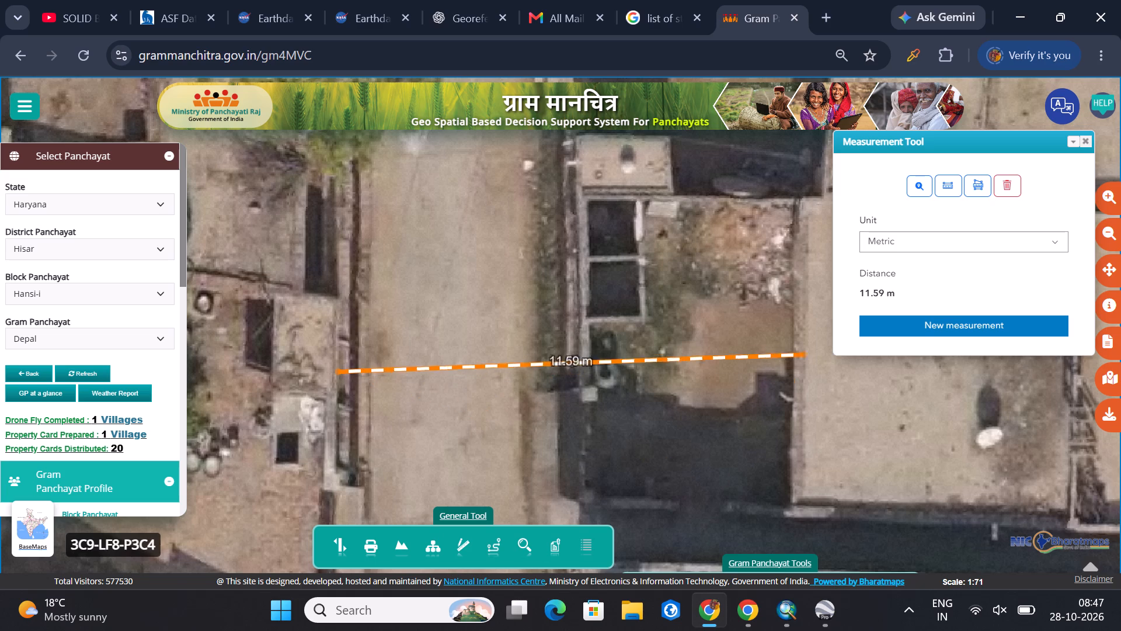
click(1007, 333)
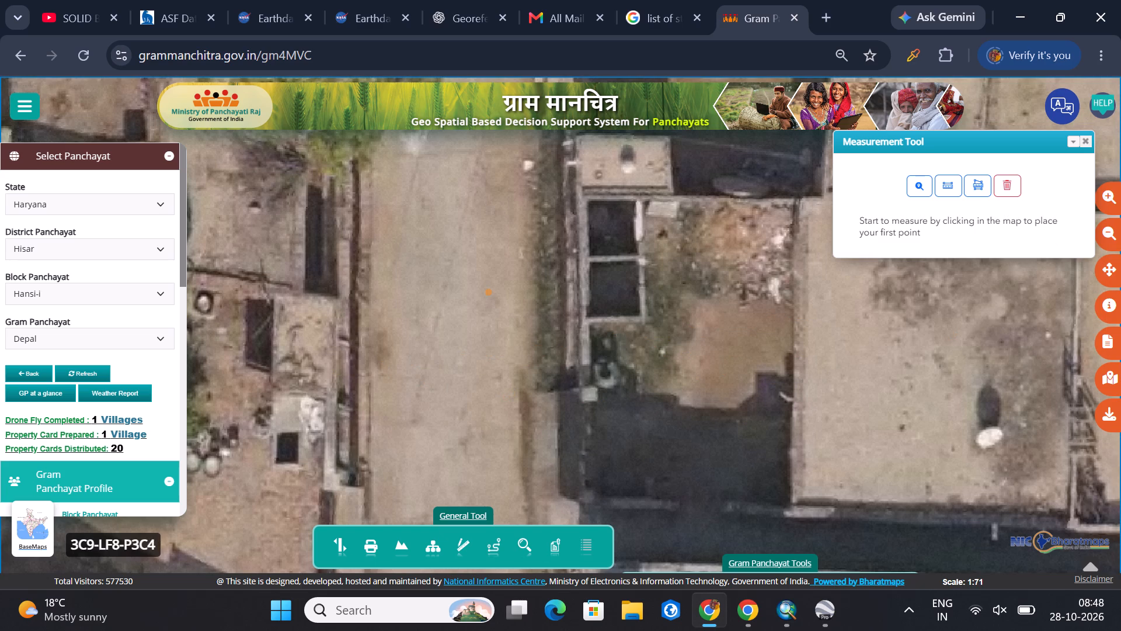
Examine the drone imagery around the street, from the tree-lined stretch in the north to the wider area south of the houses.
drag(488, 268, 506, 455)
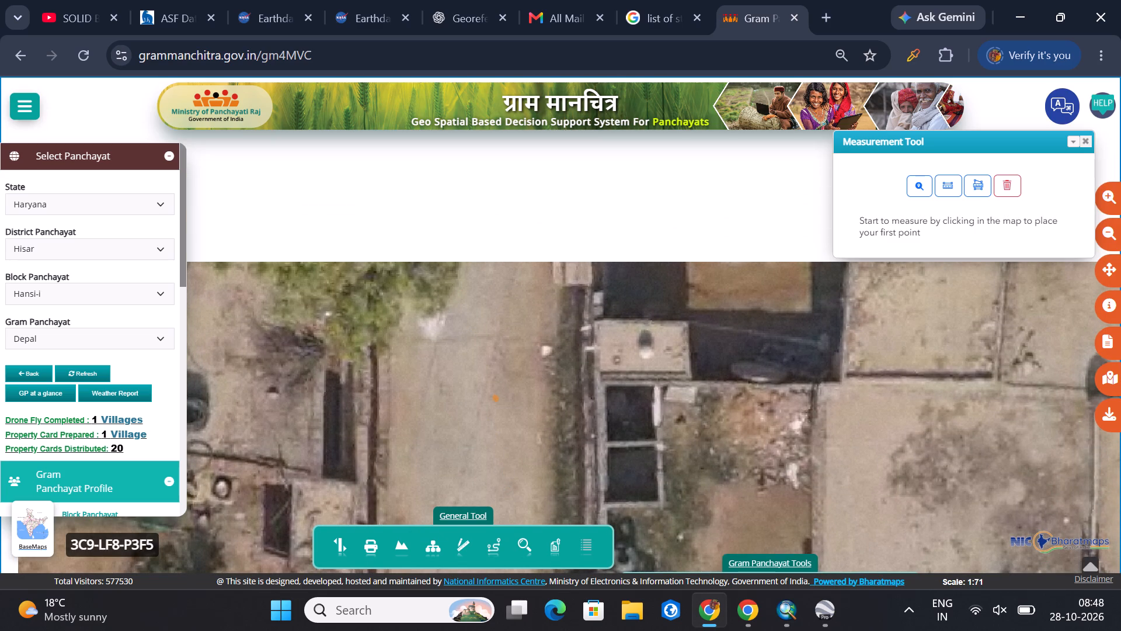
scroll(497, 395, up, 5)
scroll(497, 391, down, 8)
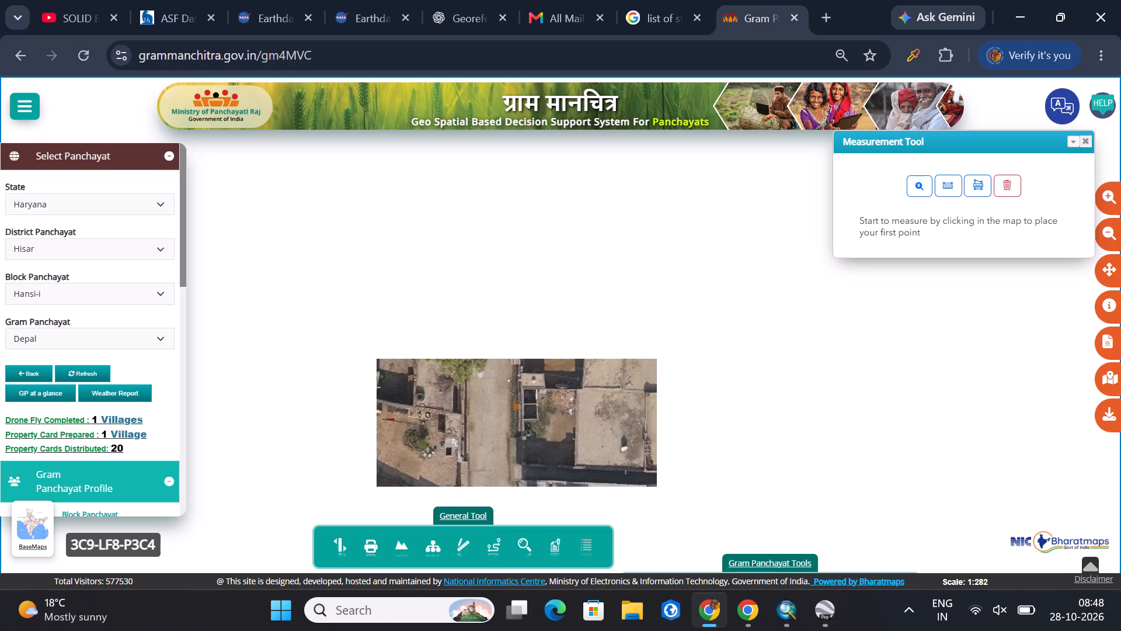
drag(548, 430, 566, 197)
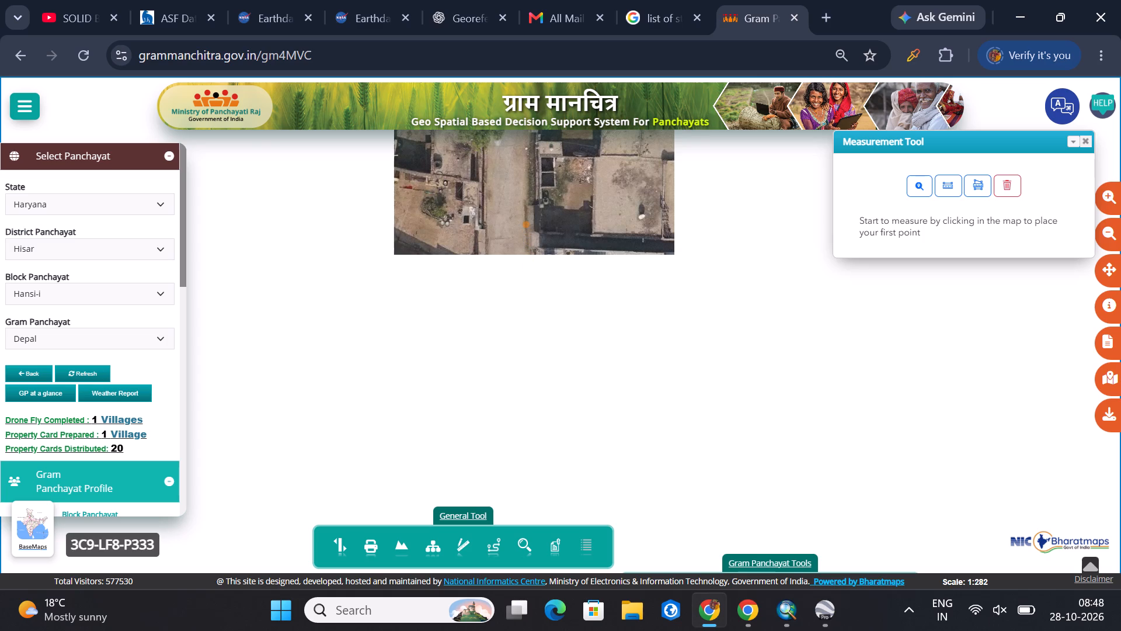
drag(530, 285, 534, 285)
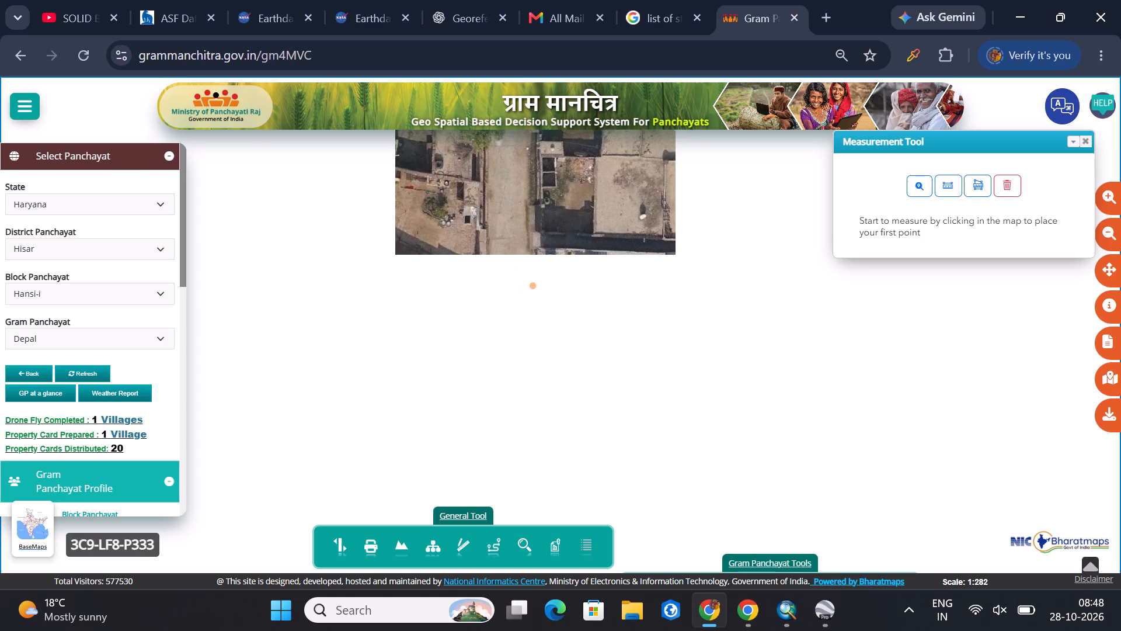
drag(534, 285, 542, 198)
drag(531, 235, 559, 300)
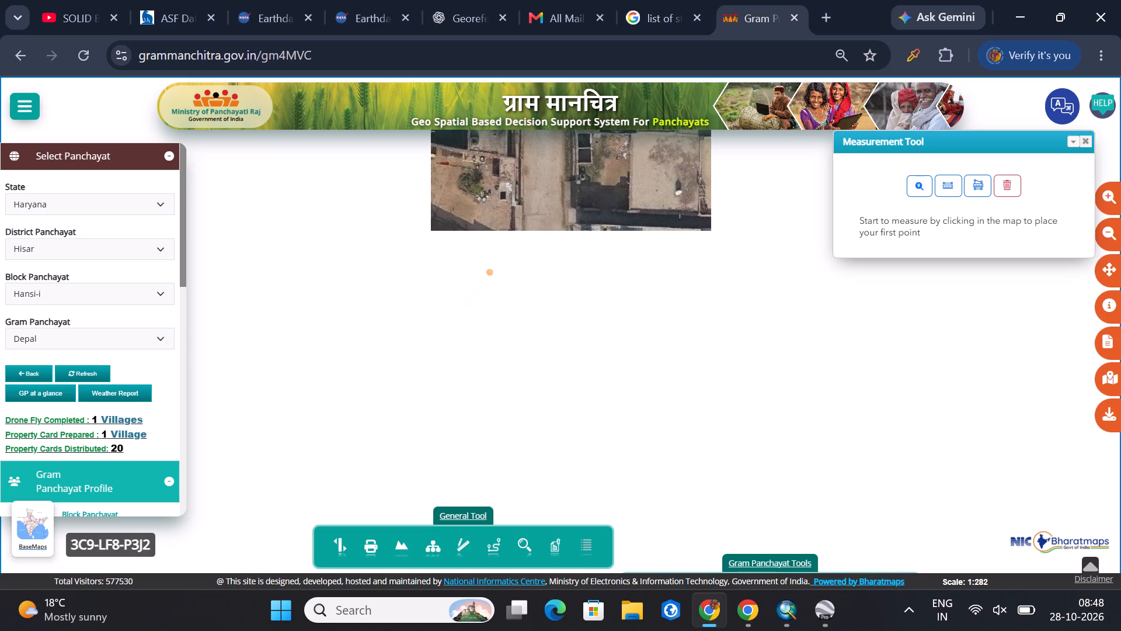
scroll(514, 247, down, 5)
Examine the street close up on the drone imagery, from the houses northward to the tree and back to the walled plot.
scroll(515, 249, up, 4)
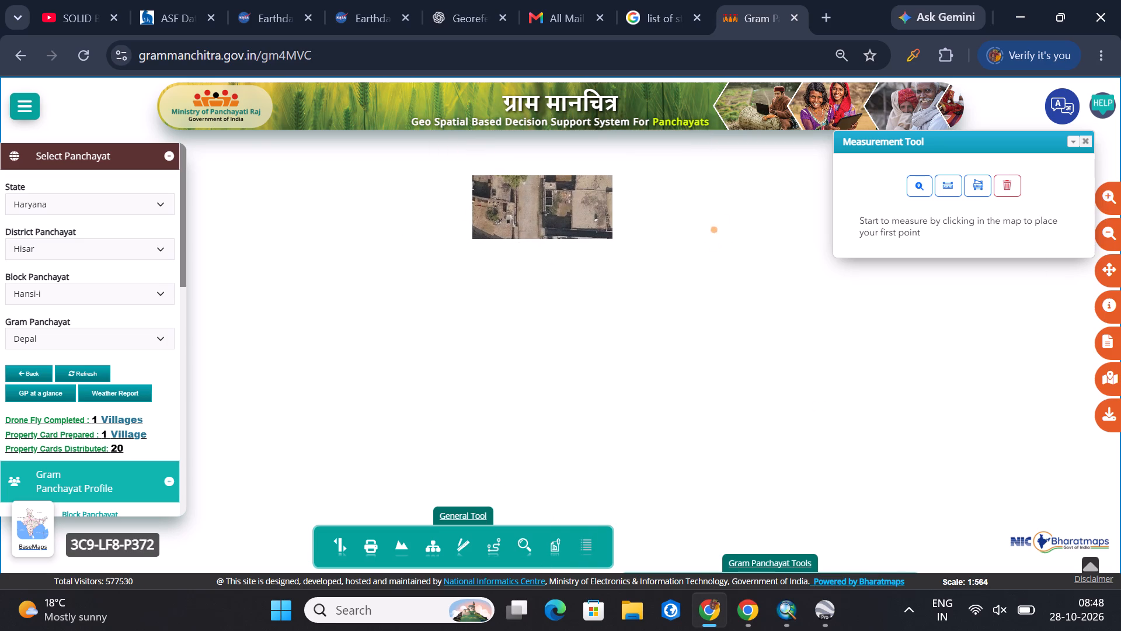
scroll(544, 238, up, 7)
scroll(544, 227, down, 1)
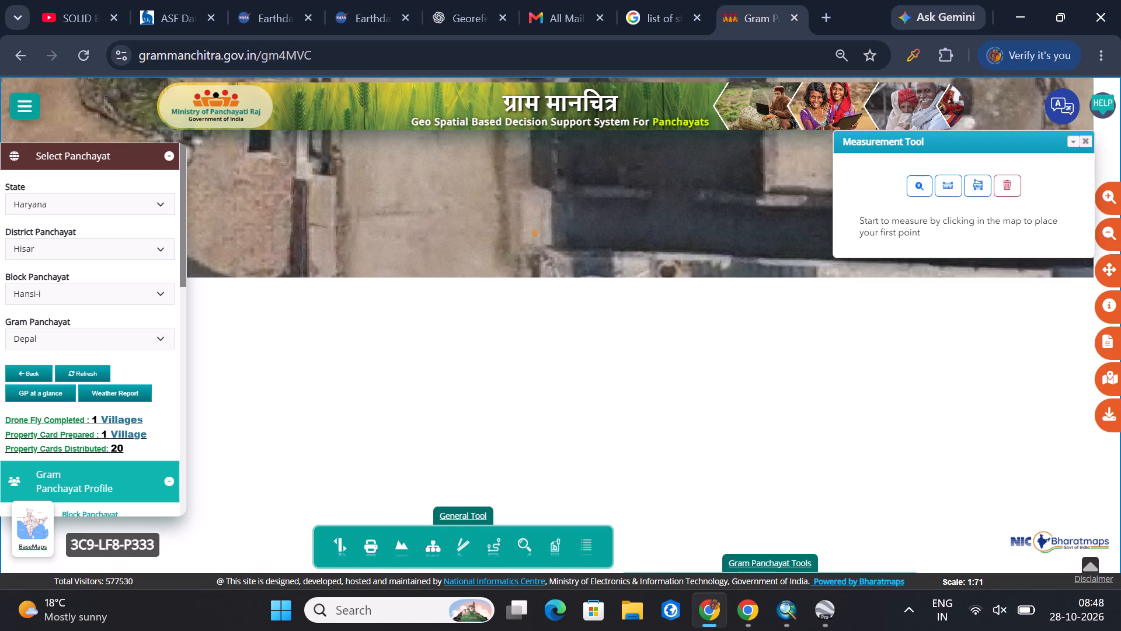
drag(513, 220, 549, 437)
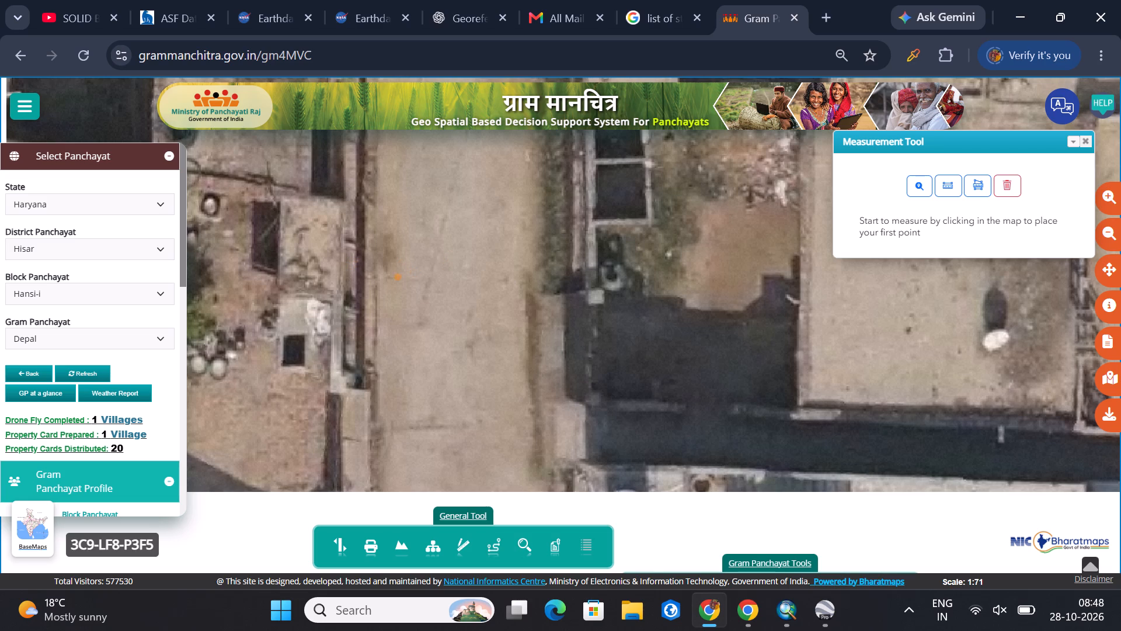
drag(403, 189, 420, 423)
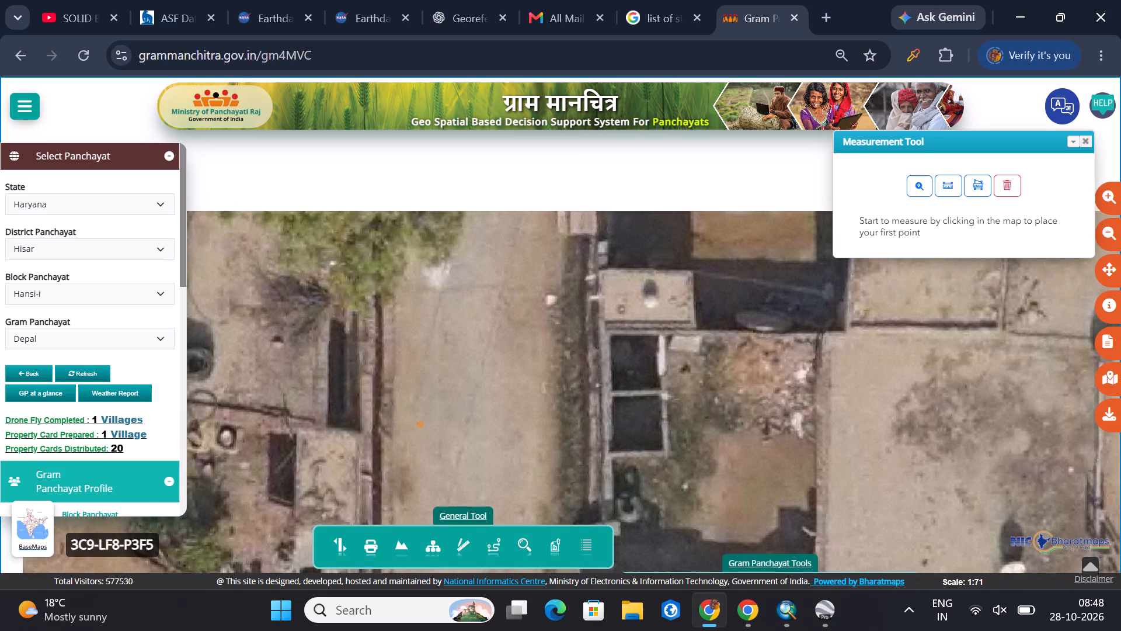
drag(420, 423, 420, 422)
drag(395, 411, 394, 331)
drag(499, 471, 499, 375)
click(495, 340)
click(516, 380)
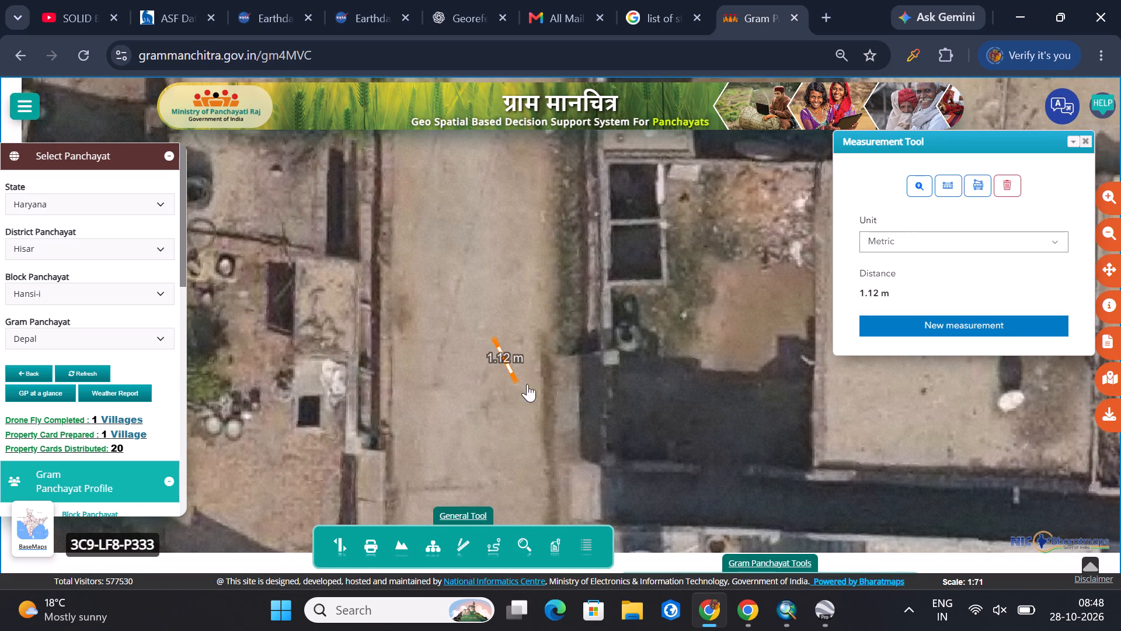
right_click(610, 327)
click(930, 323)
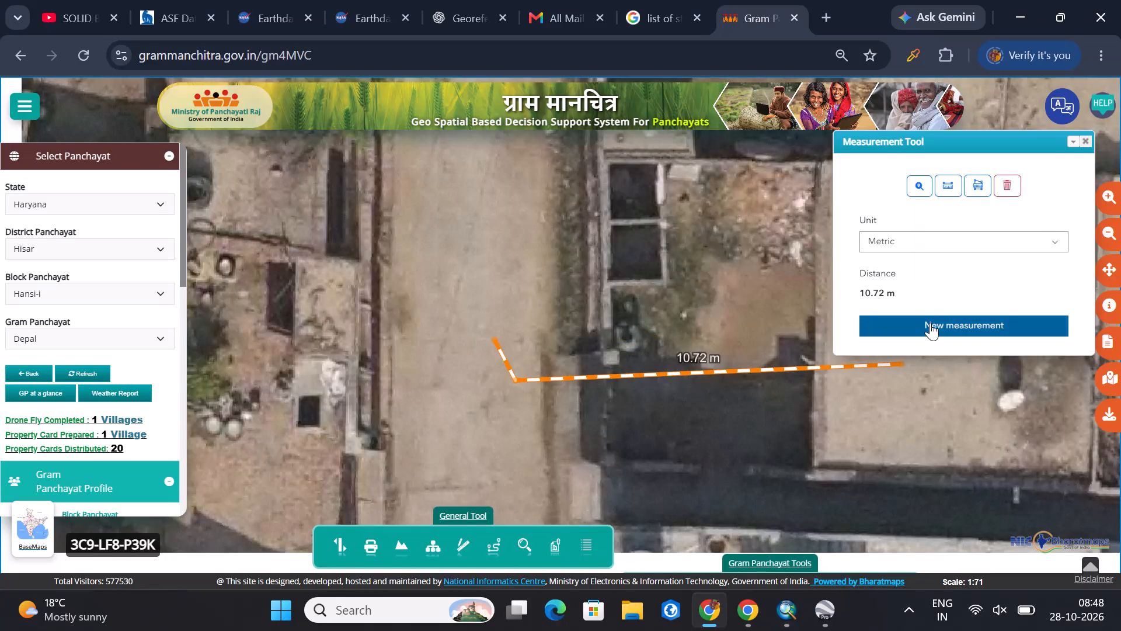
Examine the street's northern stretch beside the tree and the wider drone imagery around it at about 1:564 scale.
middle_drag(410, 394, 581, 0)
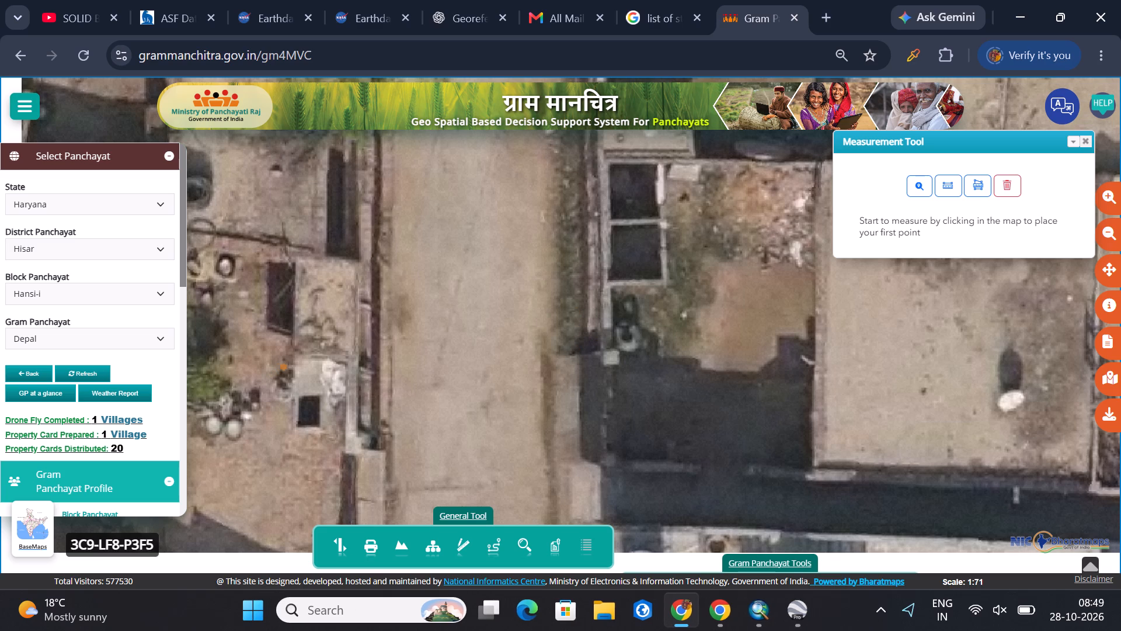
drag(469, 281, 557, 522)
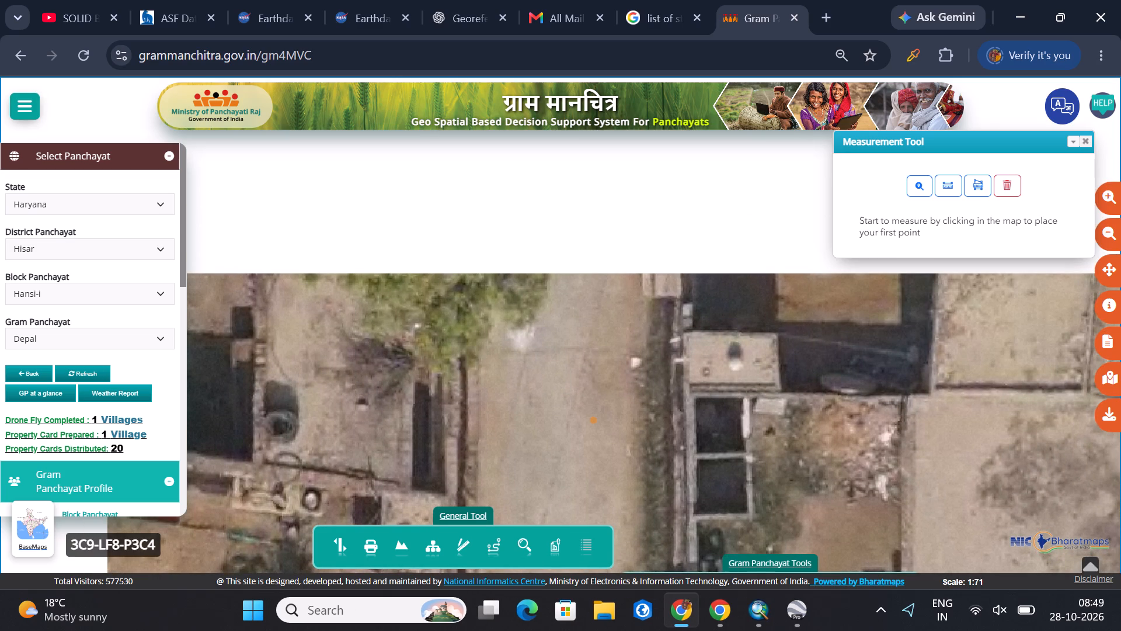
scroll(594, 419, up, 8)
scroll(594, 419, down, 14)
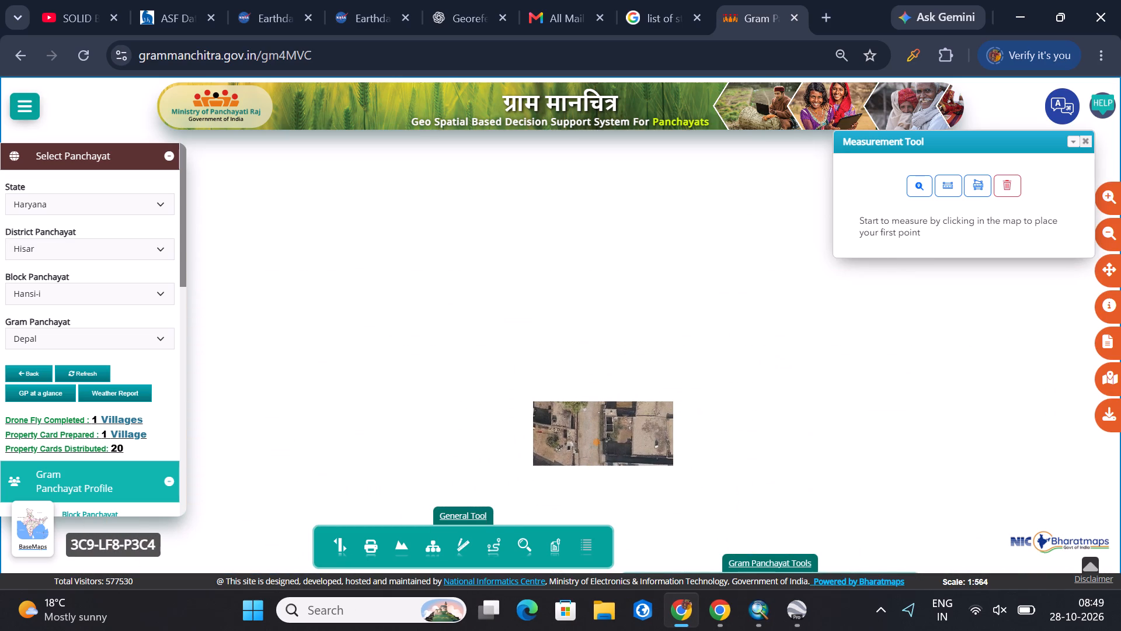
drag(597, 442, 917, 138)
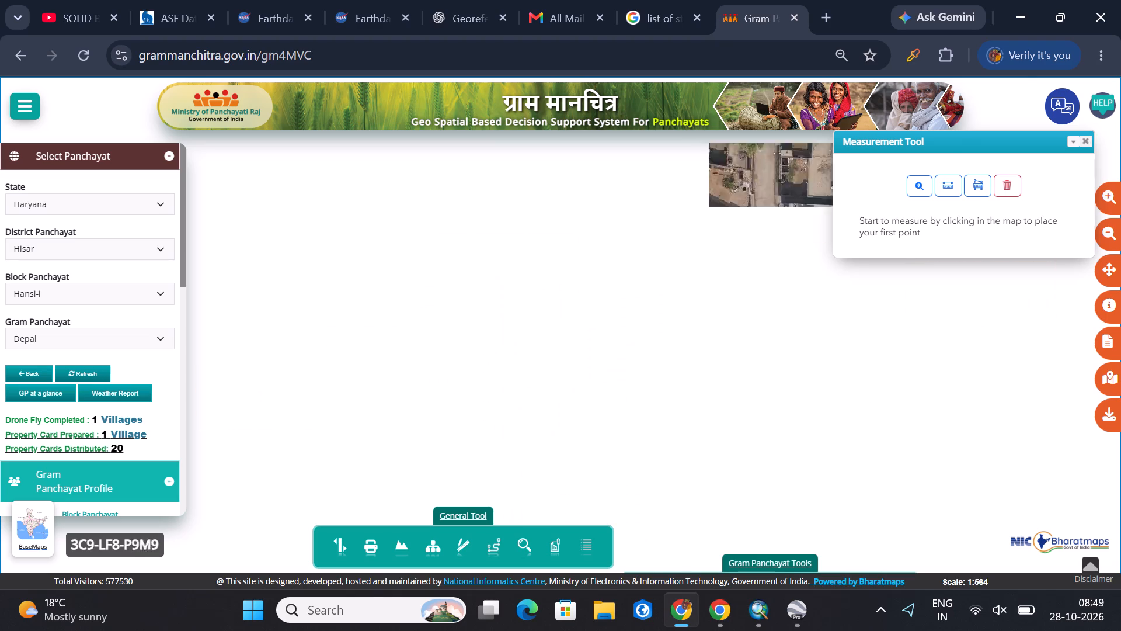
drag(917, 138, 659, 290)
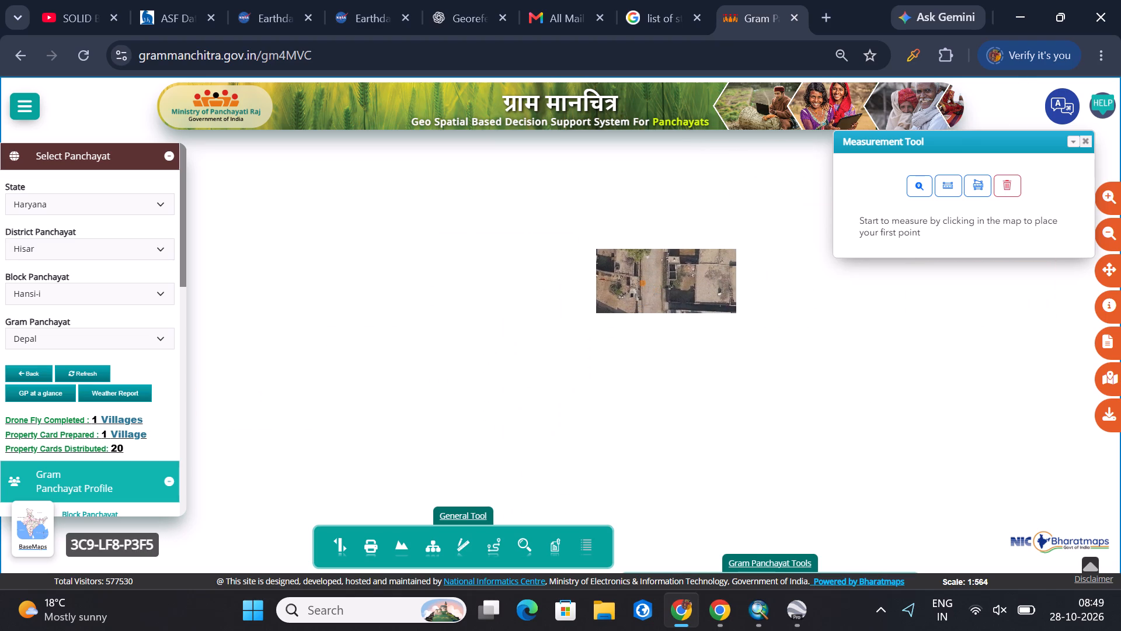
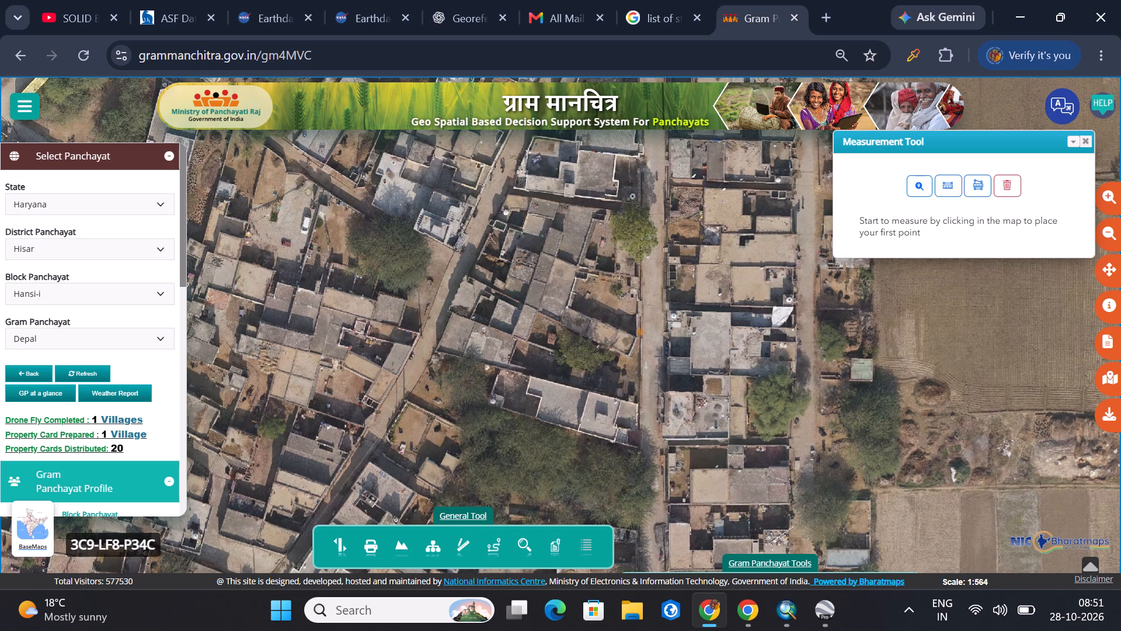
Follow the street northward on the drone imagery, examining it between the houses up to the northern edge of the village.
drag(657, 319, 509, 400)
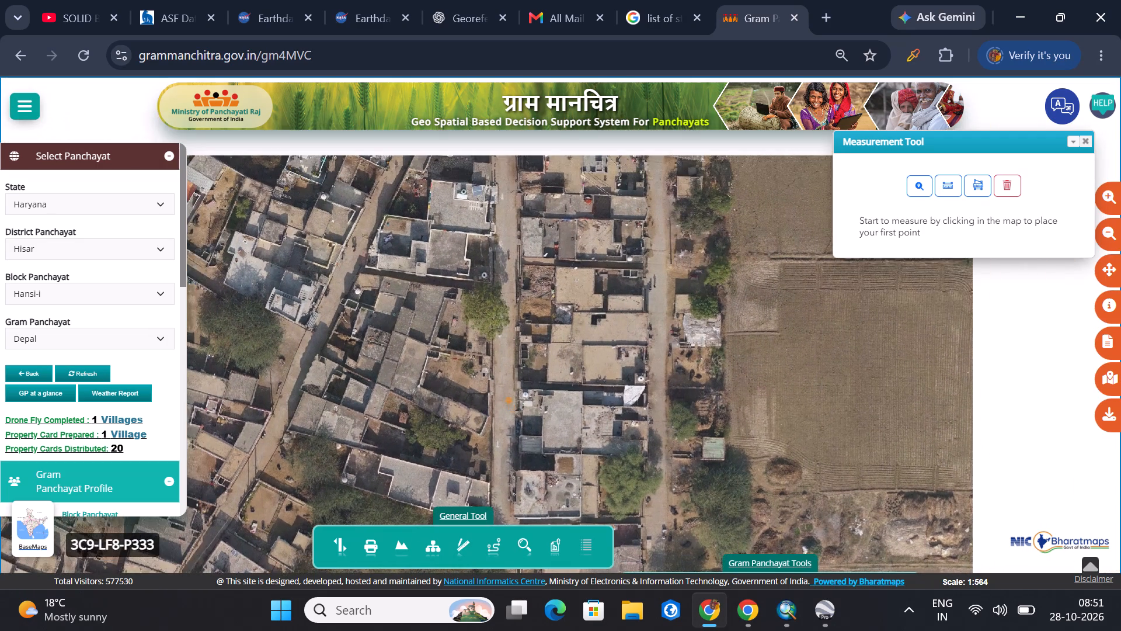
drag(518, 252, 492, 434)
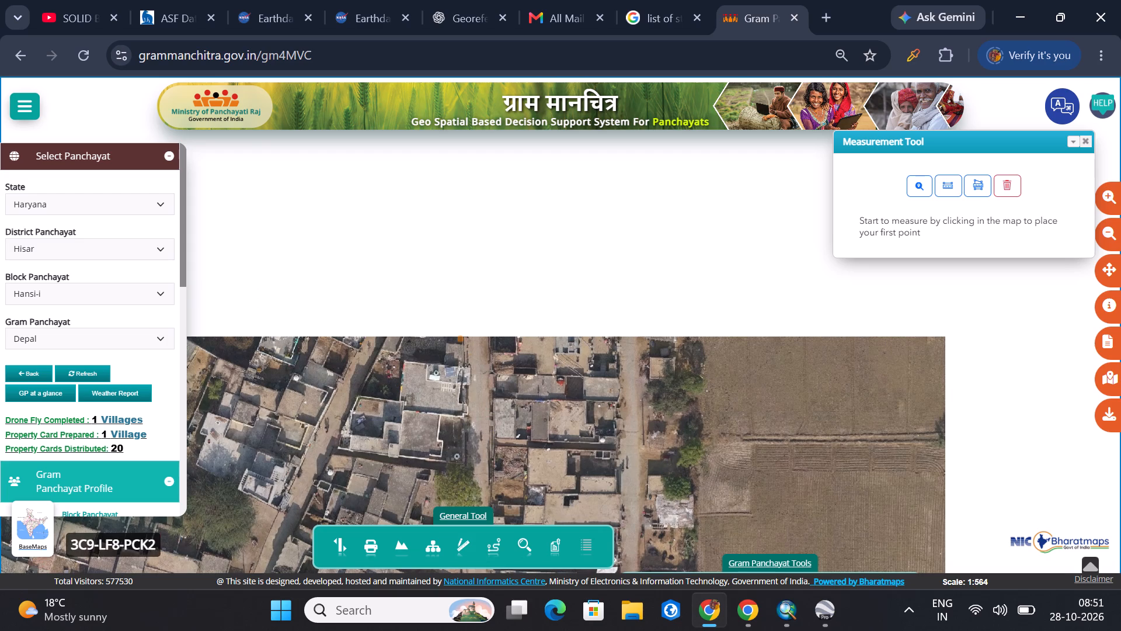
scroll(479, 377, up, 3)
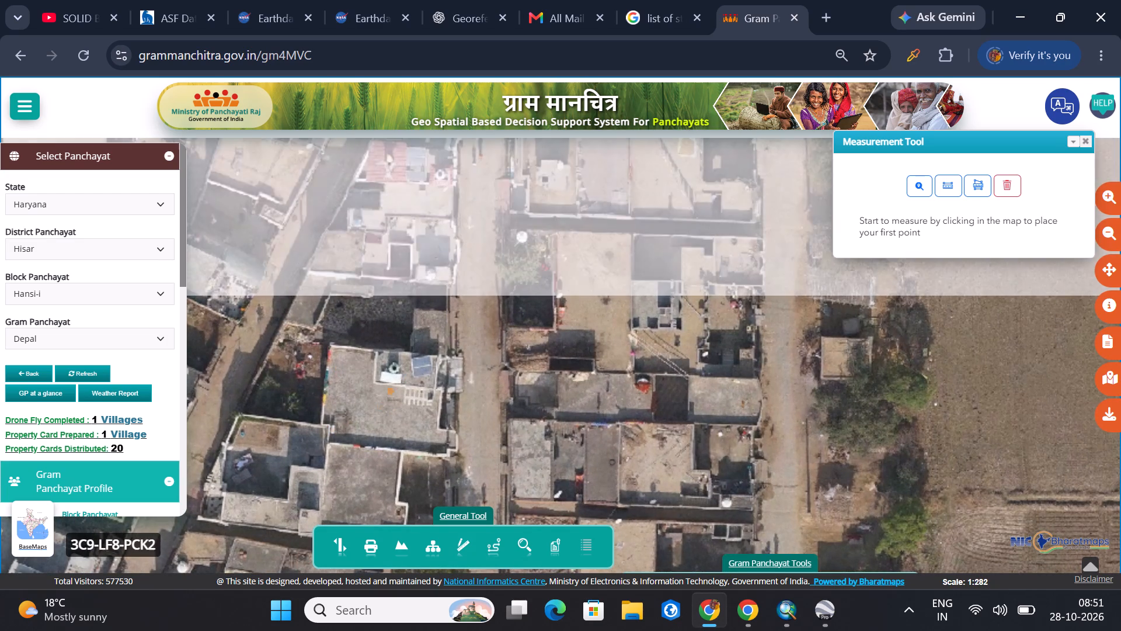
drag(488, 213, 461, 498)
drag(458, 468, 513, 300)
drag(505, 391, 515, 282)
drag(501, 449, 506, 408)
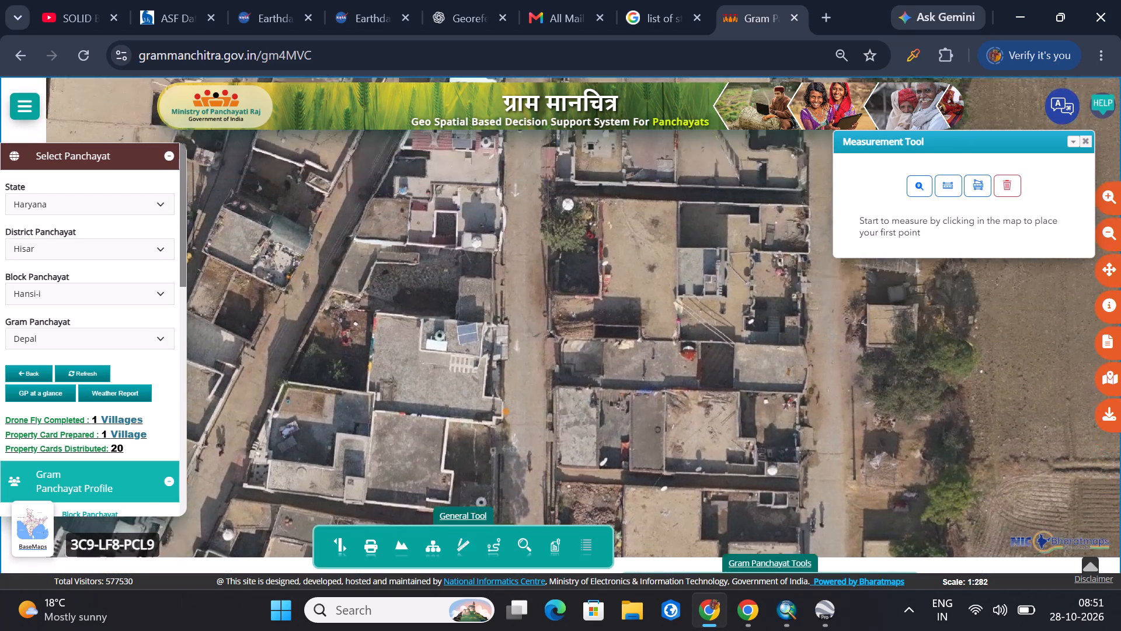
drag(506, 408, 505, 435)
drag(519, 253, 497, 436)
drag(499, 345, 479, 522)
drag(478, 456, 482, 425)
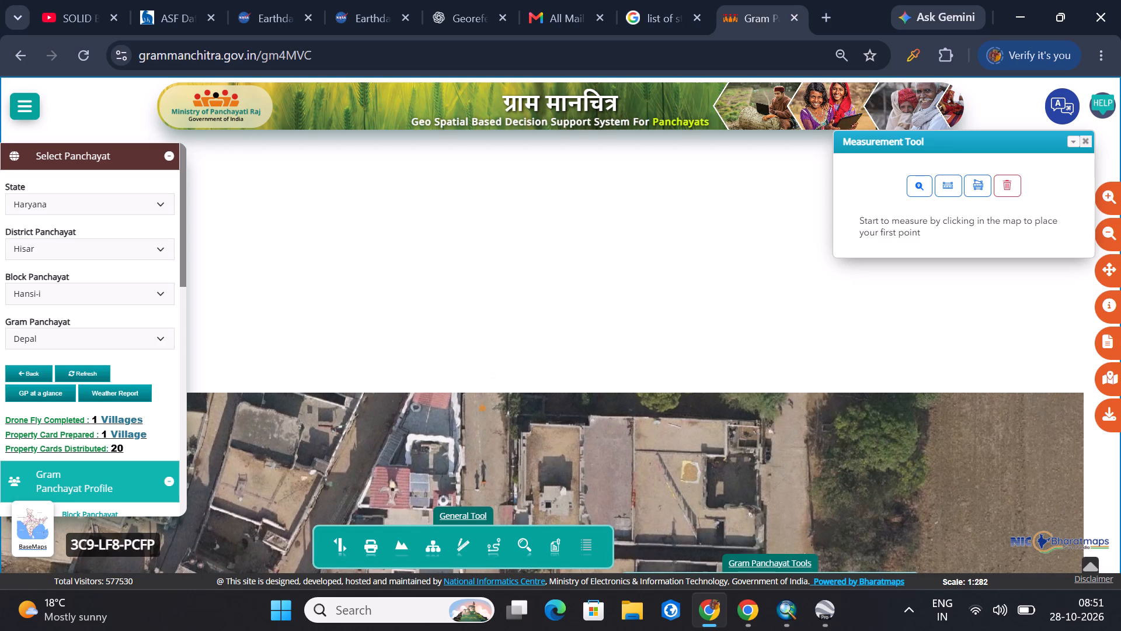
drag(482, 424, 510, 367)
drag(504, 273, 504, 417)
Examine close up the street's northern end beside the small white building, where it meets the wide east-west road.
scroll(503, 407, up, 2)
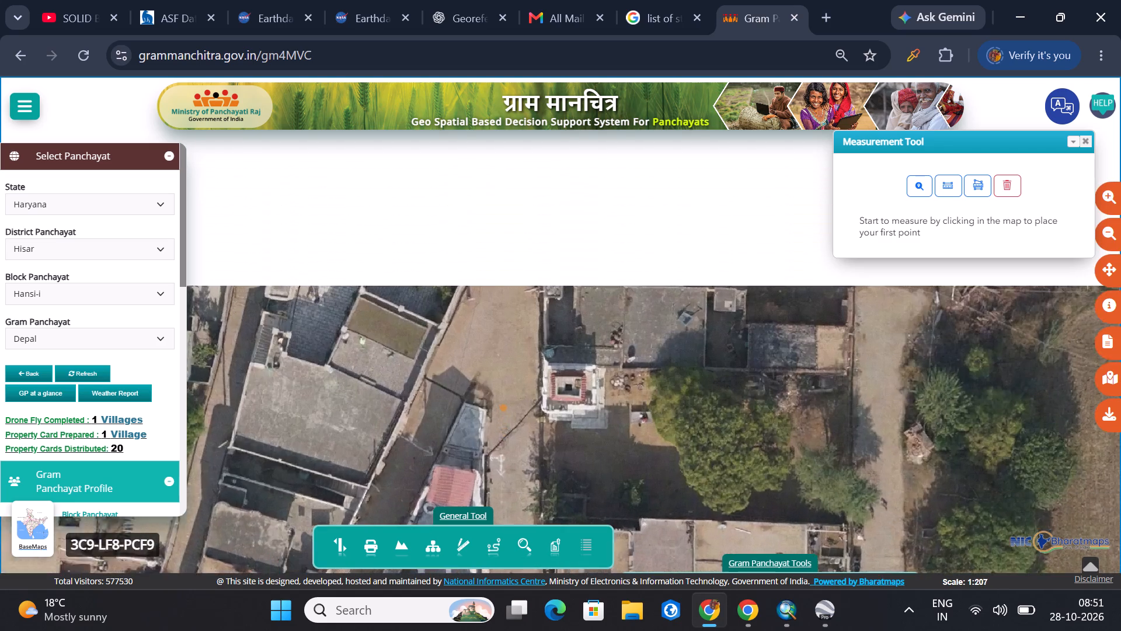
scroll(503, 407, up, 2)
drag(492, 385, 486, 352)
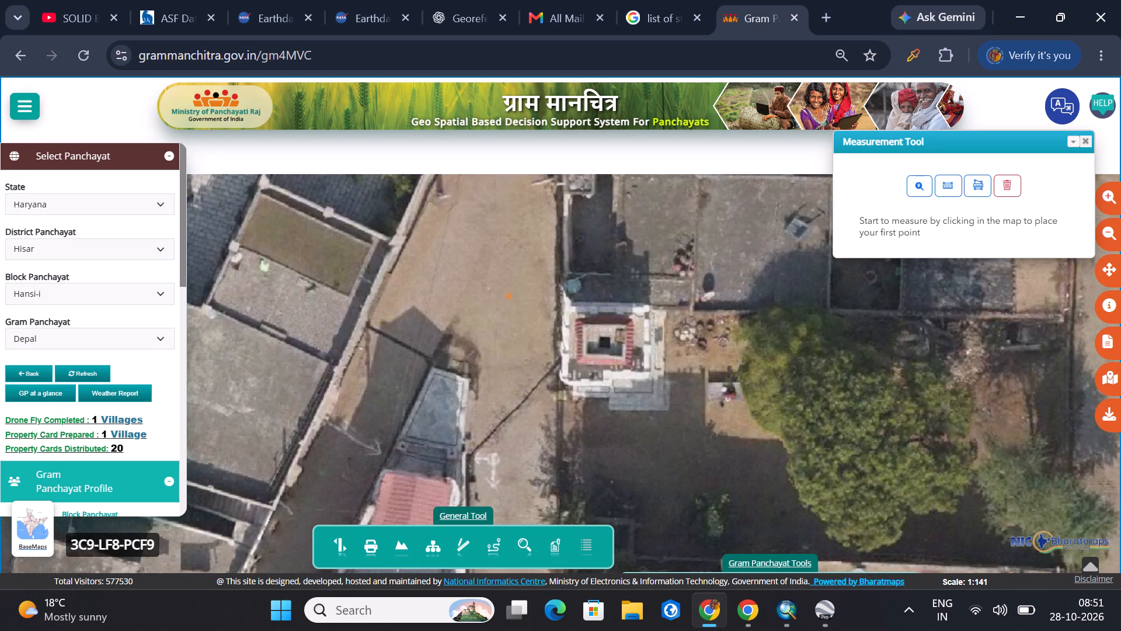
drag(515, 272, 485, 393)
drag(490, 325, 482, 384)
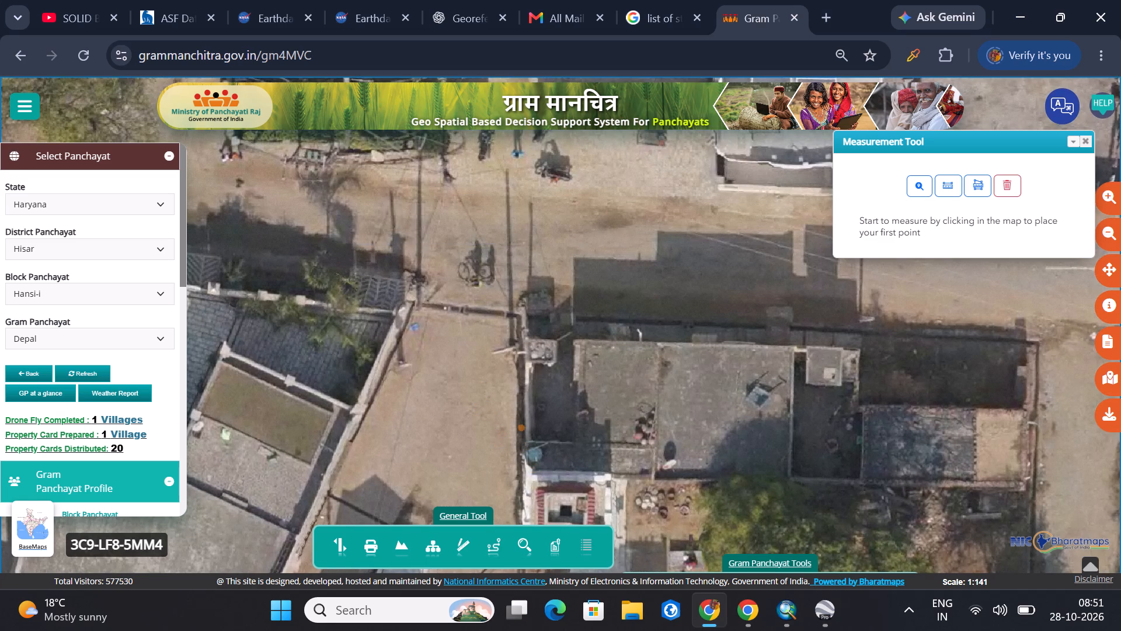
drag(511, 425, 558, 328)
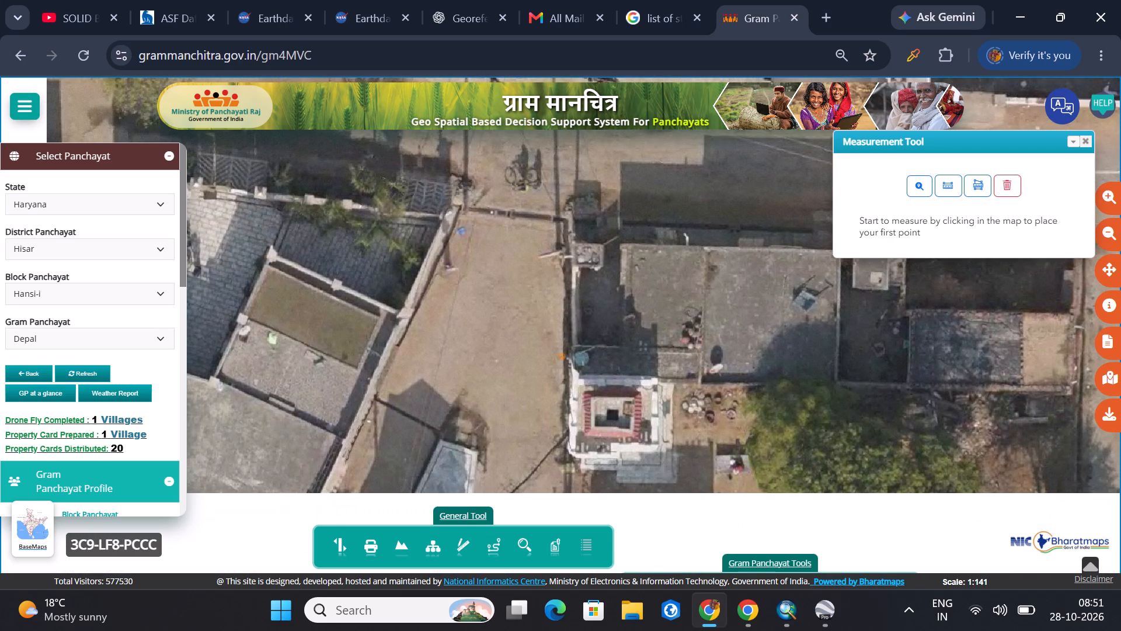
drag(562, 409, 575, 291)
scroll(594, 338, down, 4)
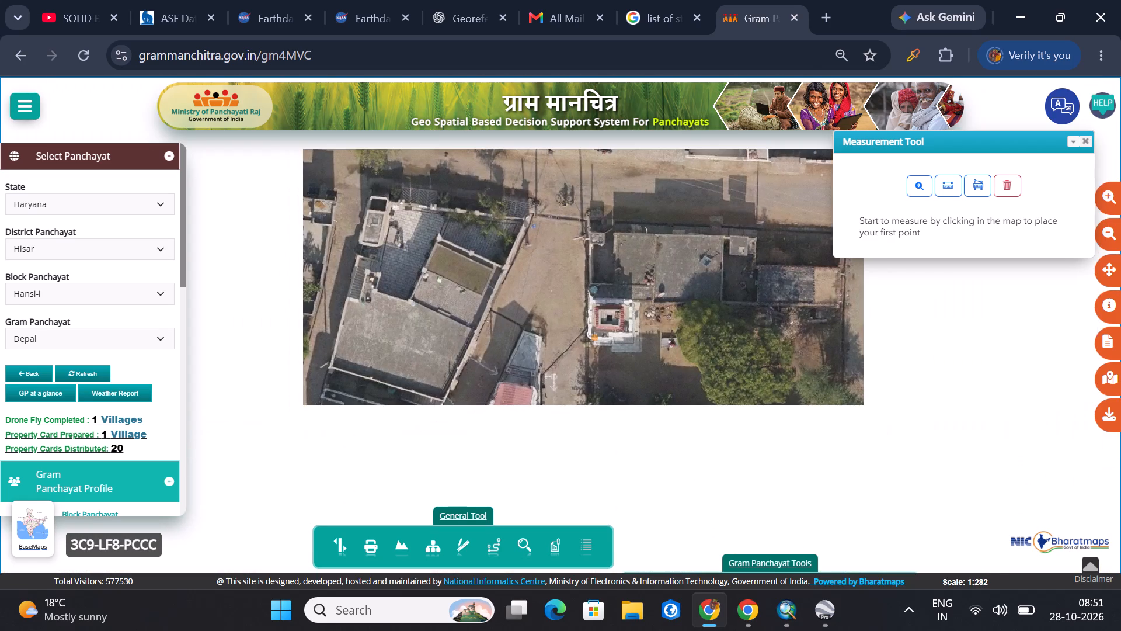
drag(557, 395, 575, 230)
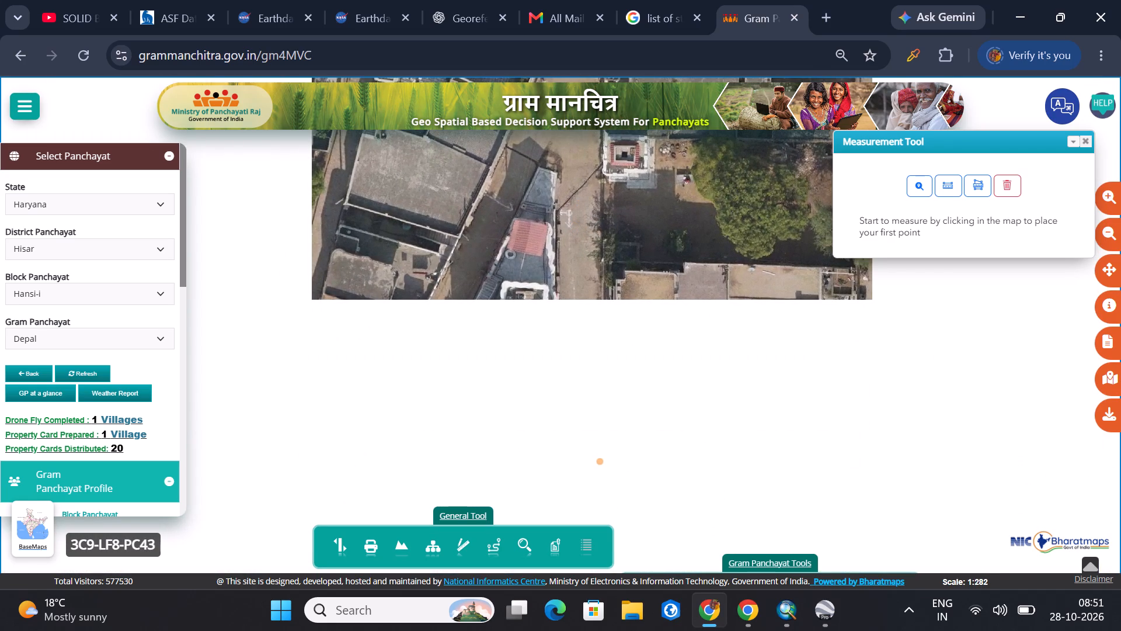
Switch to ArcMap and view the whole mamanpur_georefrenced.tif image with its Built_up polygons at 1:2,500.
click(831, 622)
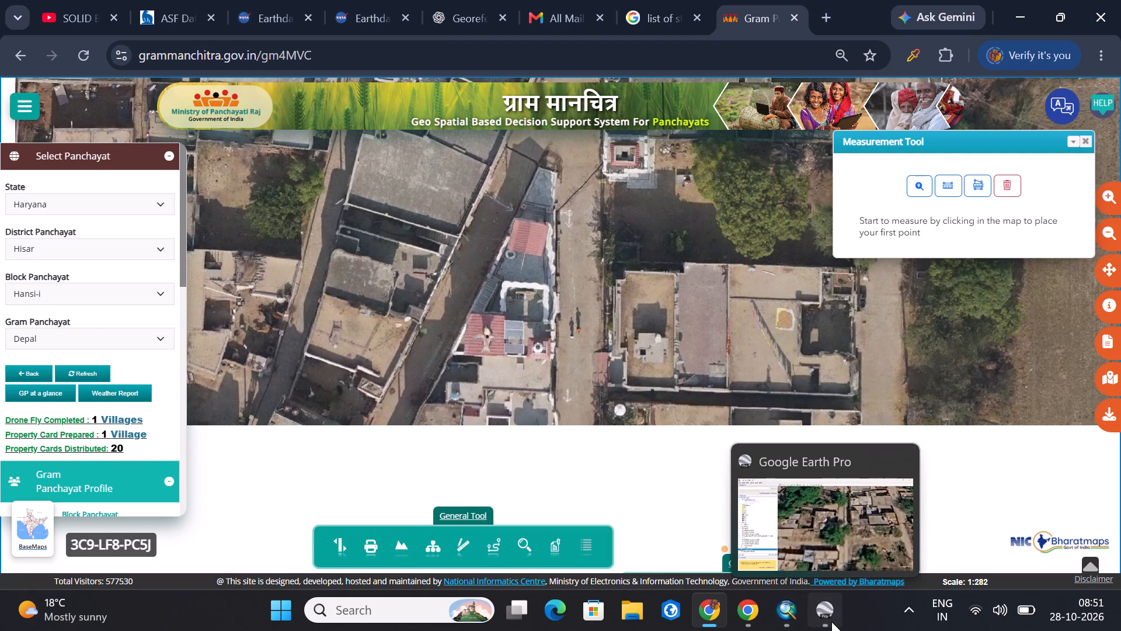
click(785, 618)
scroll(700, 438, down, 13)
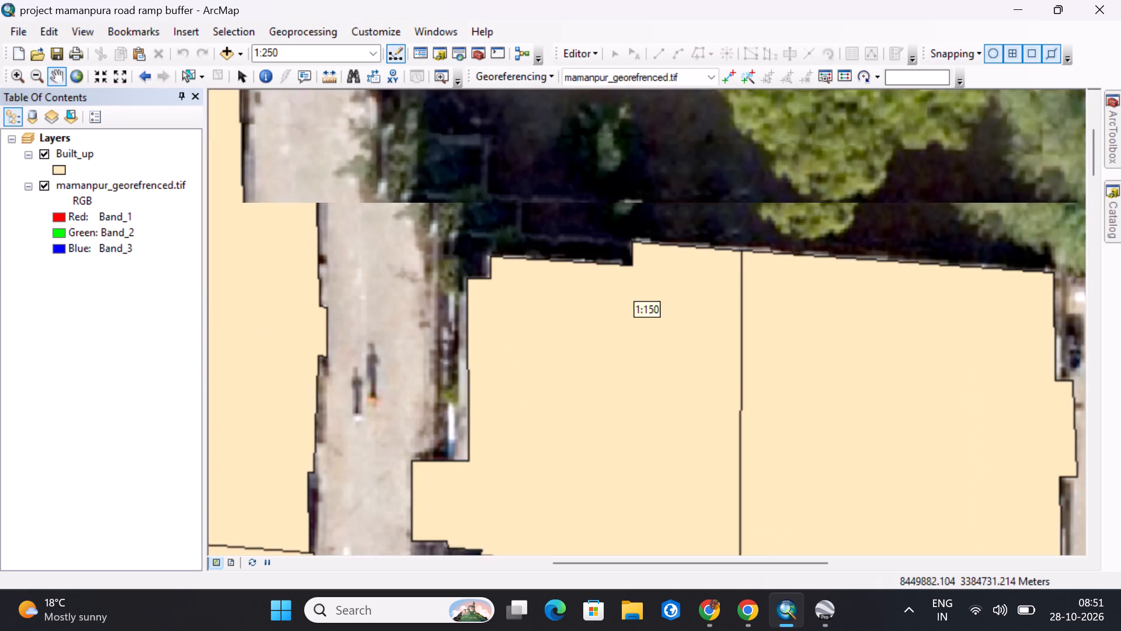
scroll(687, 432, up, 20)
scroll(687, 432, up, 5)
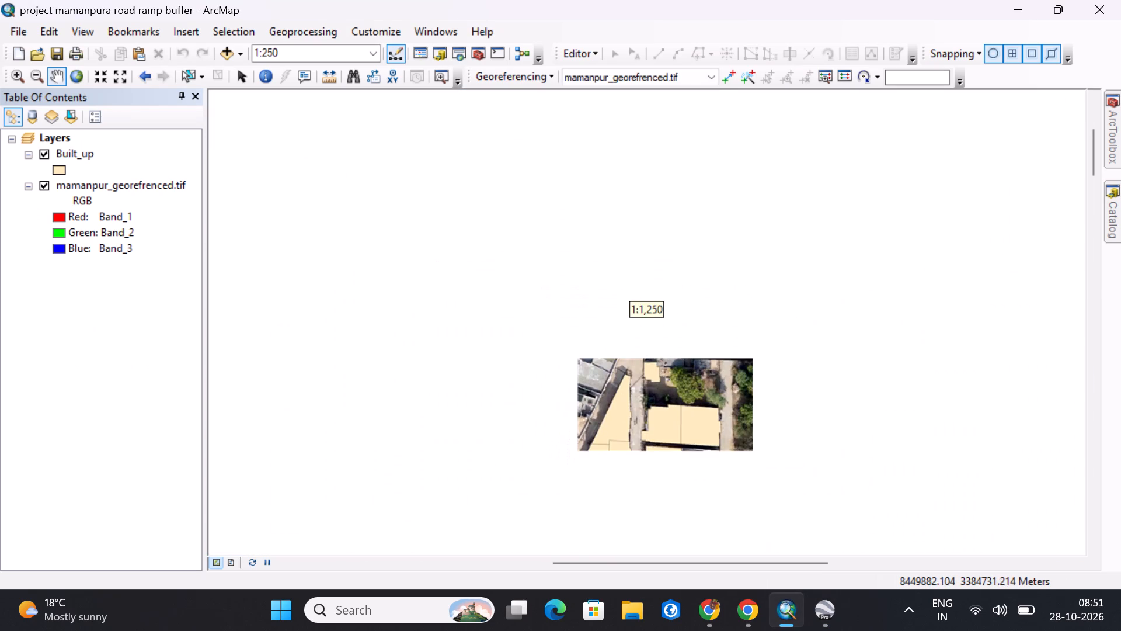
drag(595, 430, 560, 122)
scroll(566, 182, up, 4)
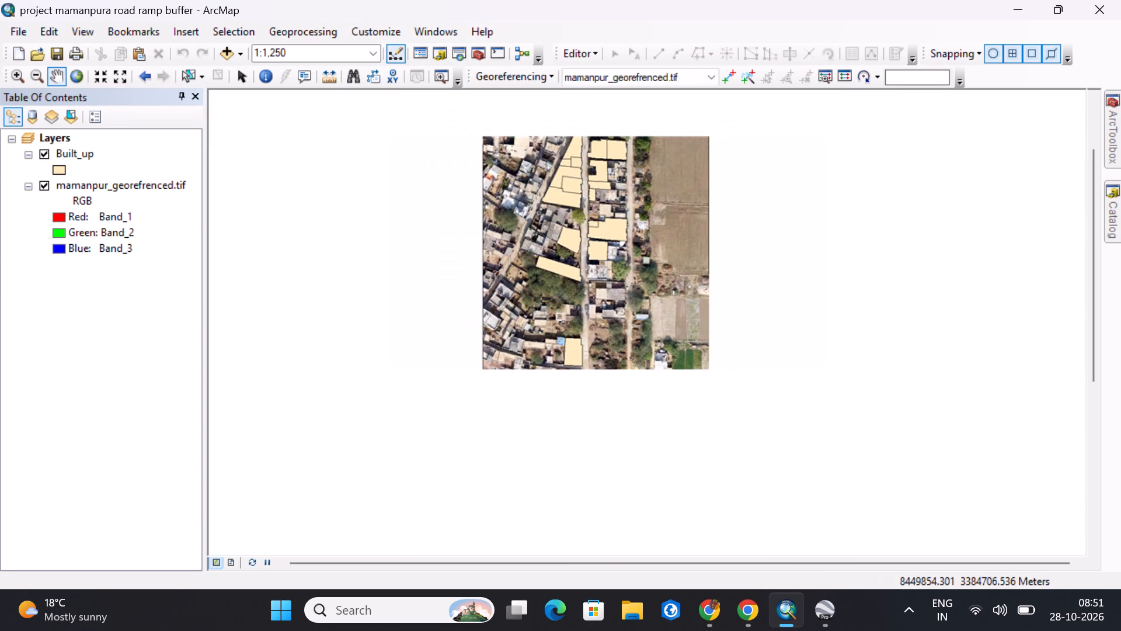
drag(504, 321, 511, 368)
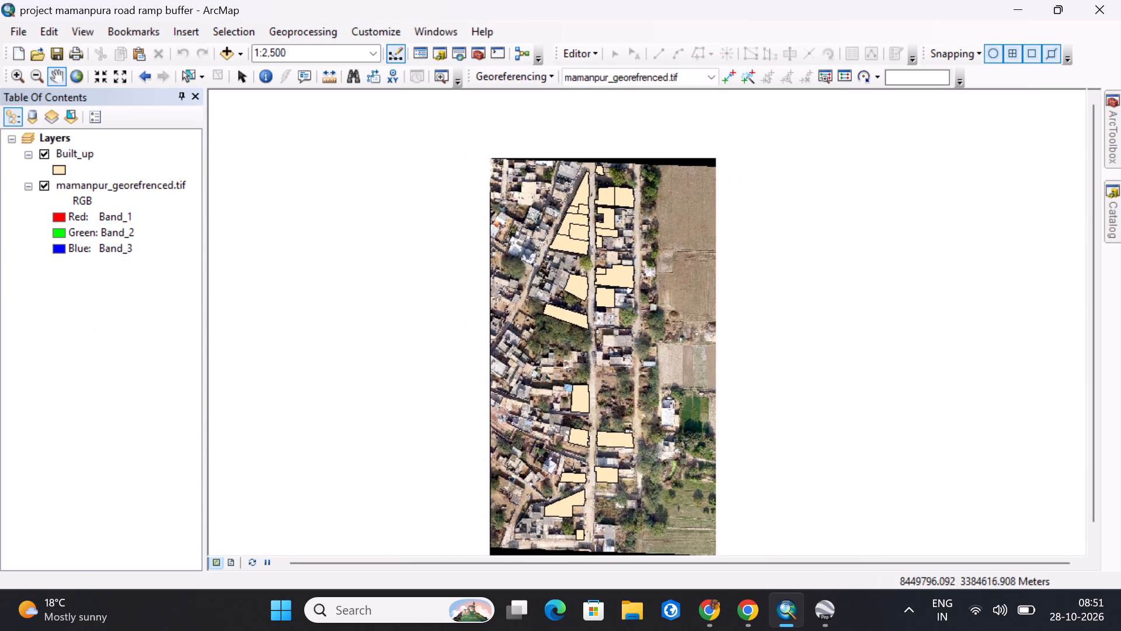
drag(497, 345, 464, 359)
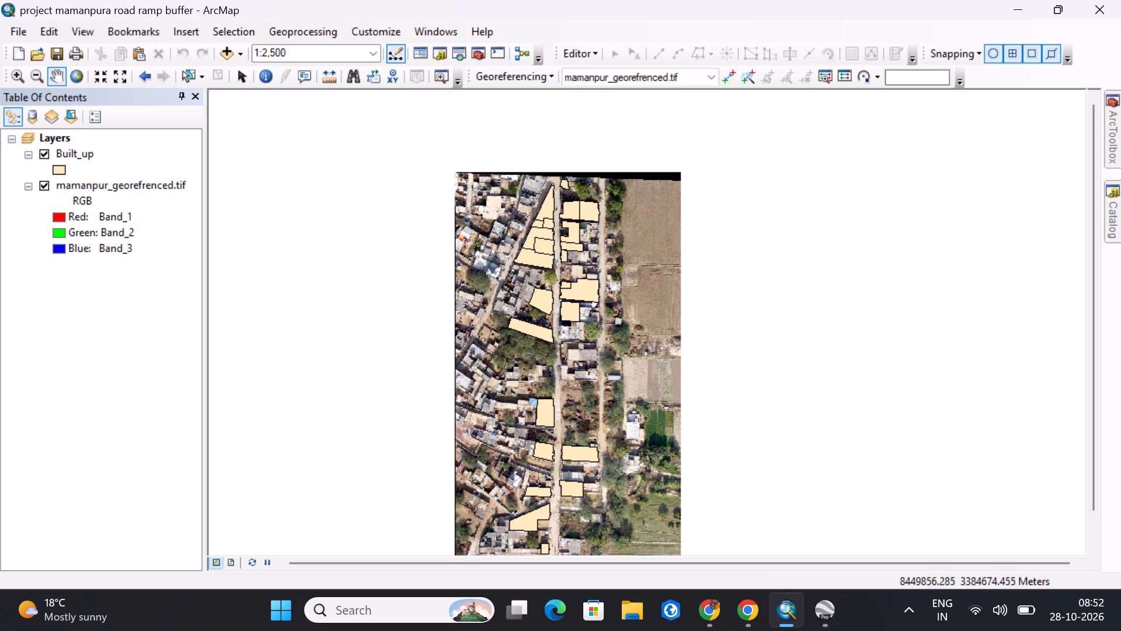
Examine the street between the Built_up polygons close up at about 1:250, from the tree-covered area northward and back.
scroll(545, 300, down, 10)
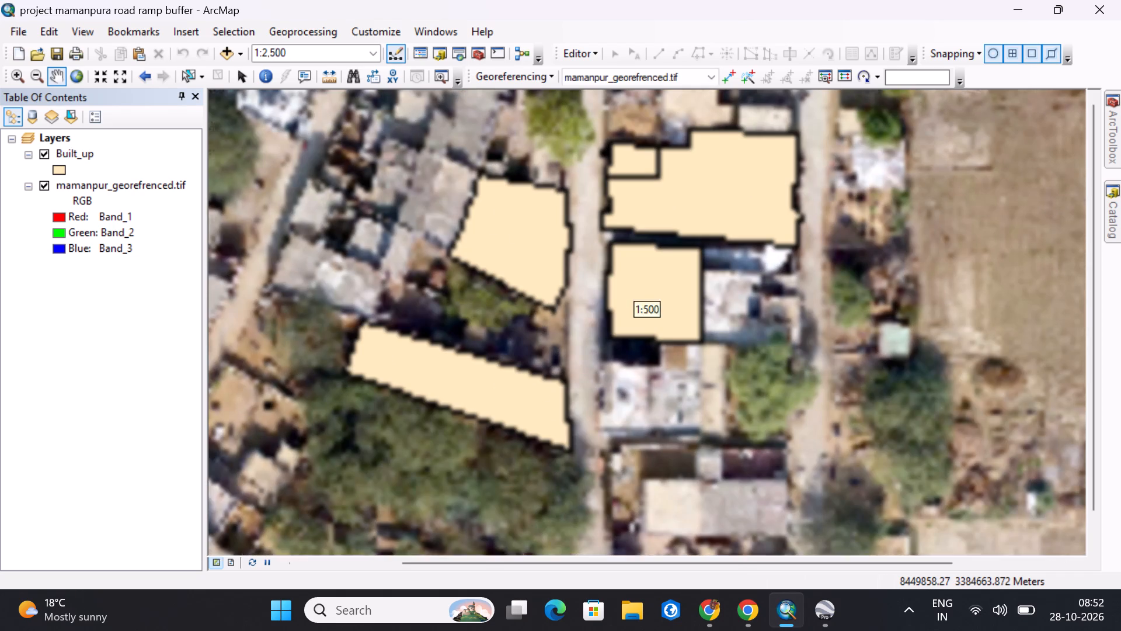
scroll(592, 317, down, 4)
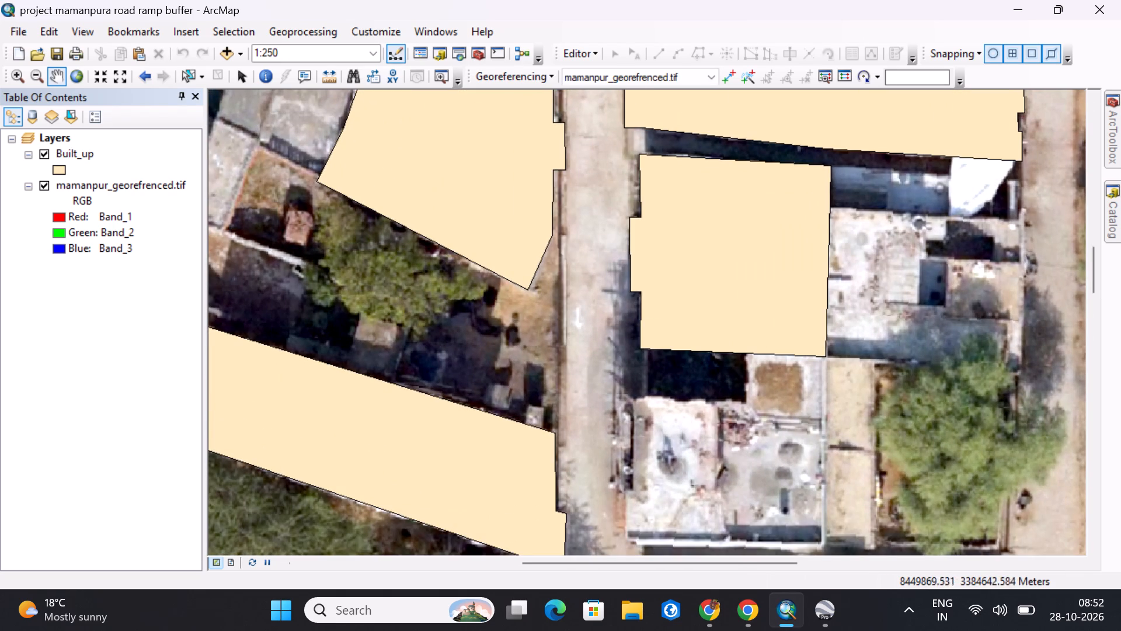
drag(584, 456, 580, 279)
drag(589, 403, 565, 400)
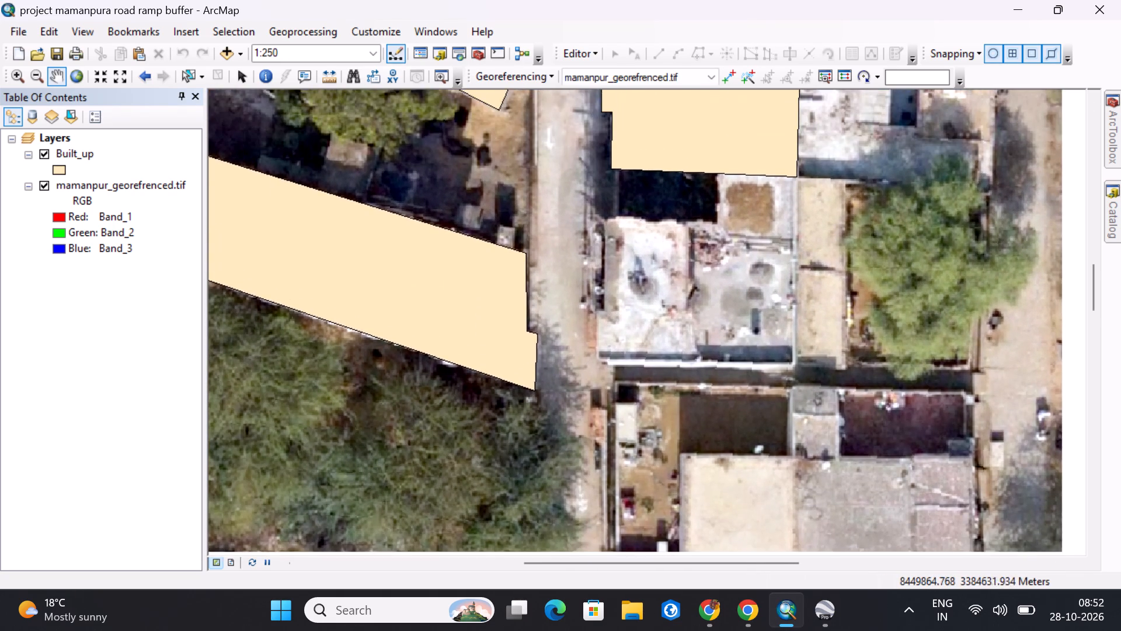
drag(565, 400, 566, 414)
drag(568, 331, 548, 463)
drag(524, 331, 531, 483)
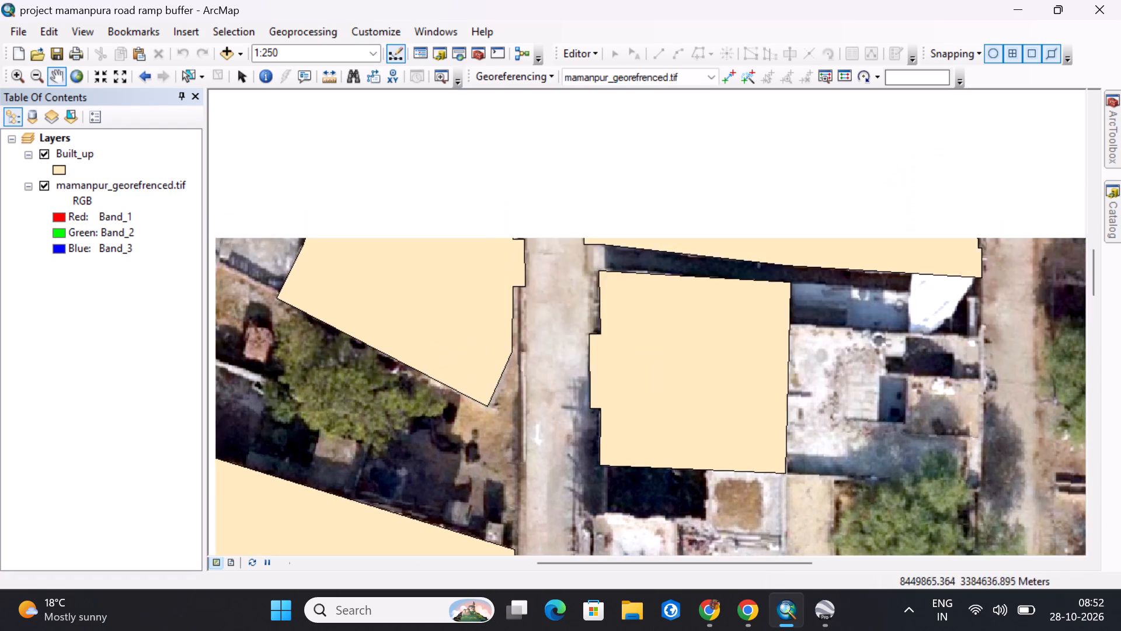
drag(531, 483, 531, 495)
drag(537, 438, 523, 292)
drag(537, 483, 541, 377)
scroll(539, 354, down, 4)
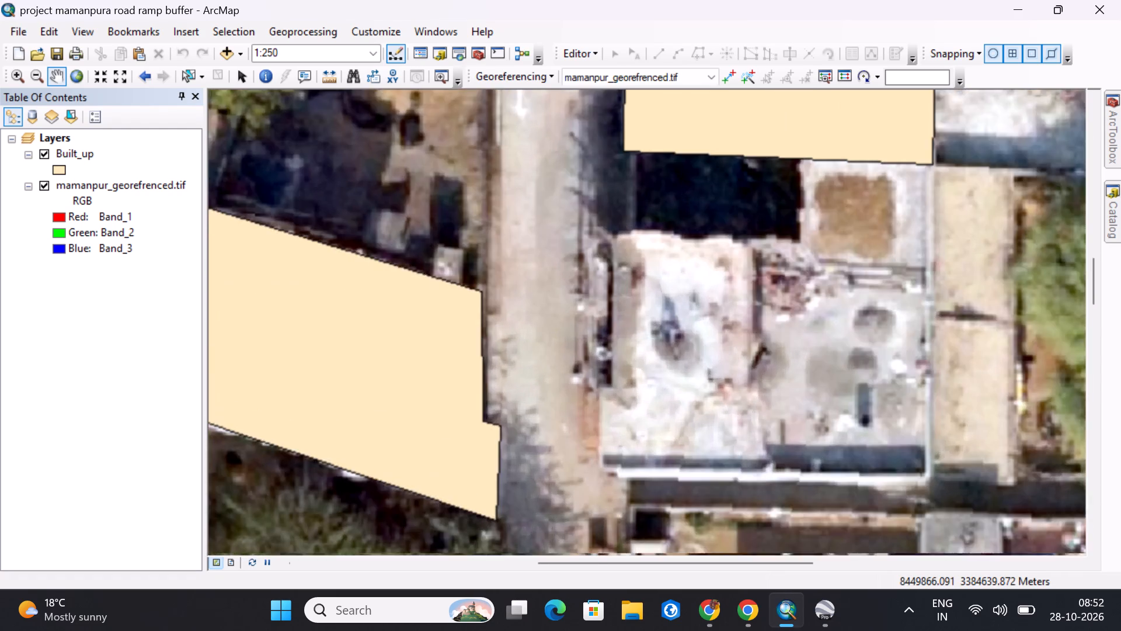
scroll(539, 356, up, 7)
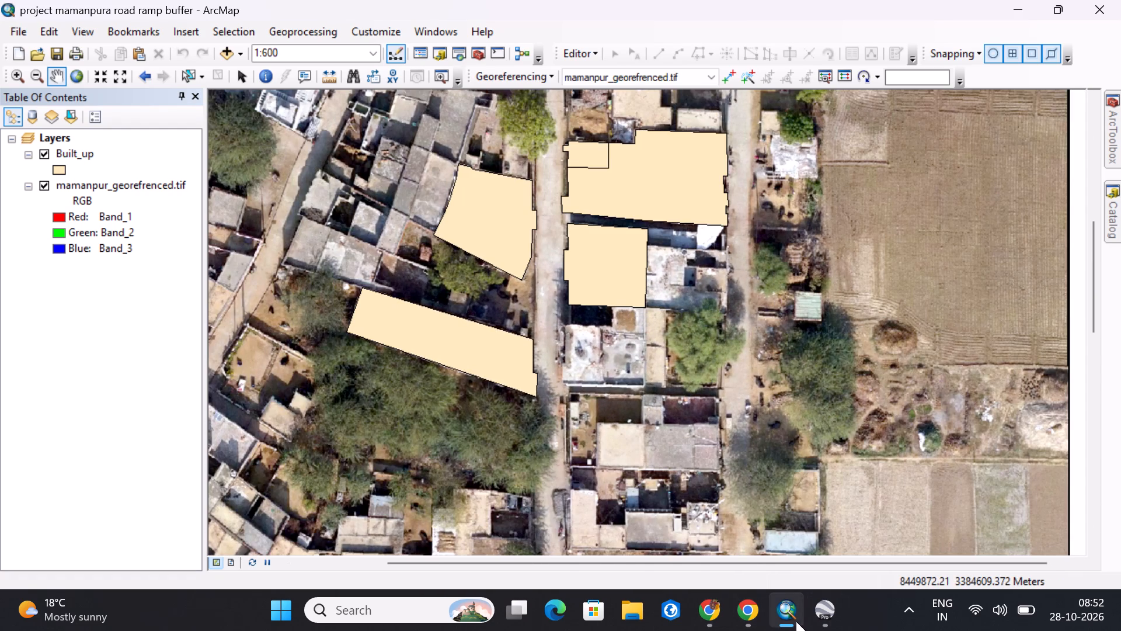
Switch to Google Earth Pro and enter Street View at the street's northern end, just south of the east-west road.
click(820, 608)
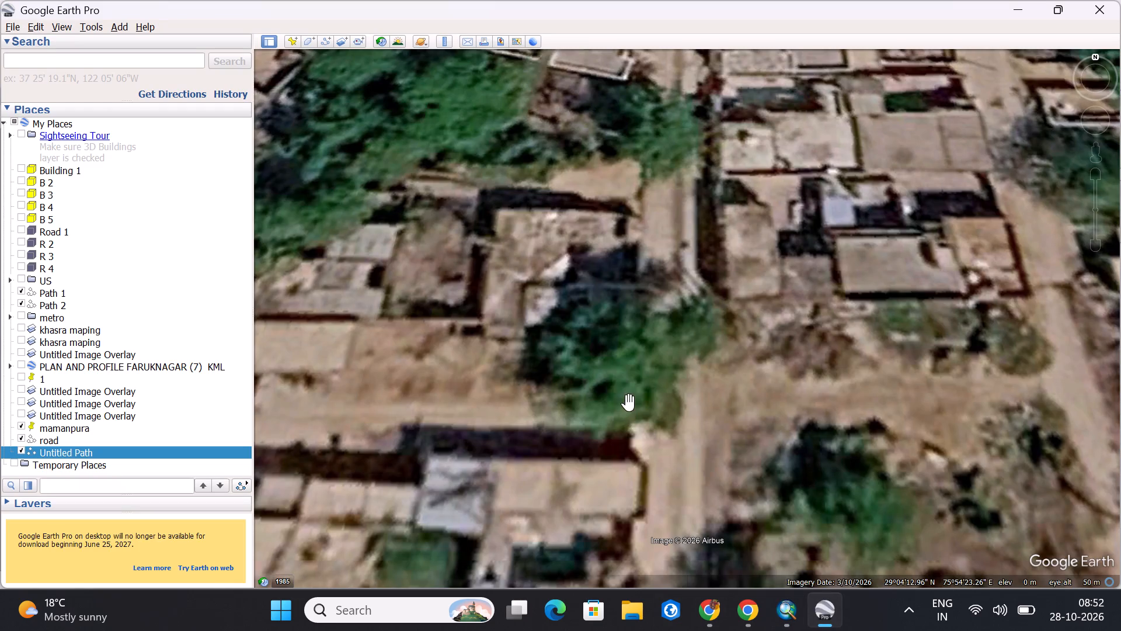
drag(629, 403, 610, 332)
scroll(676, 330, down, 20)
scroll(676, 330, down, 9)
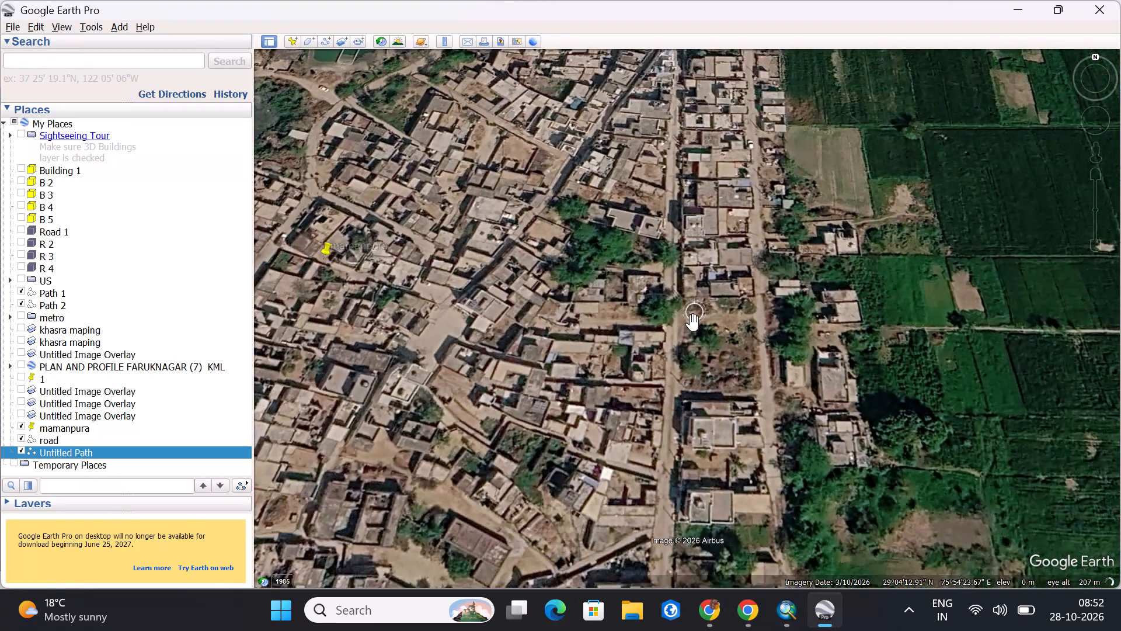
drag(739, 182, 708, 398)
click(708, 322)
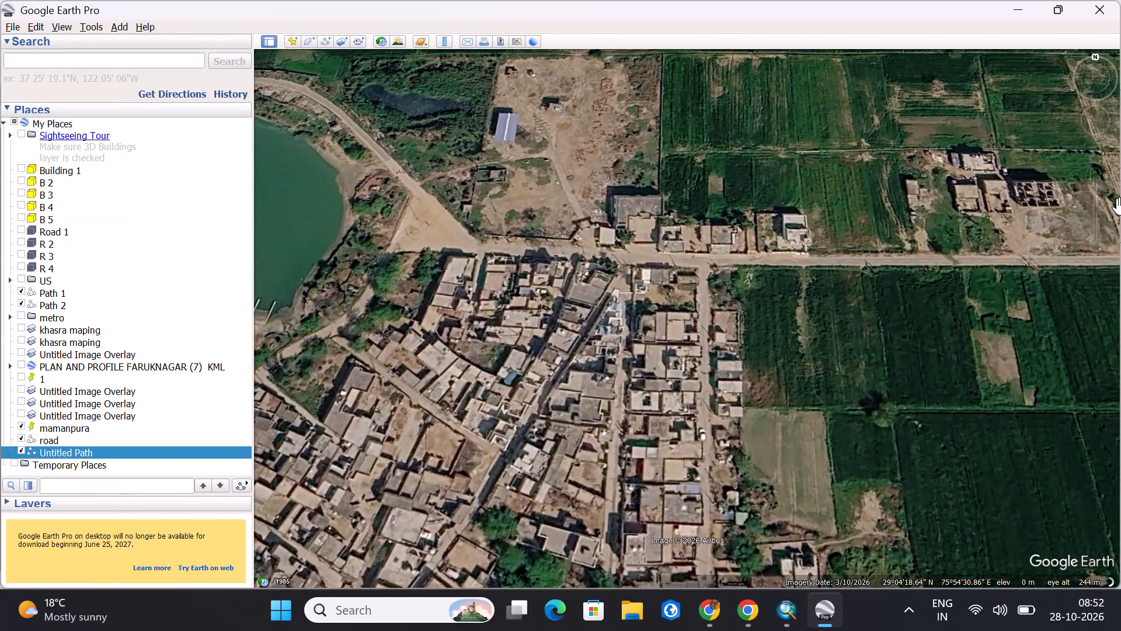
drag(1096, 151, 634, 286)
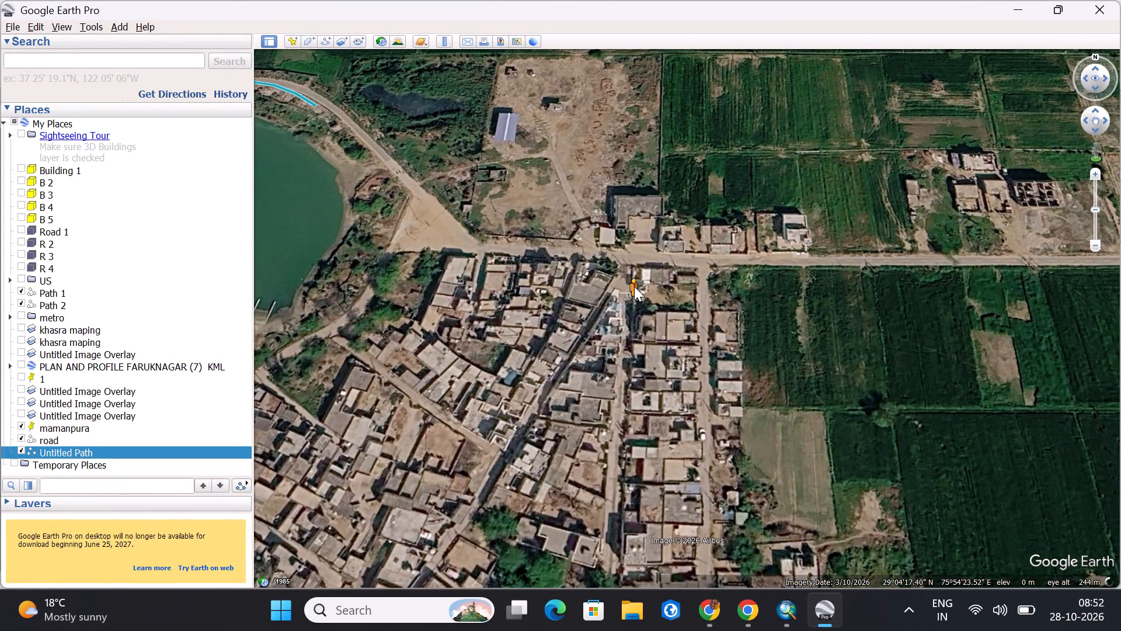
drag(634, 286, 623, 285)
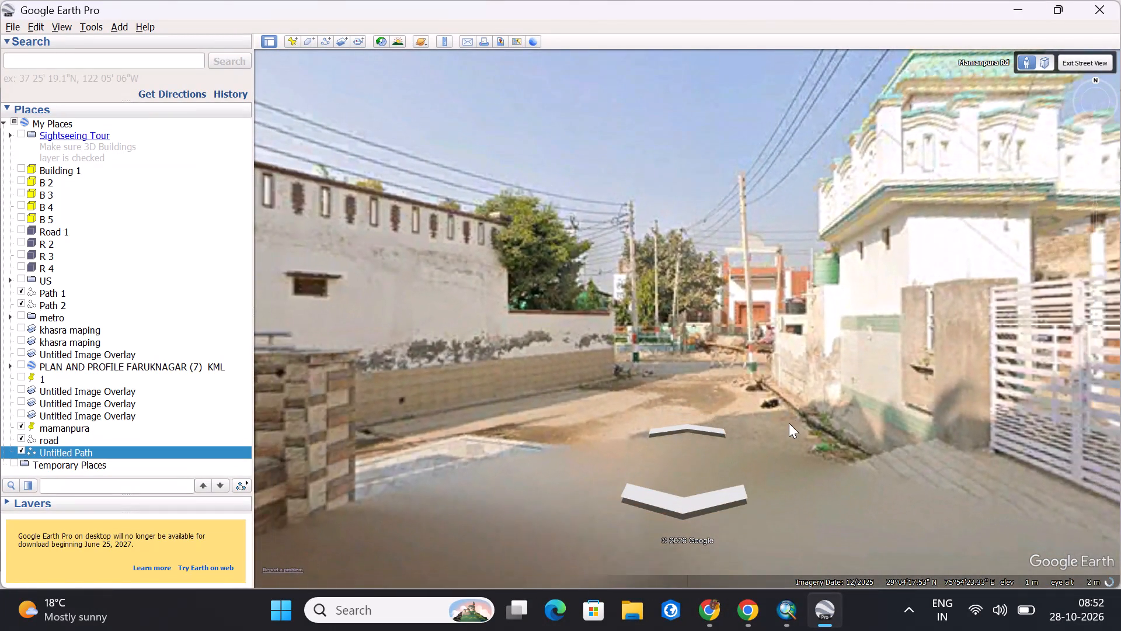
Look around in Street View on Mamanpura Rd, examining the road surface and its edges southward past the parked scooter.
drag(789, 423, 858, 171)
drag(631, 238, 657, 119)
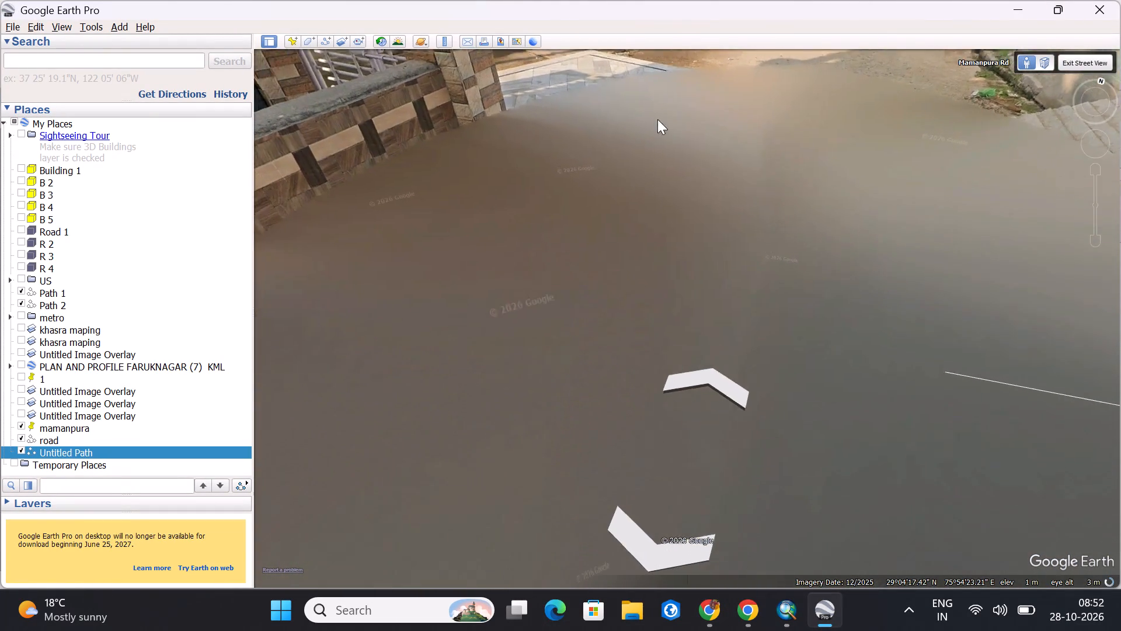
drag(956, 199, 680, 415)
drag(691, 362, 555, 172)
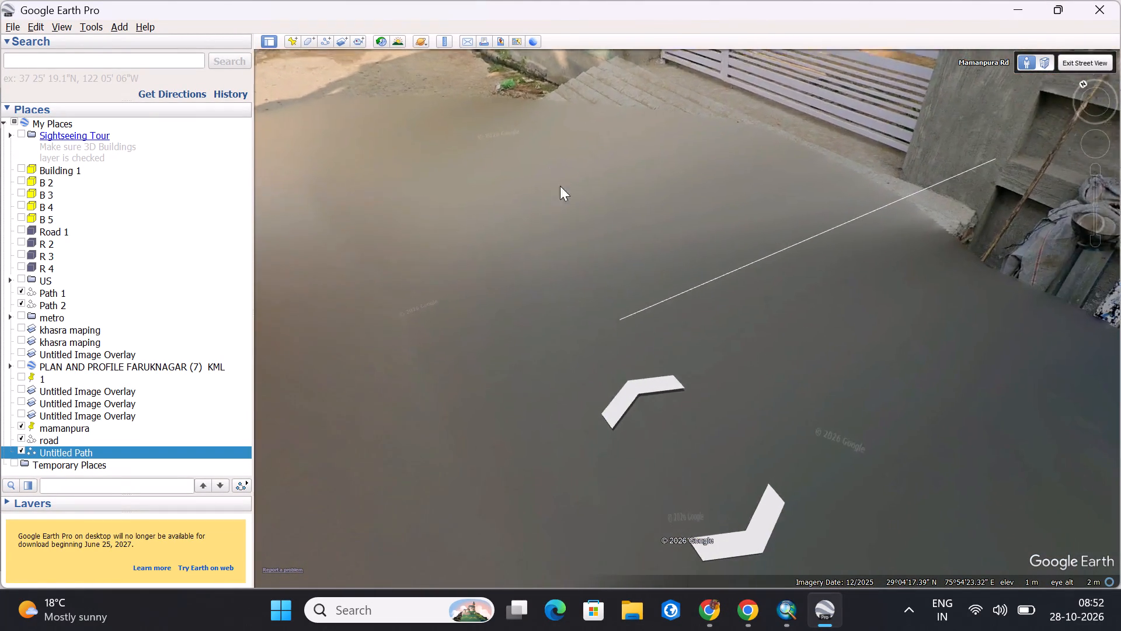
drag(959, 308, 660, 143)
drag(913, 313, 546, 428)
drag(807, 276, 806, 281)
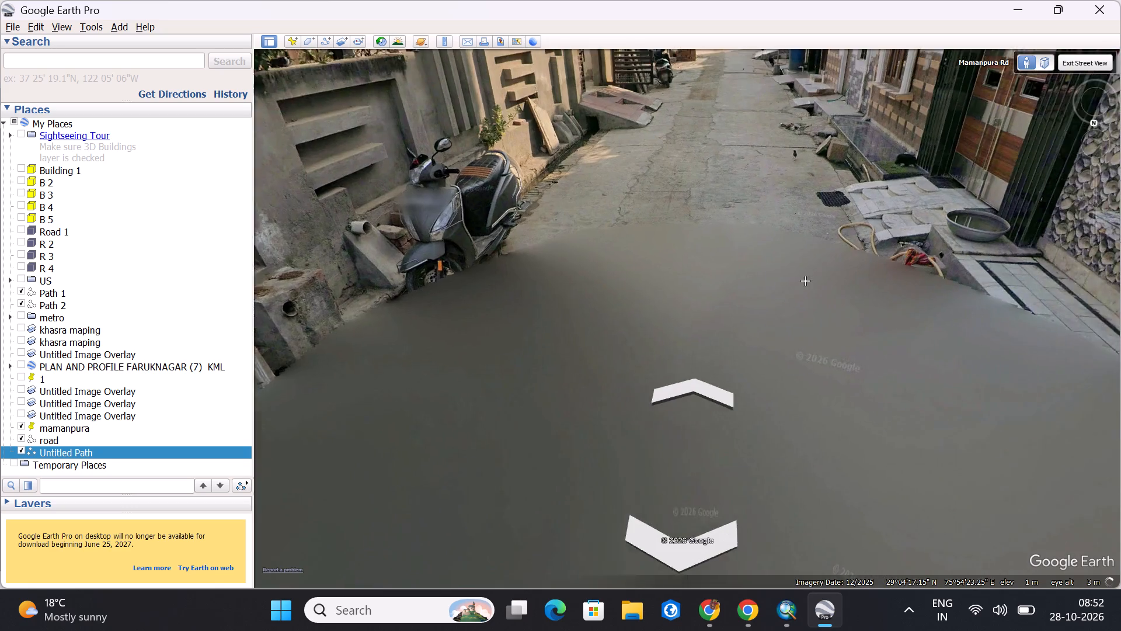
drag(806, 281, 781, 364)
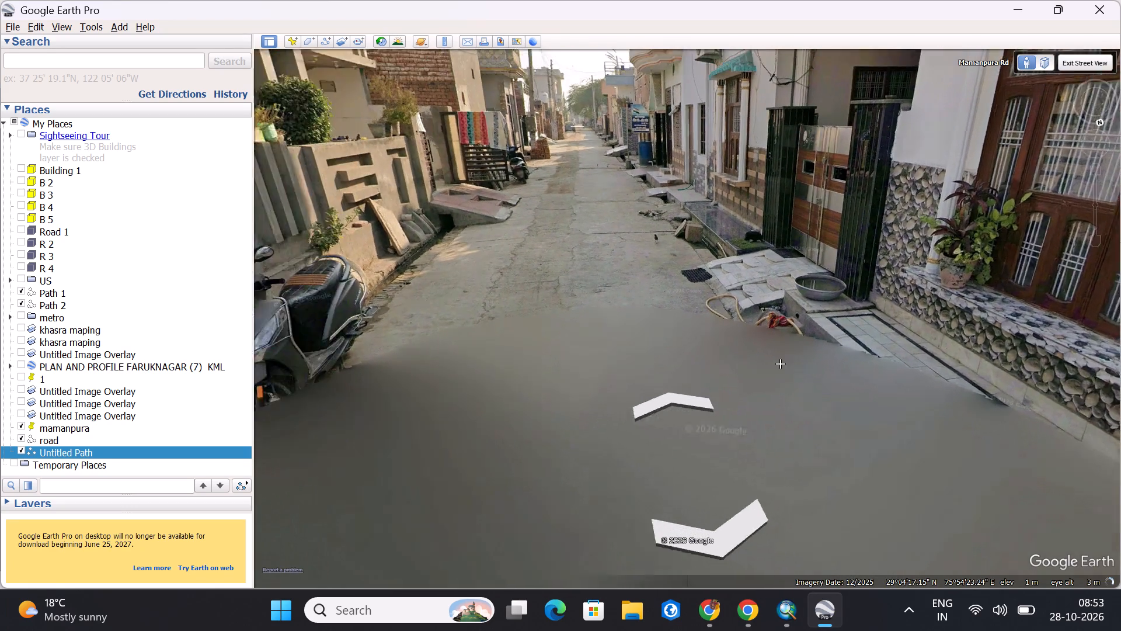
drag(781, 364, 789, 388)
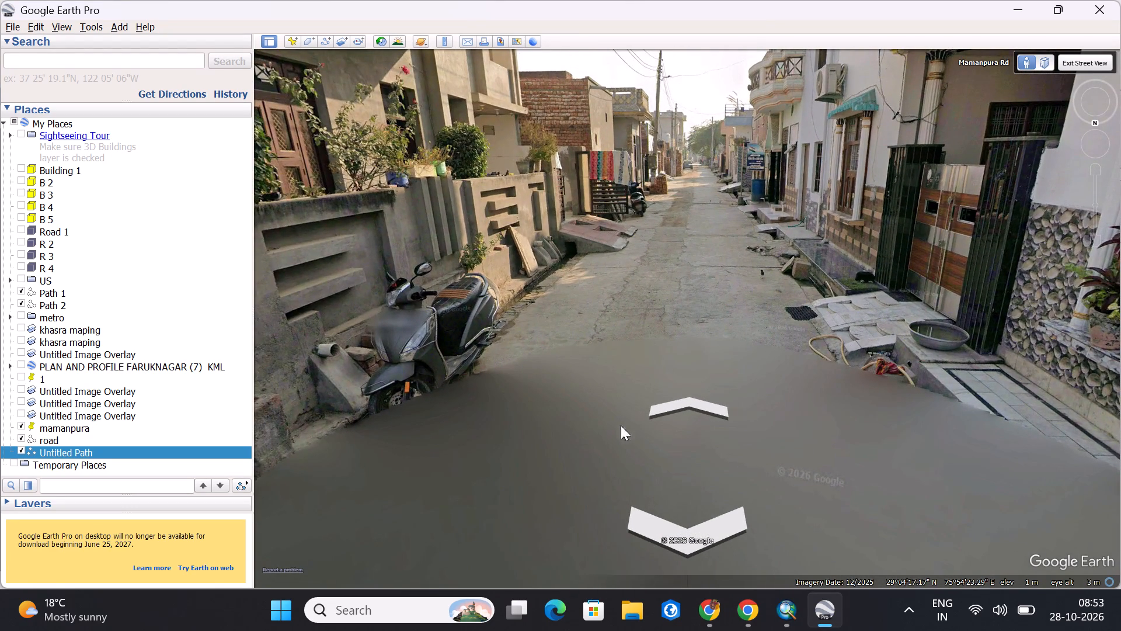
drag(566, 326, 692, 210)
drag(695, 221, 658, 286)
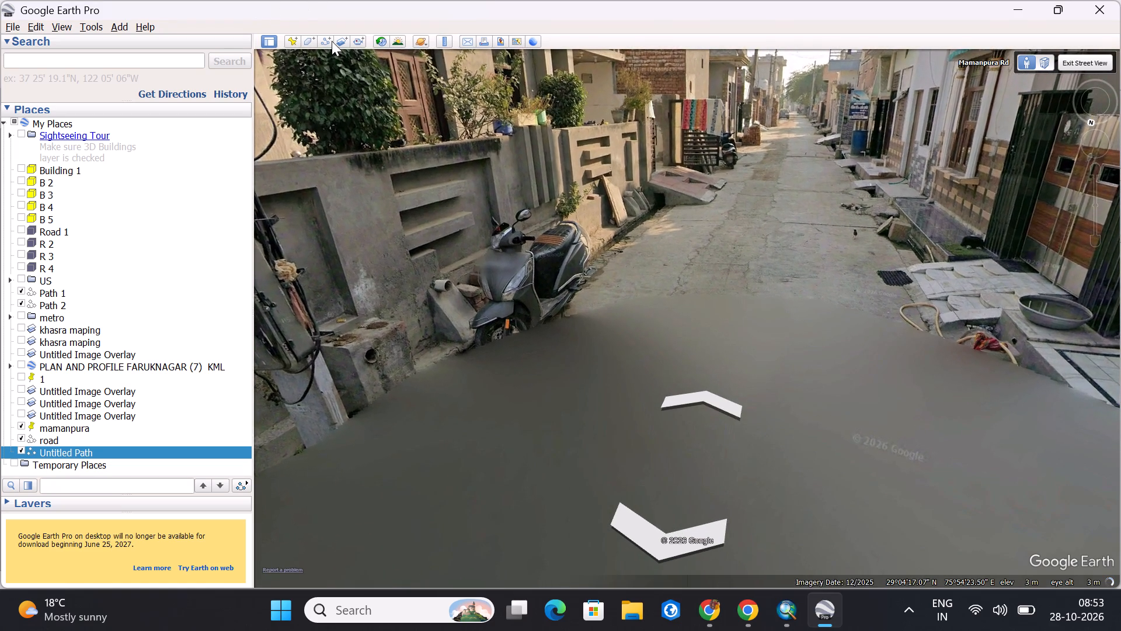
Measure the road's width in metres beside the parked scooter with a temporary path across Mamanpura Rd, and discard the path.
click(326, 41)
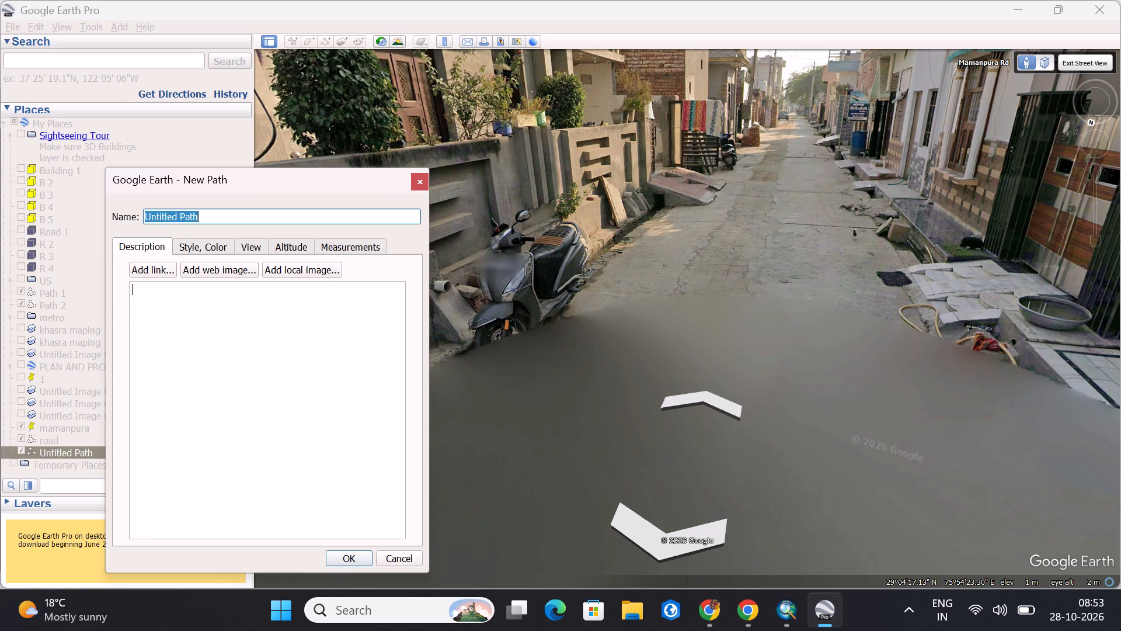
drag(259, 176, 178, 135)
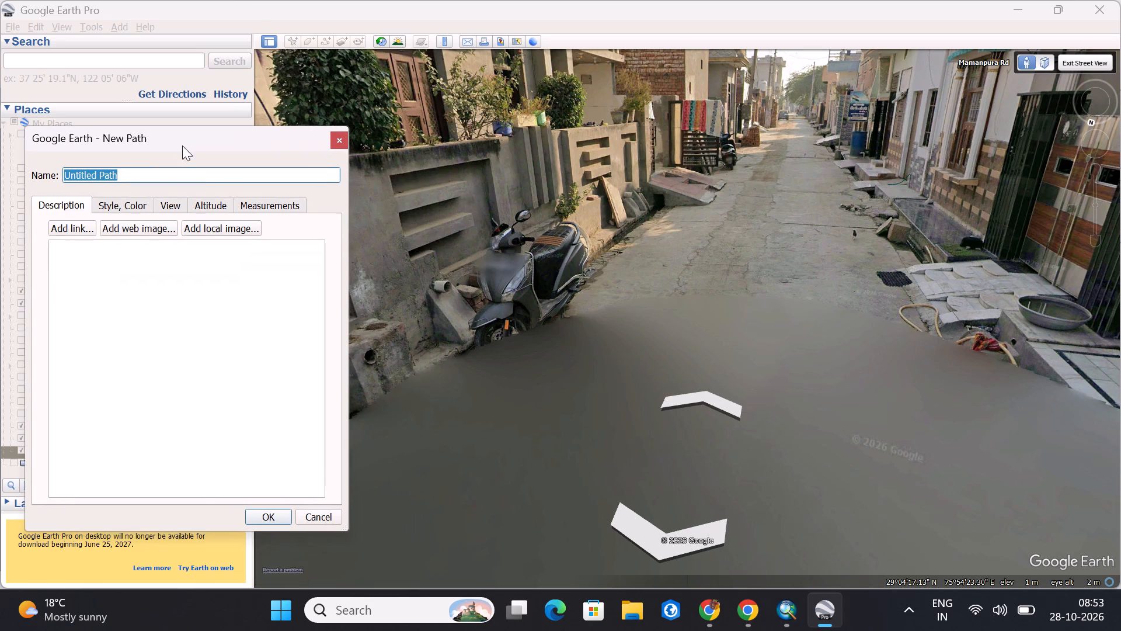
click(431, 345)
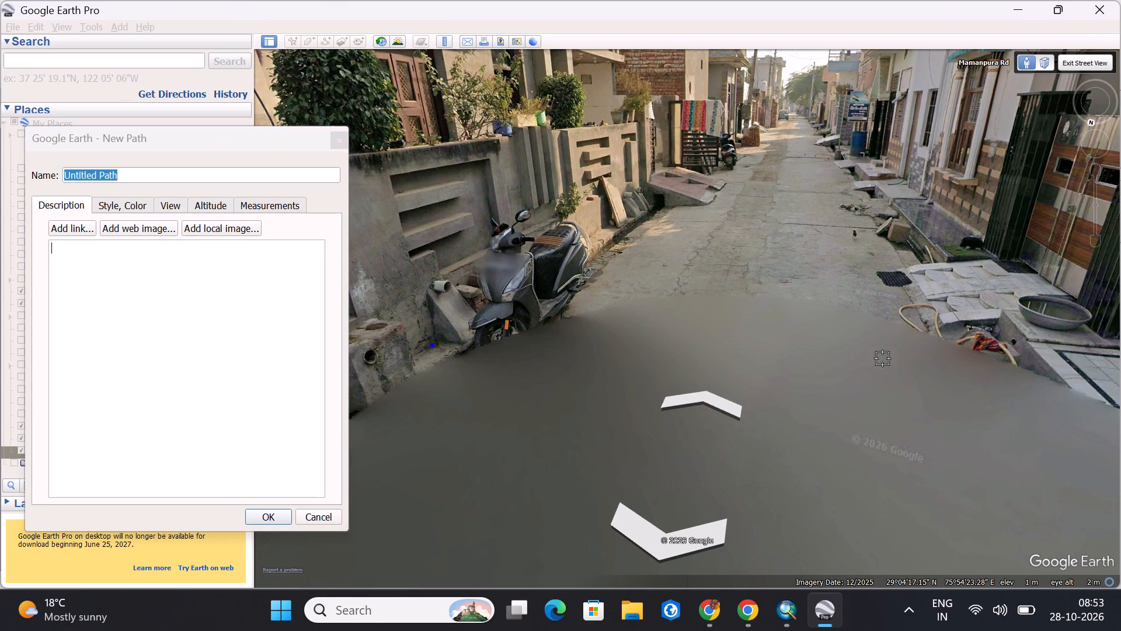
middle_drag(1059, 363, 958, 355)
drag(999, 341, 893, 334)
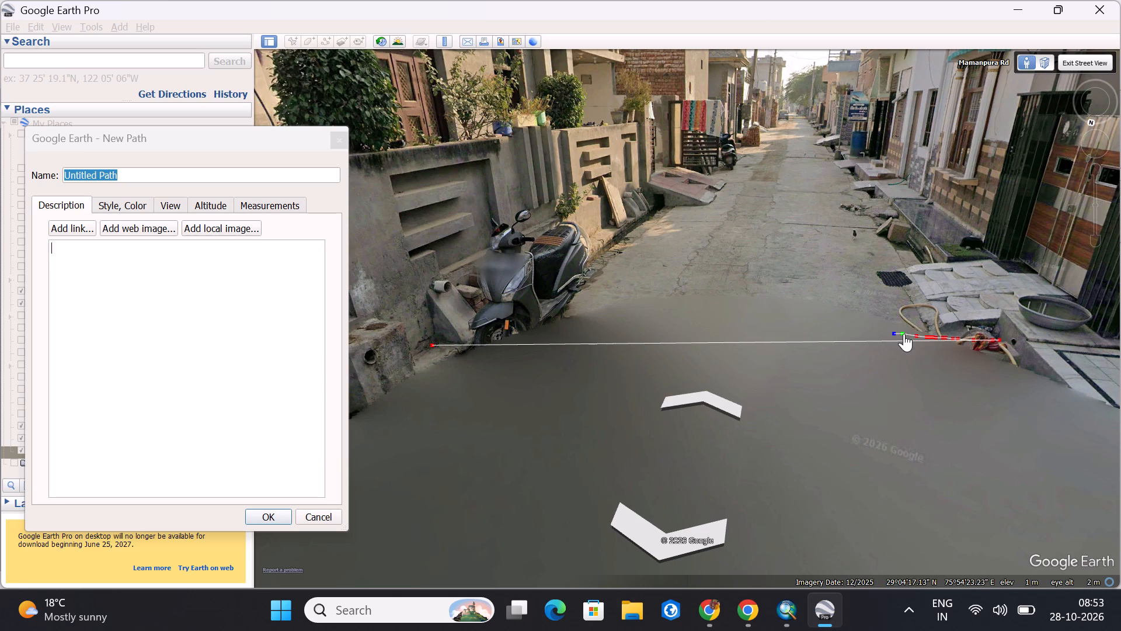
click(290, 207)
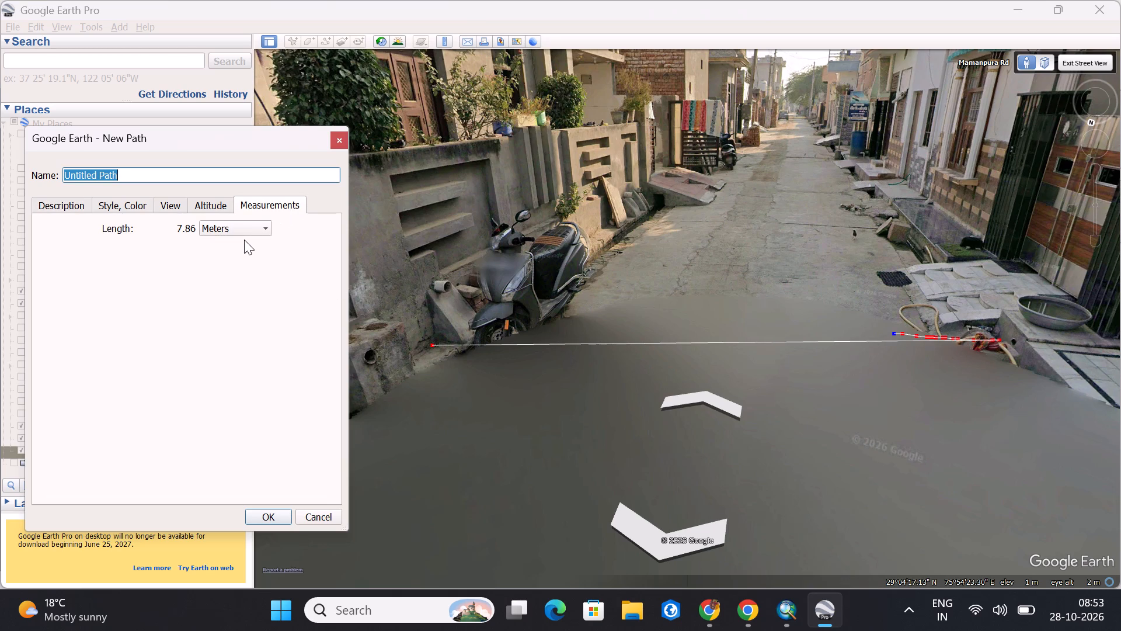
click(323, 516)
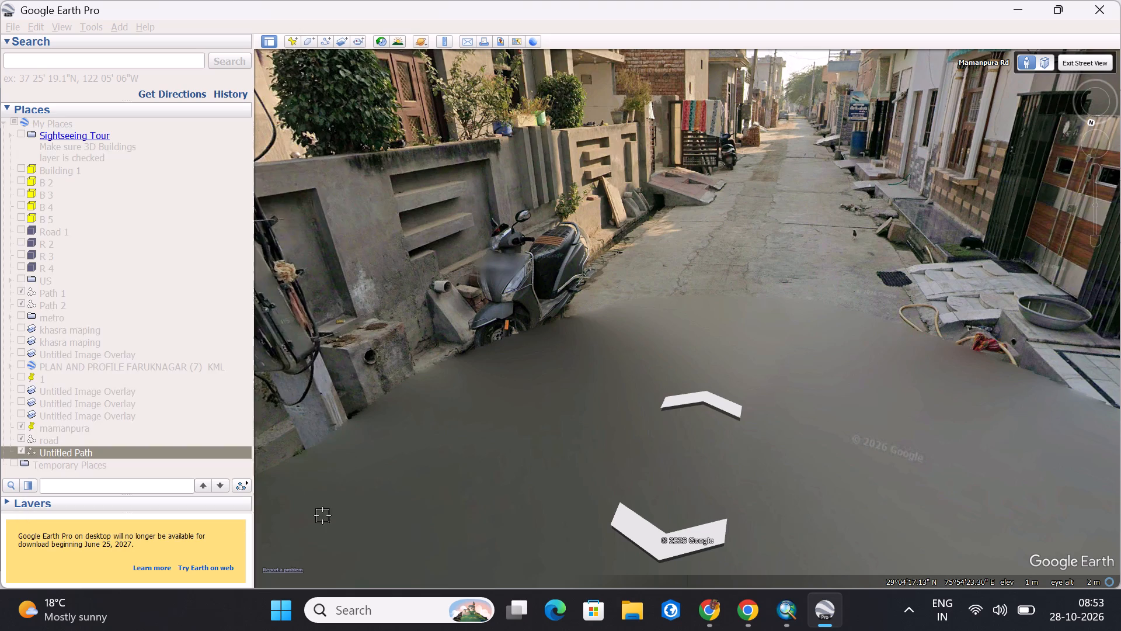
Examine the road edges and side drains along Mamanpura Rd in Street View, from the ribbed concrete ramp southward to the ornate metal gate.
scroll(833, 365, down, 3)
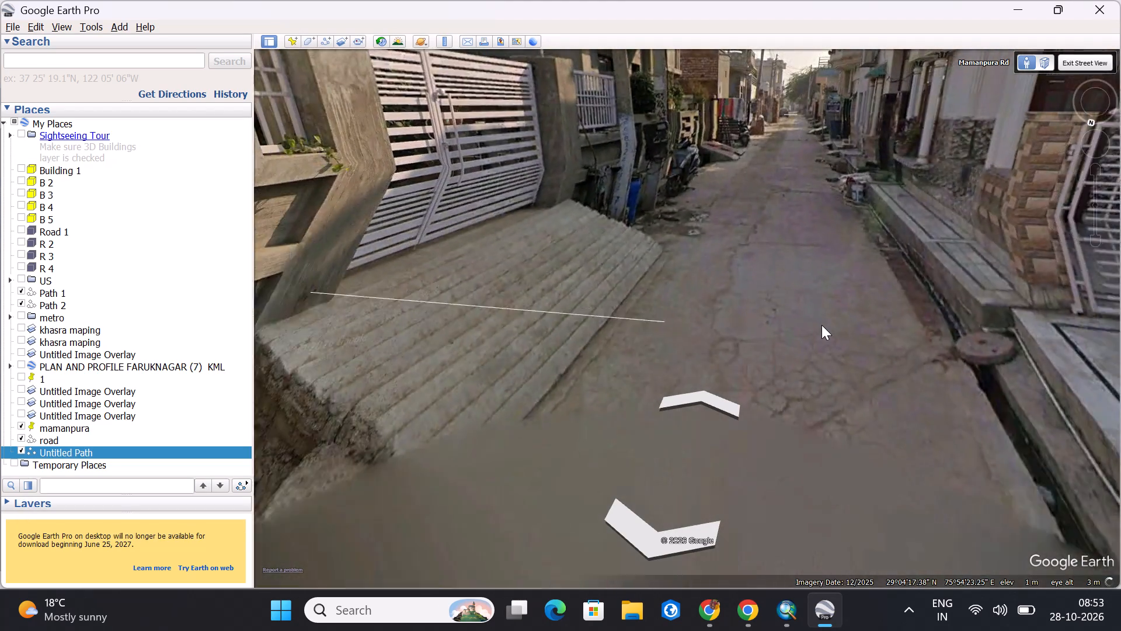
drag(847, 289, 811, 172)
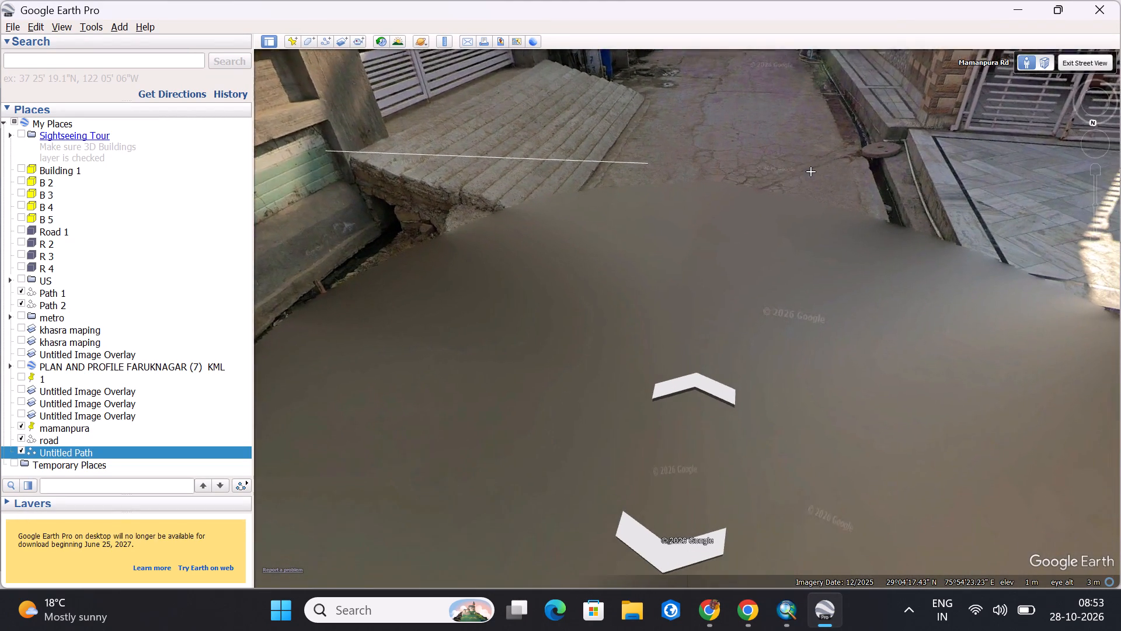
drag(811, 172, 757, 178)
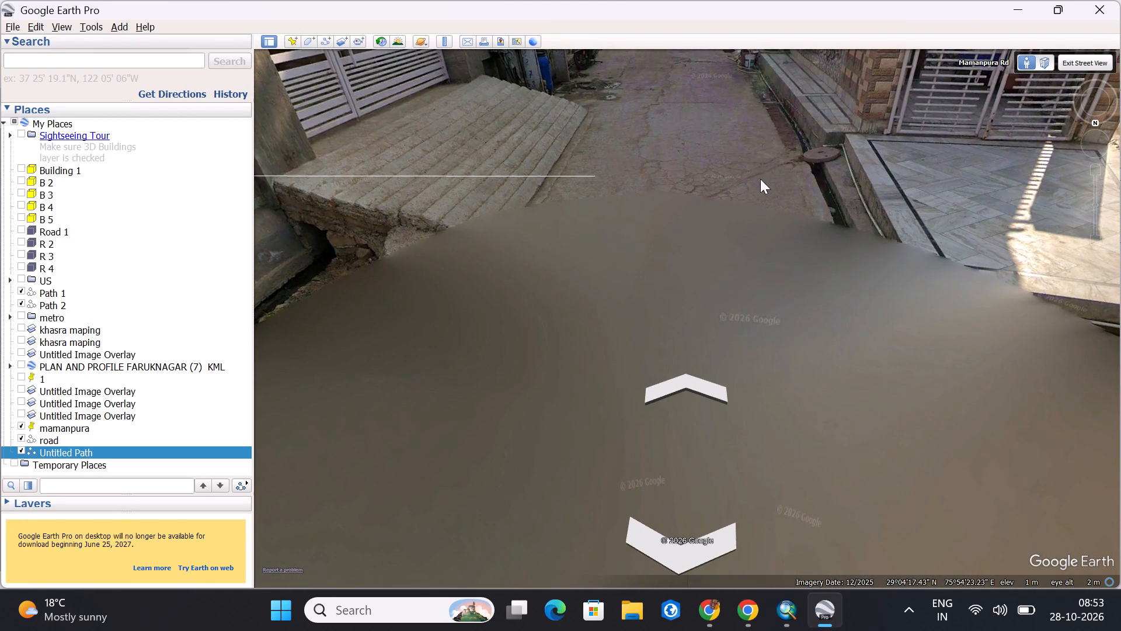
drag(763, 152, 739, 360)
scroll(739, 360, up, 3)
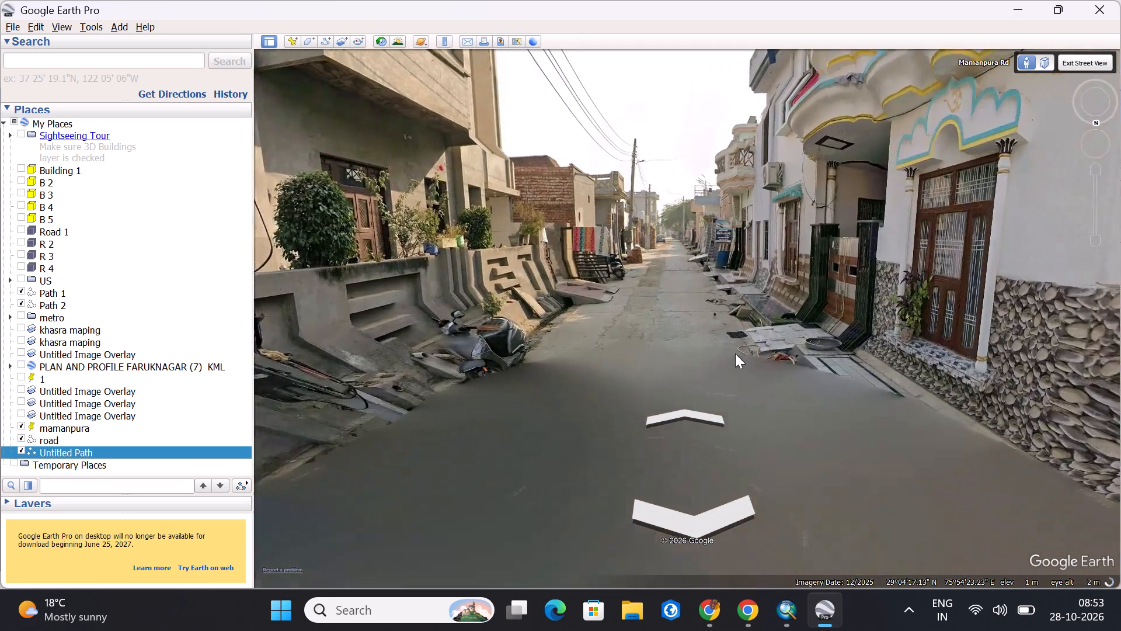
scroll(713, 353, up, 1)
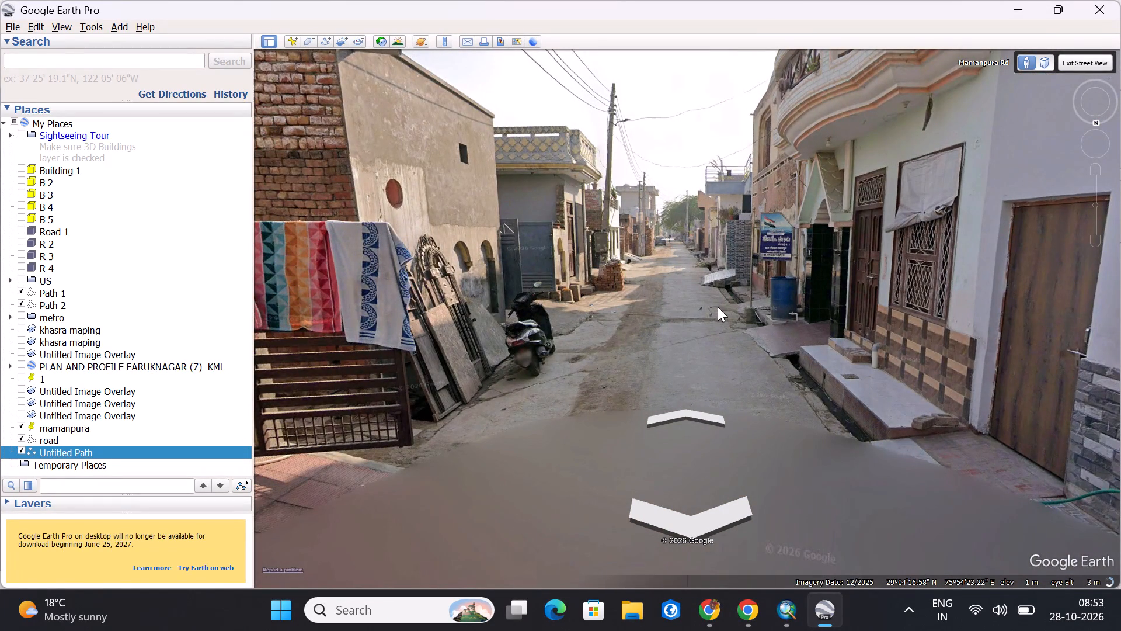
scroll(705, 314, up, 3)
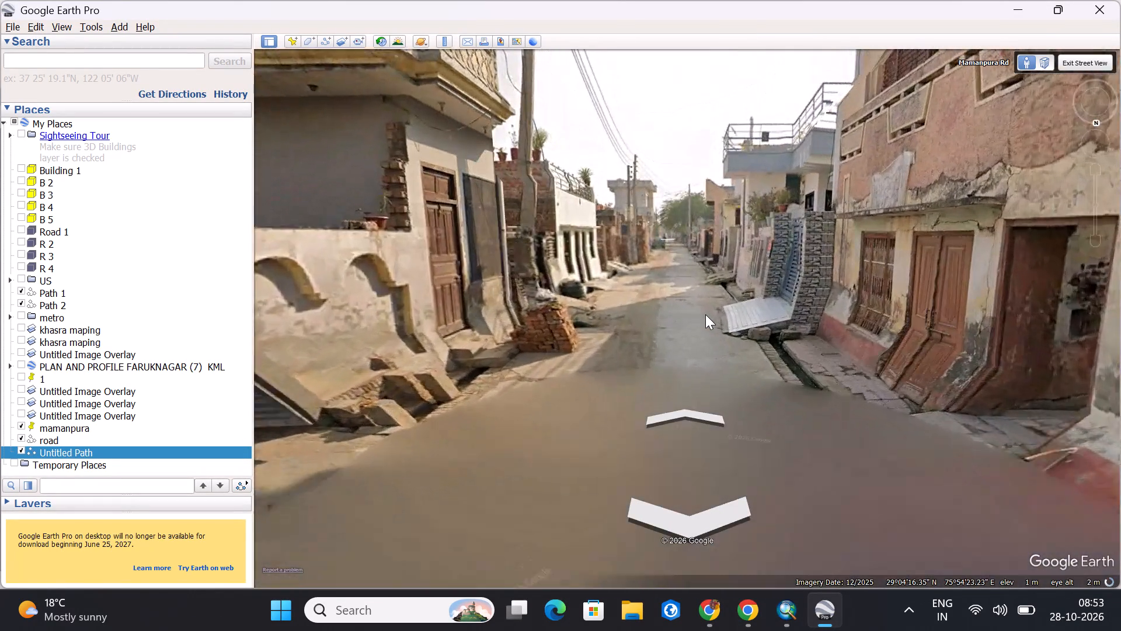
drag(705, 313, 700, 327)
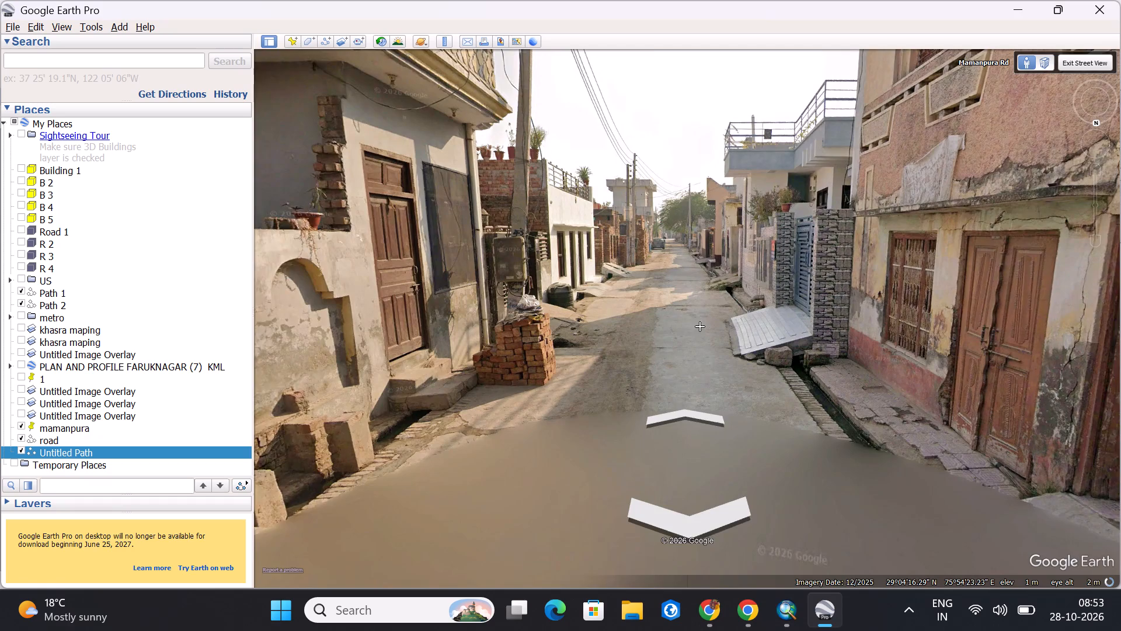
drag(700, 327, 638, 344)
scroll(638, 344, up, 12)
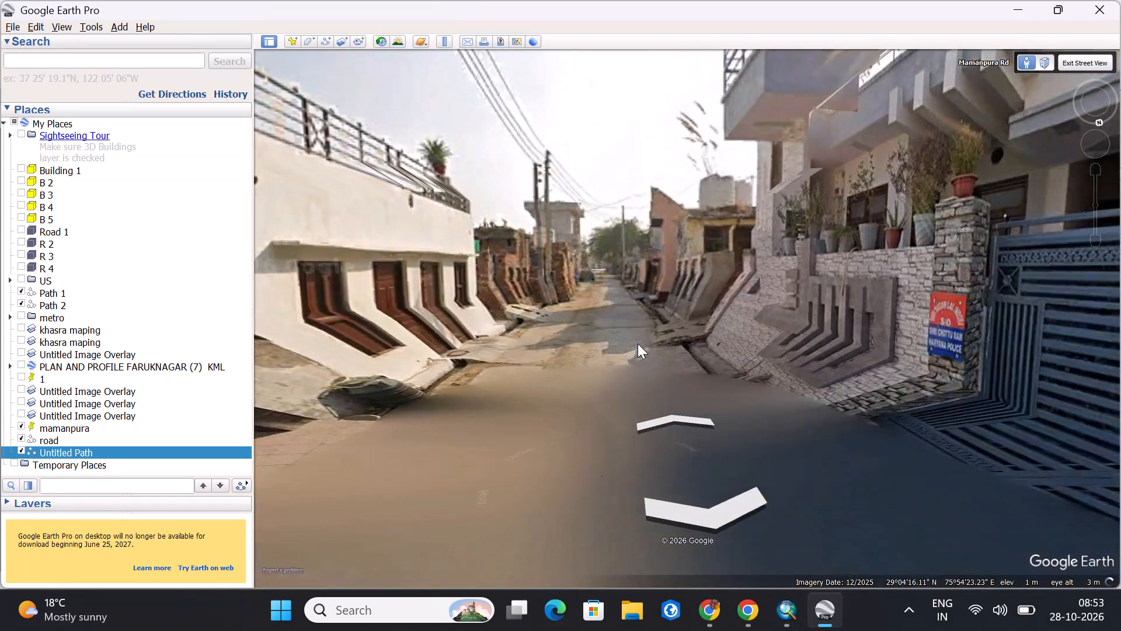
scroll(638, 344, up, 8)
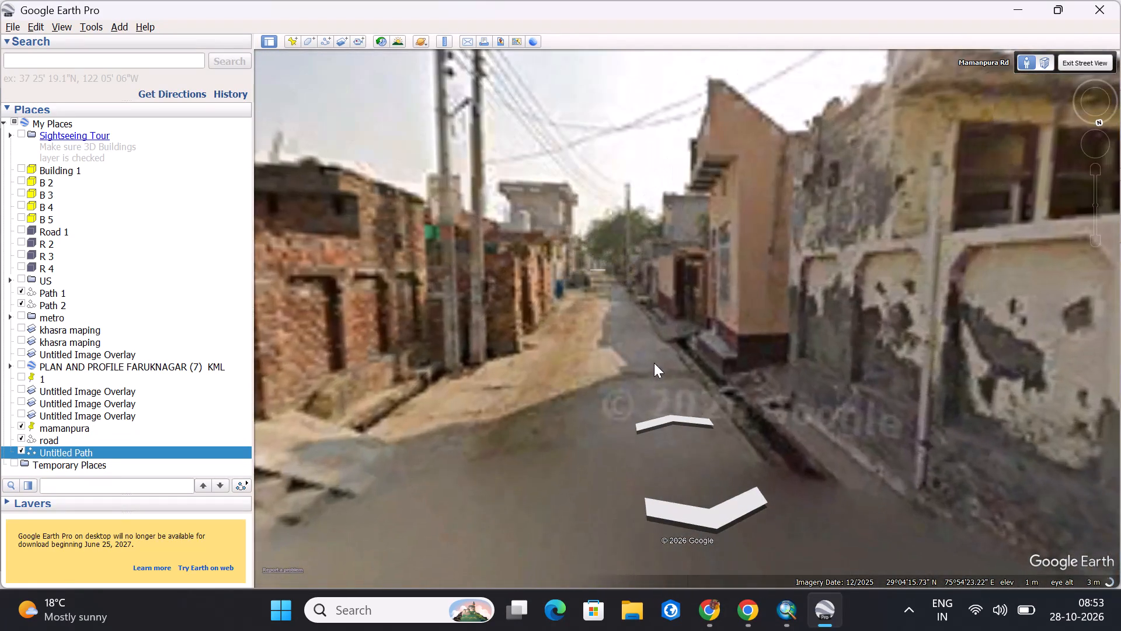
drag(666, 342, 614, 306)
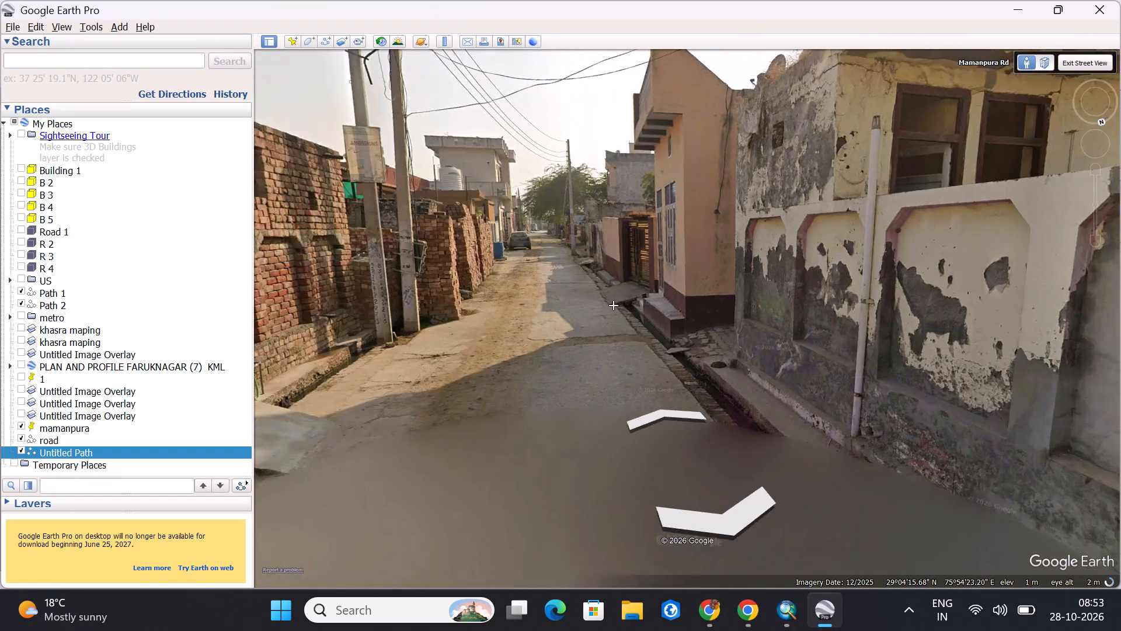
drag(614, 306, 847, 199)
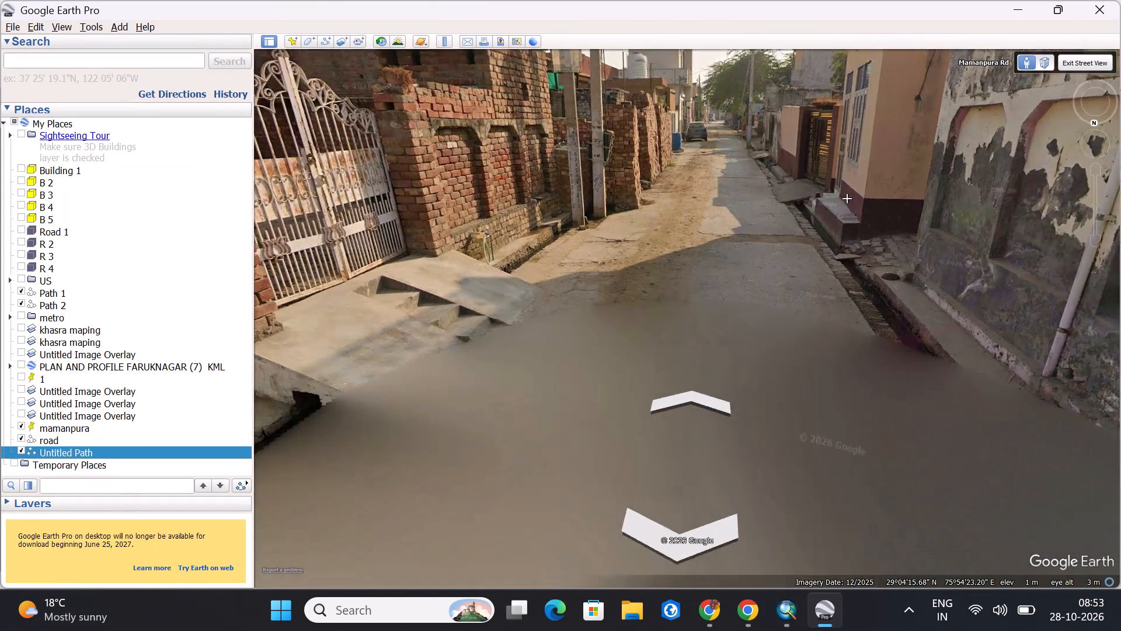
drag(847, 199, 740, 275)
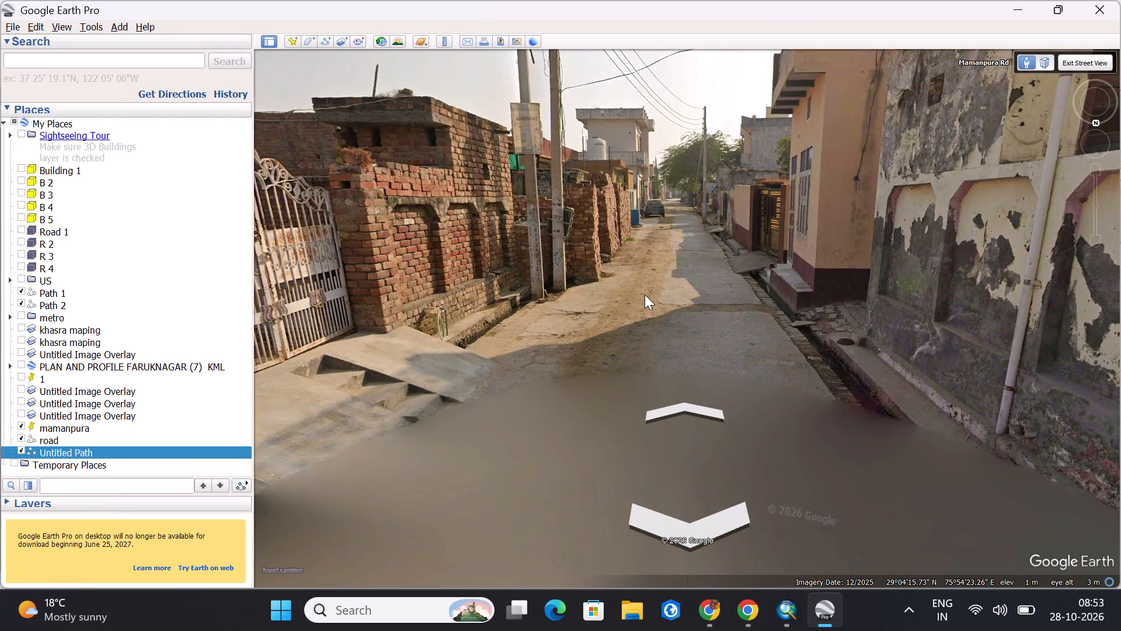
Continue south along Mamanpura Rd past the stacked bricks, parked car and red bench, examining the road's width up to the open ground.
scroll(688, 268, up, 5)
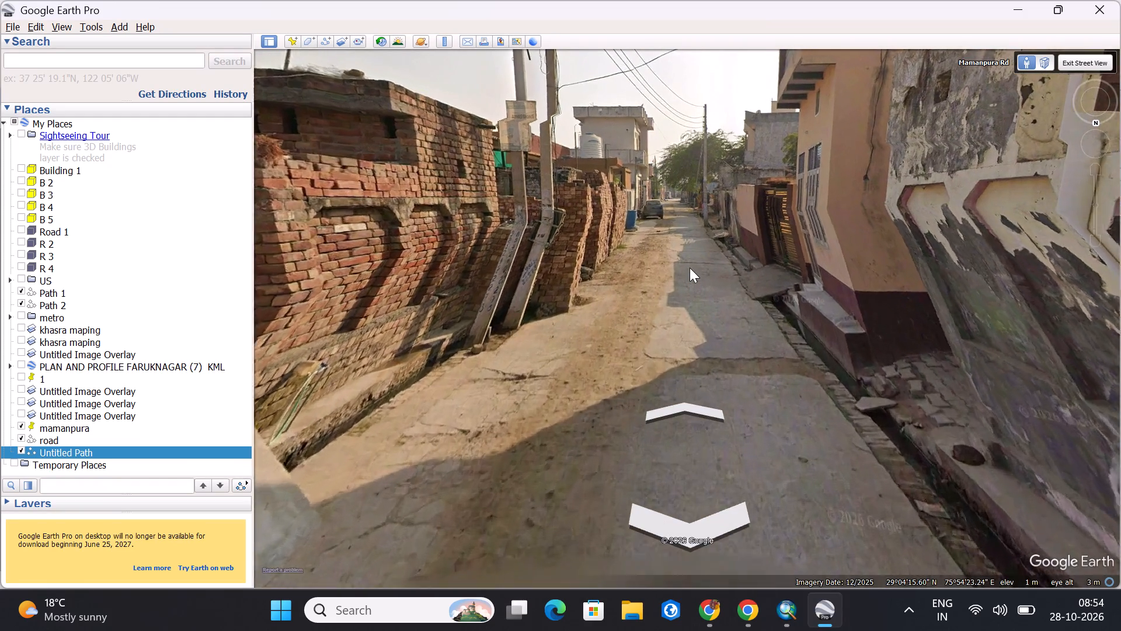
scroll(690, 268, up, 9)
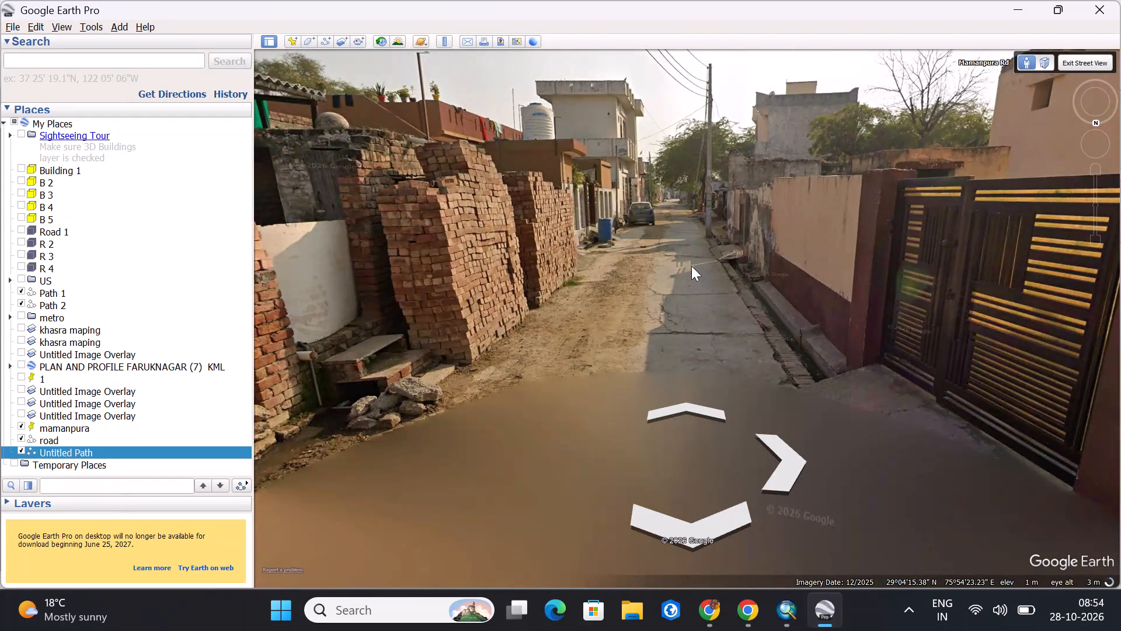
scroll(695, 296, up, 5)
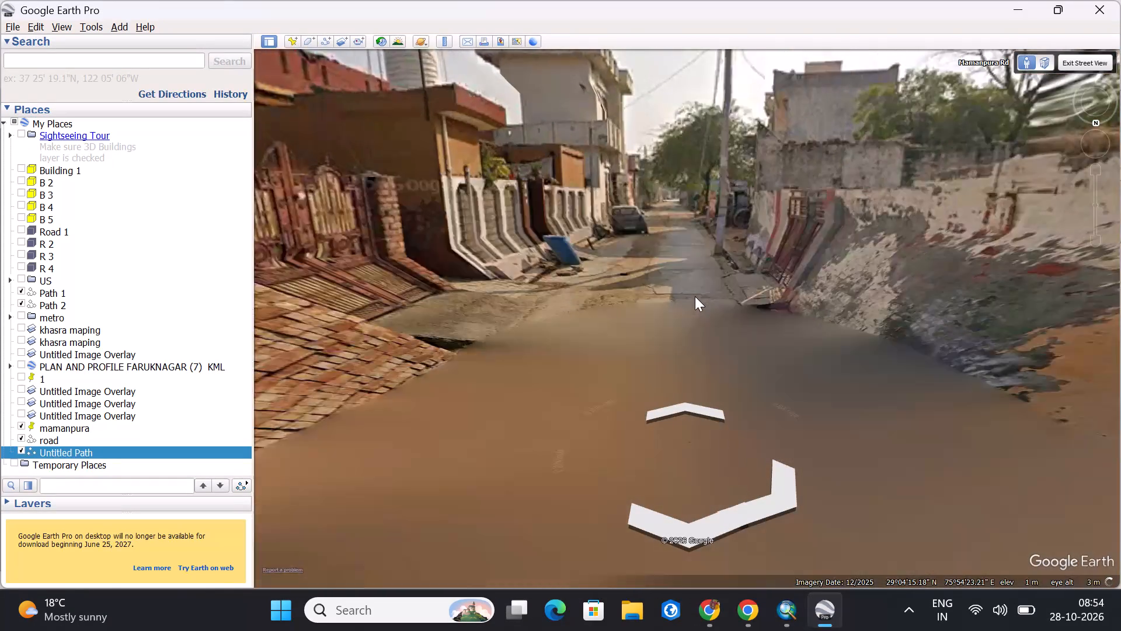
scroll(695, 296, up, 8)
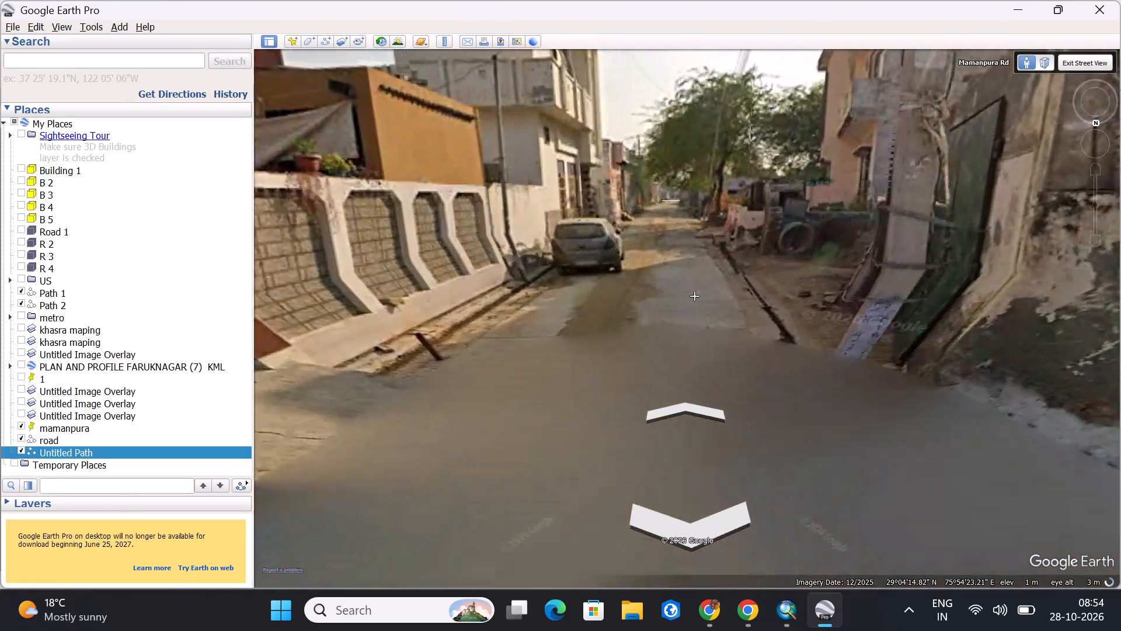
scroll(695, 296, up, 6)
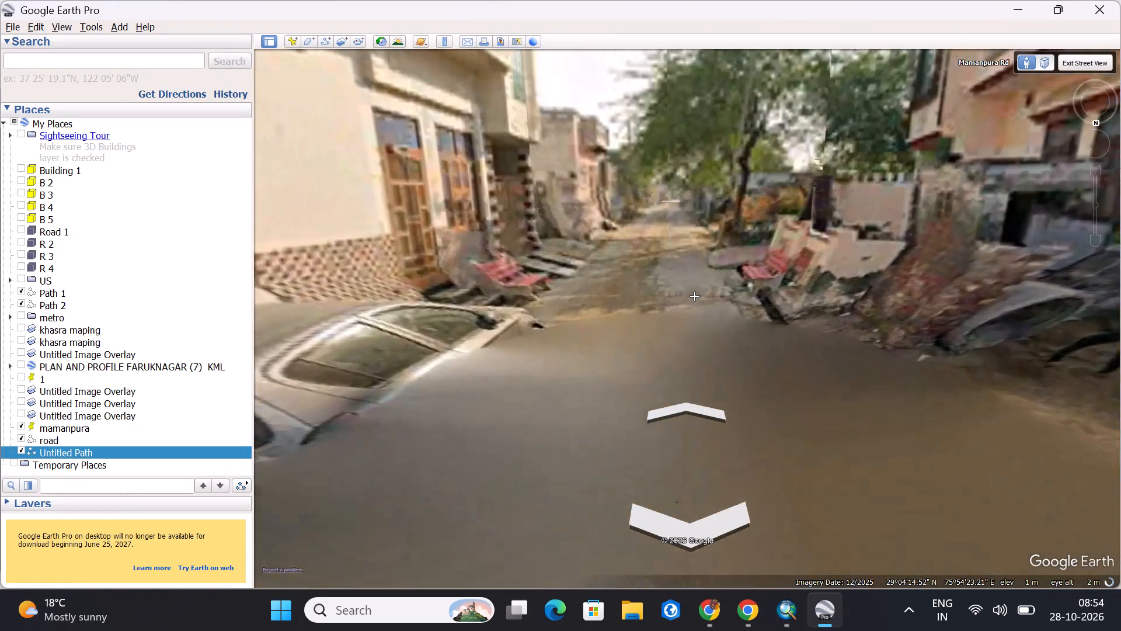
scroll(695, 296, up, 6)
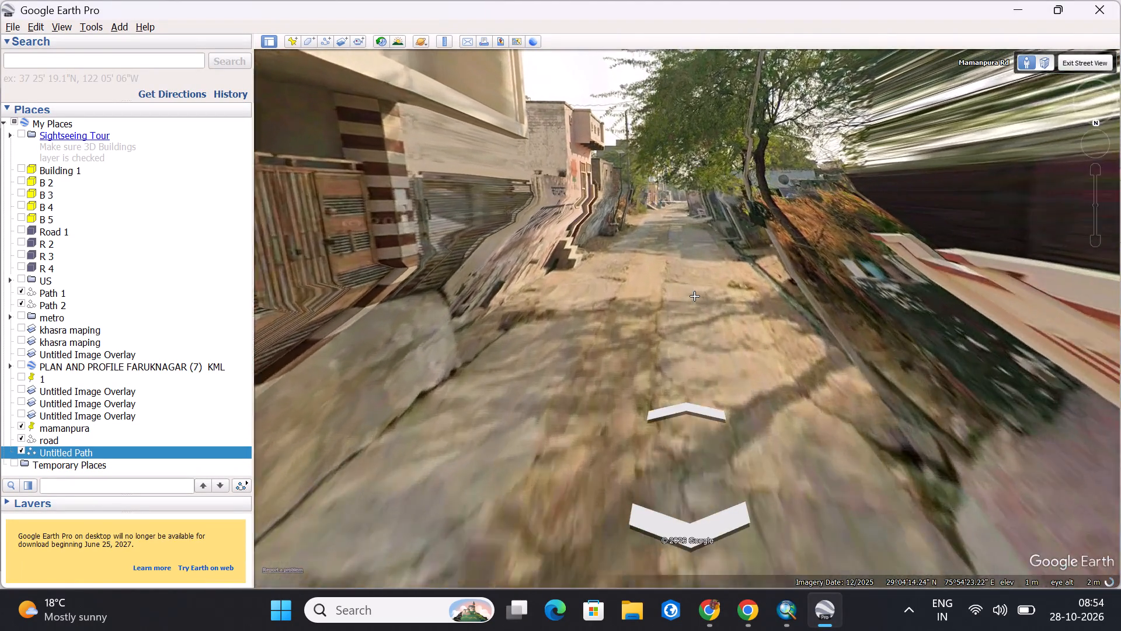
scroll(695, 296, up, 4)
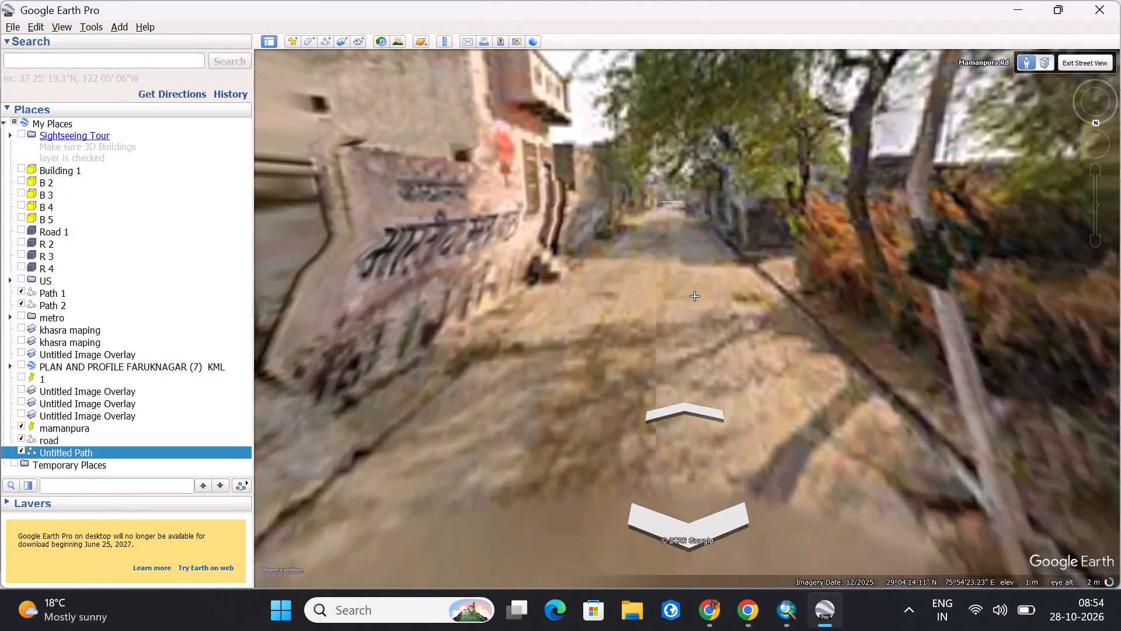
scroll(695, 296, up, 20)
scroll(695, 296, up, 2)
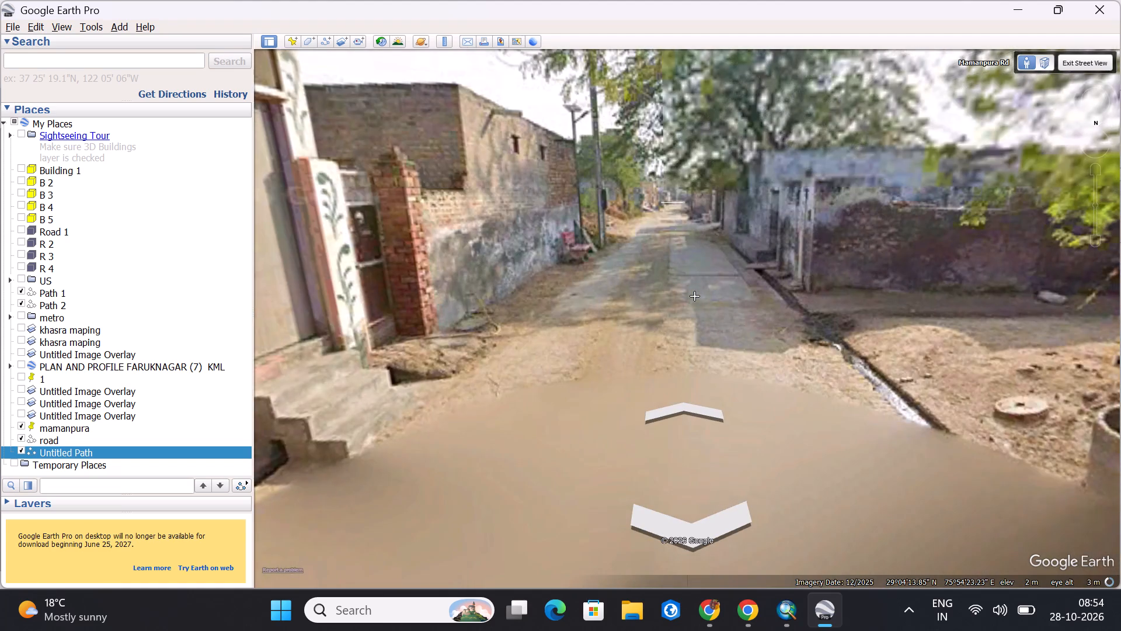
scroll(695, 296, up, 12)
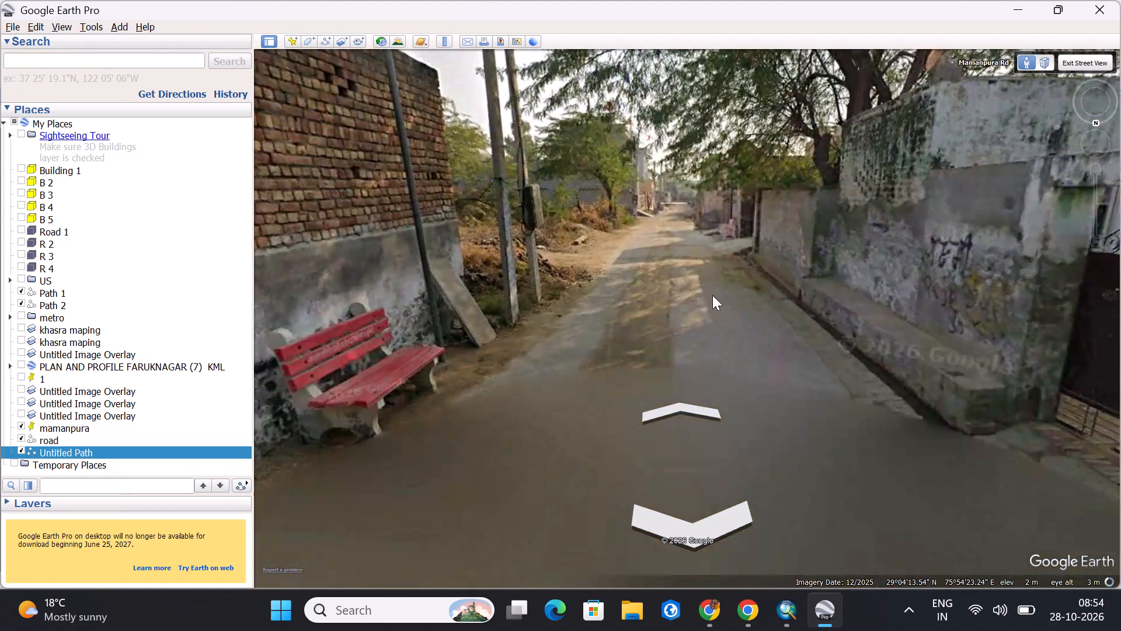
scroll(732, 319, up, 3)
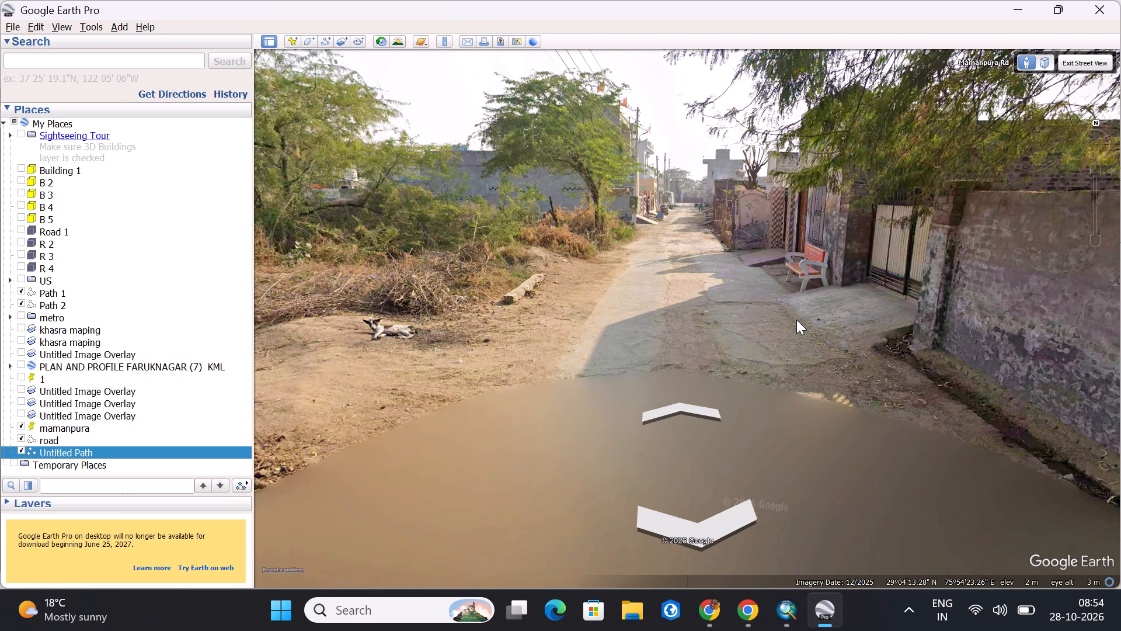
Continue south to the Depal, Haryana stretch and examine the road between the sloped entrance ramp and the brick wall.
scroll(734, 344, up, 8)
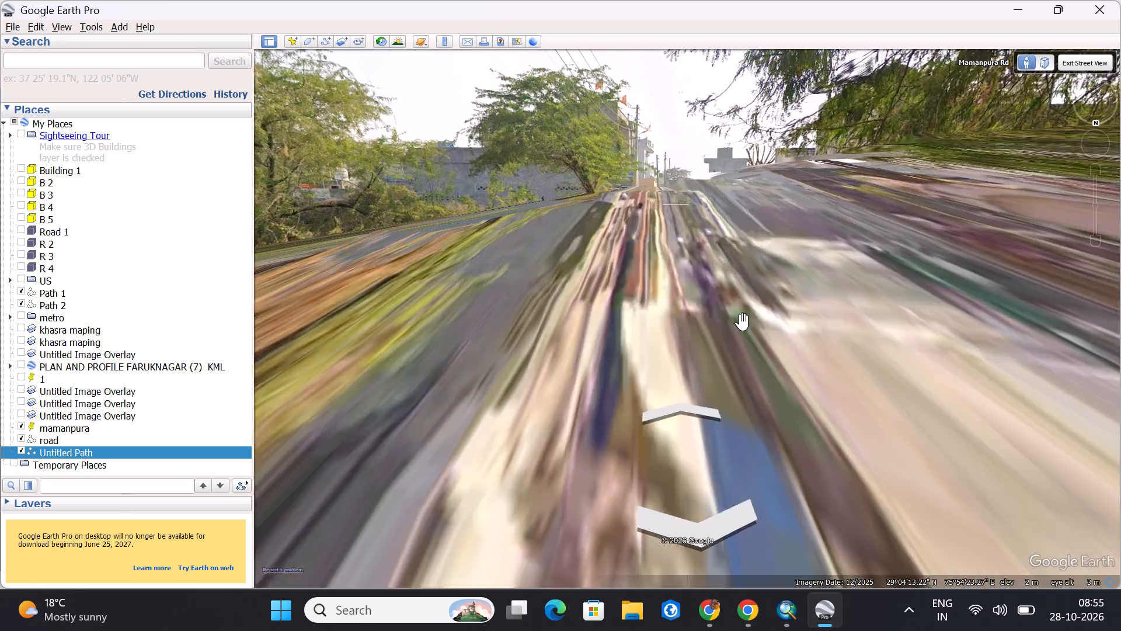
scroll(743, 322, up, 2)
scroll(749, 291, up, 20)
scroll(749, 291, up, 3)
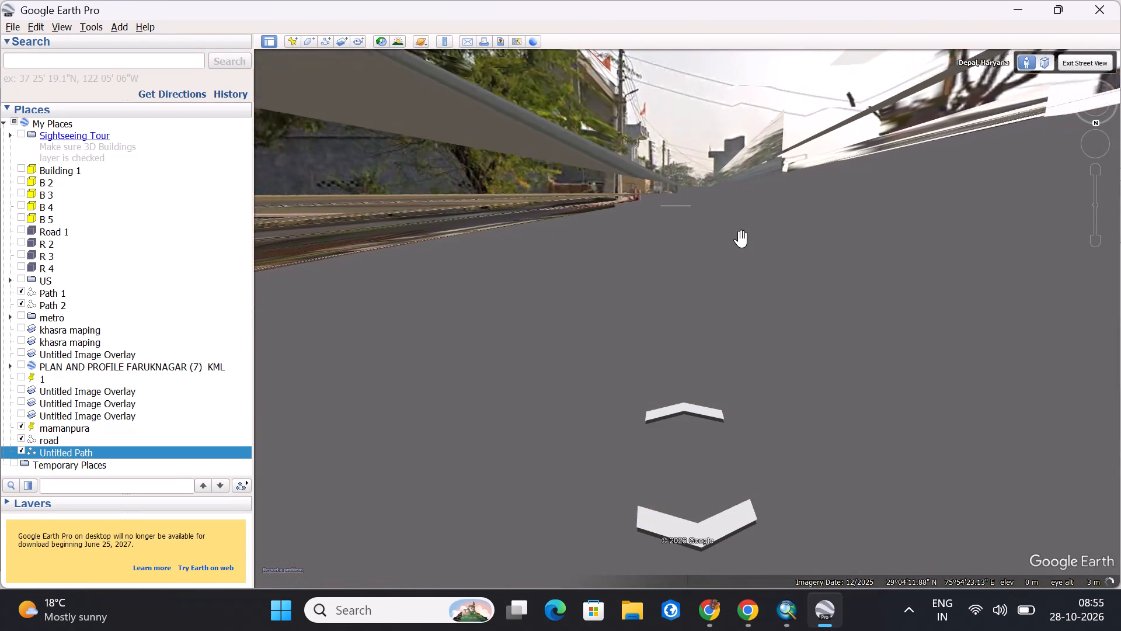
drag(720, 161, 711, 256)
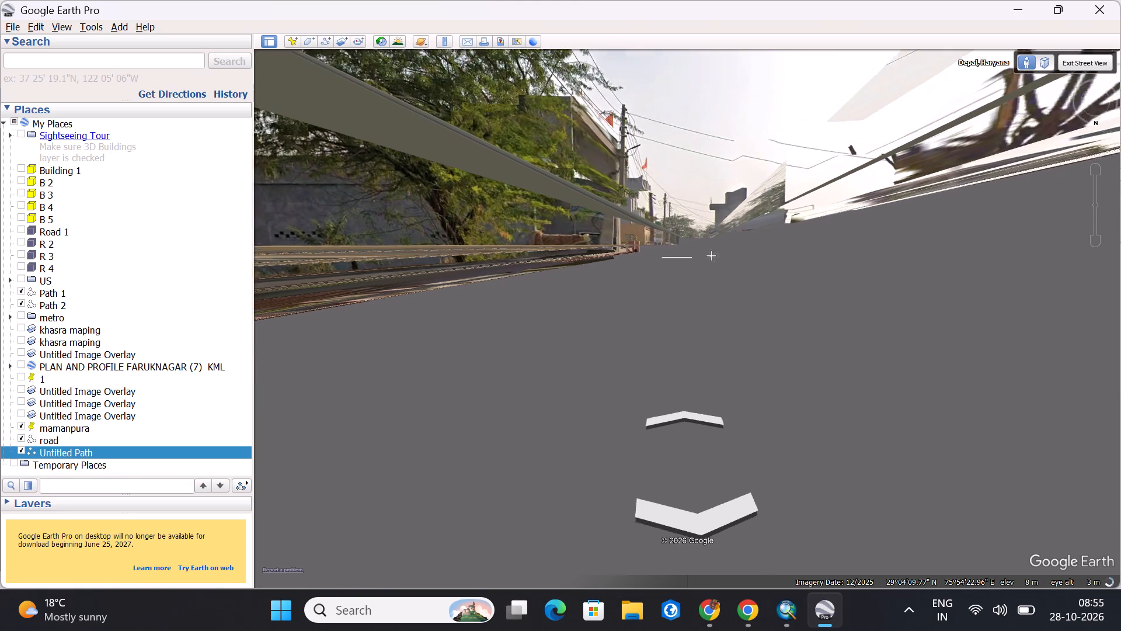
drag(711, 256, 694, 139)
scroll(700, 275, up, 19)
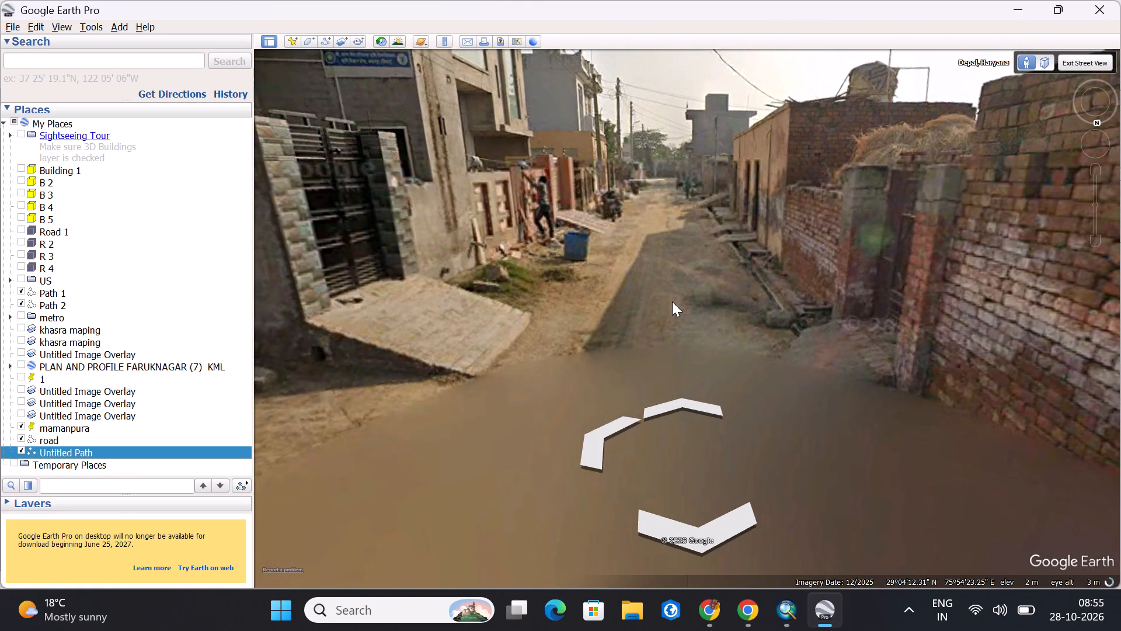
drag(673, 300, 697, 348)
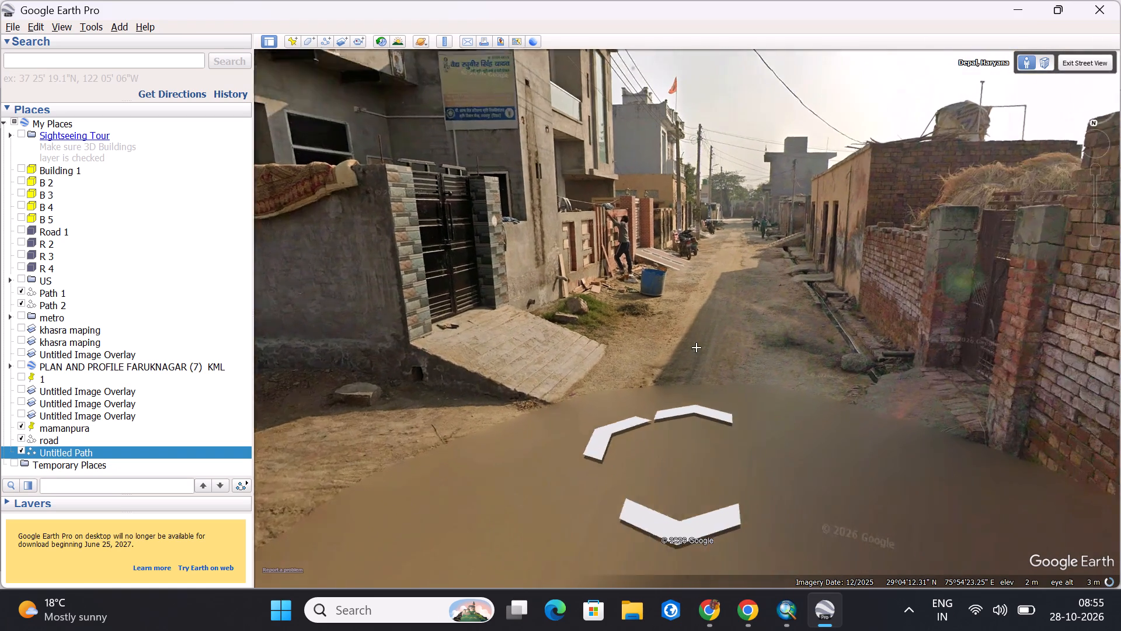
drag(697, 348, 610, 327)
drag(631, 302, 608, 312)
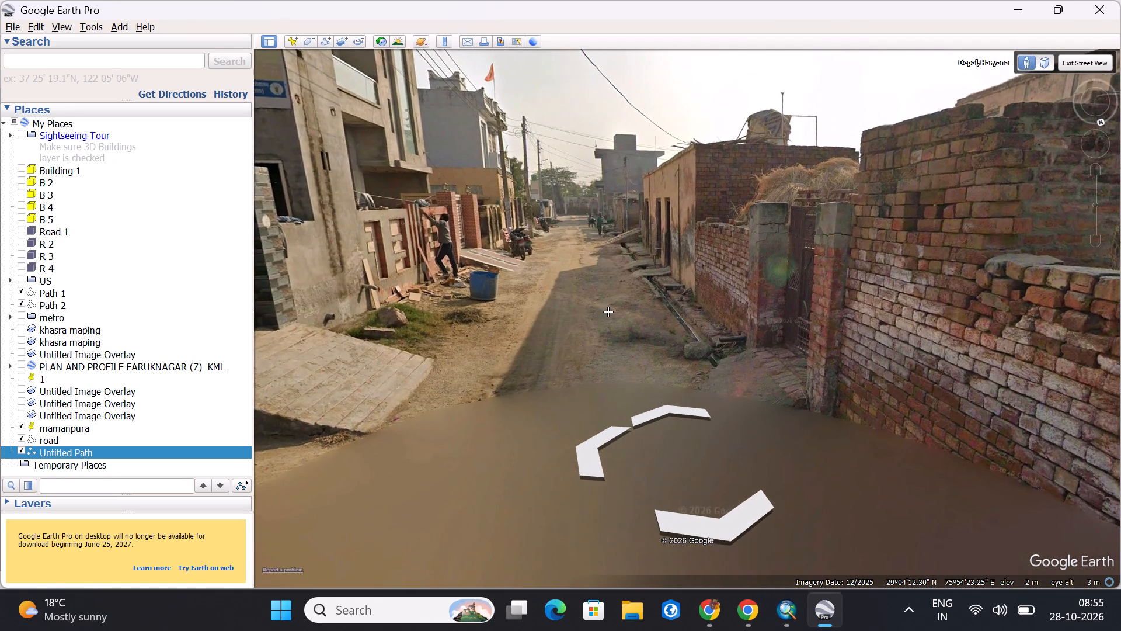
drag(608, 312, 560, 319)
drag(593, 310, 639, 312)
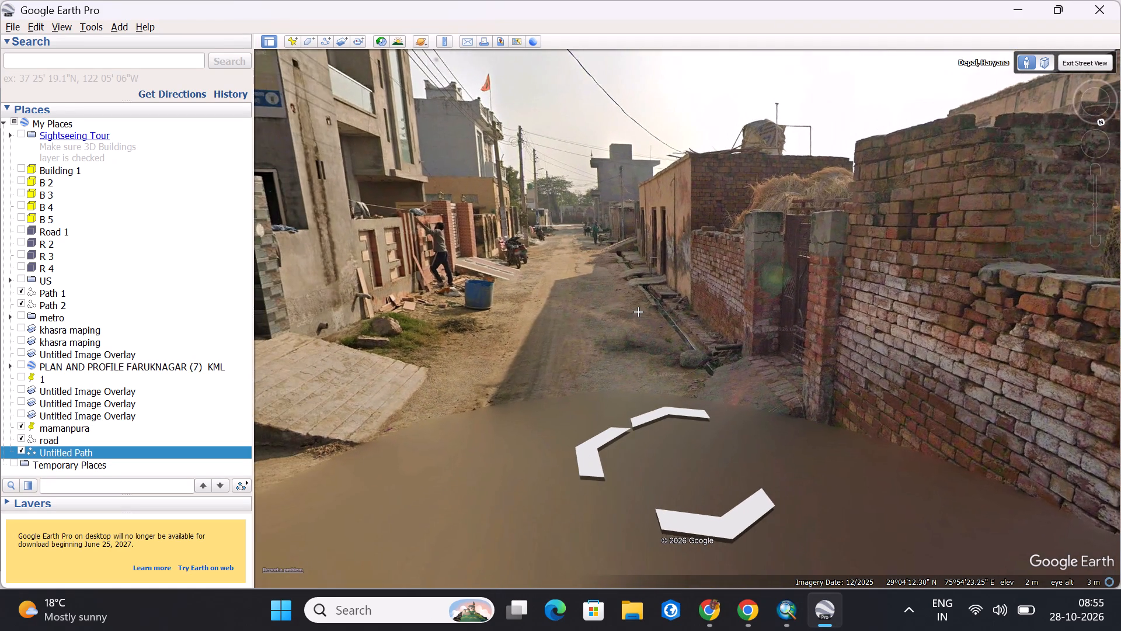
Measure the road's width in metres with a temporary path from the rubble verge near the blue barrel to the opposite brick wall.
drag(639, 312, 664, 324)
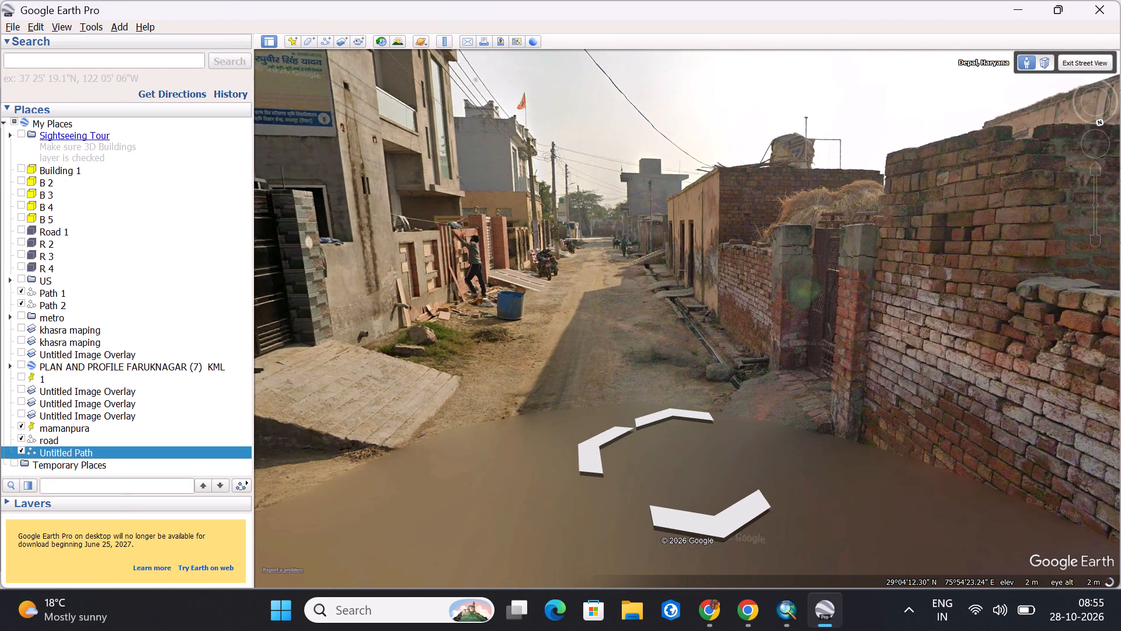
click(319, 42)
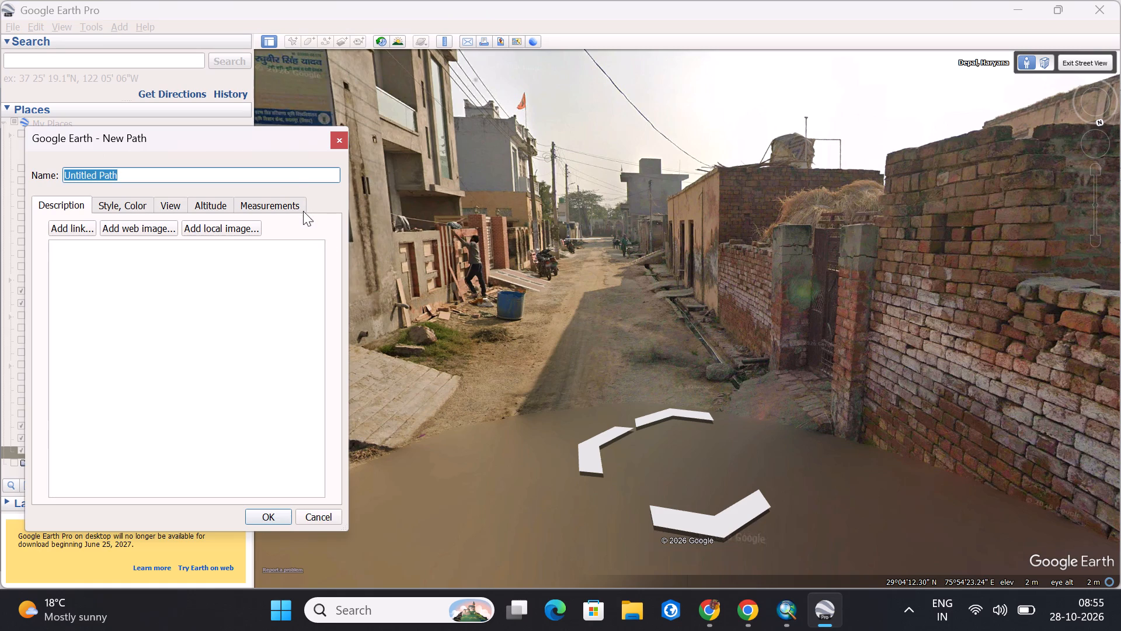
drag(353, 273, 309, 273)
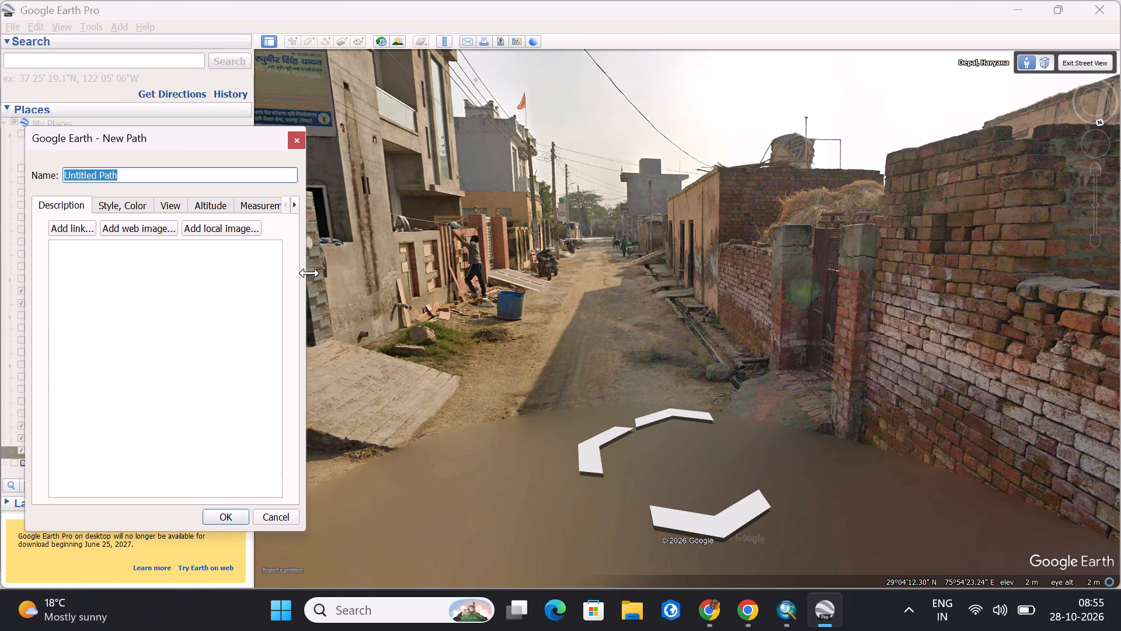
drag(309, 273, 225, 276)
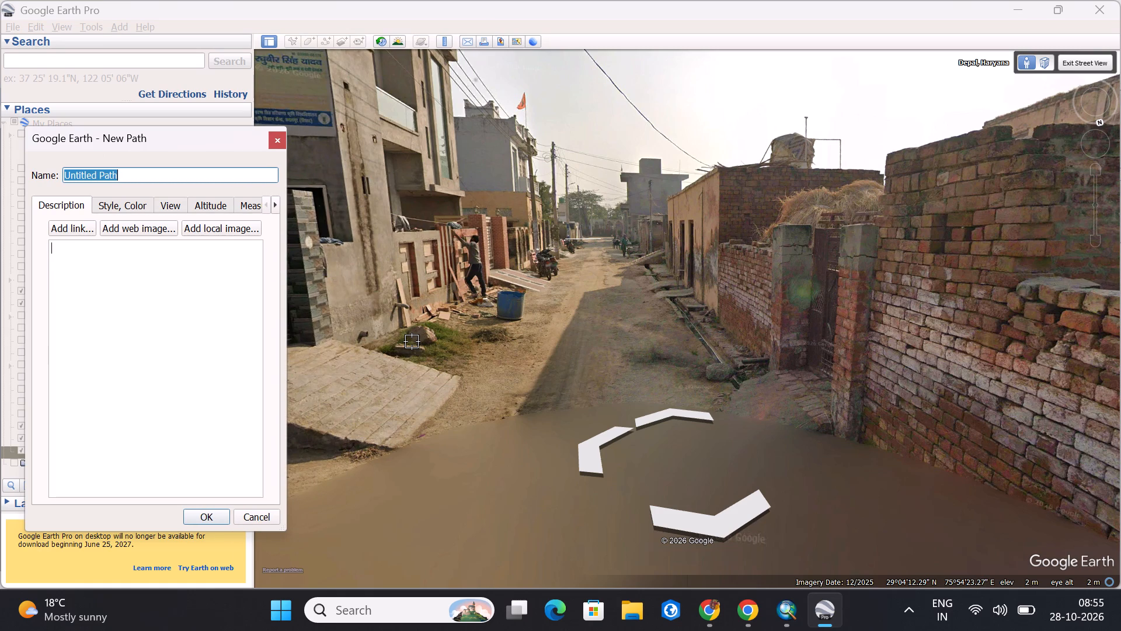
click(407, 342)
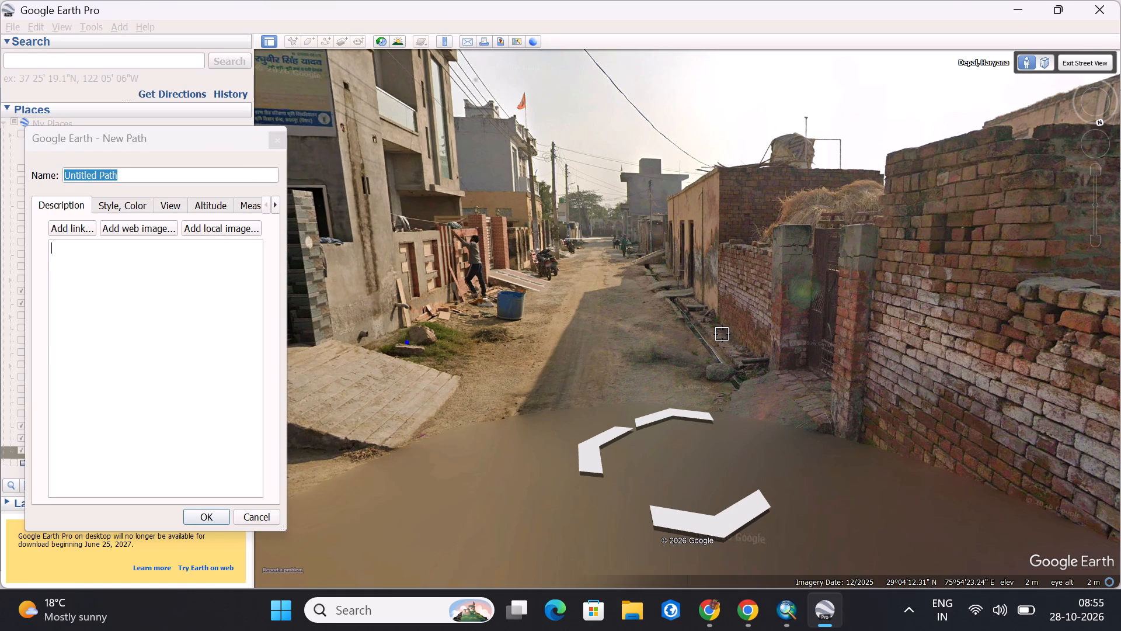
click(722, 334)
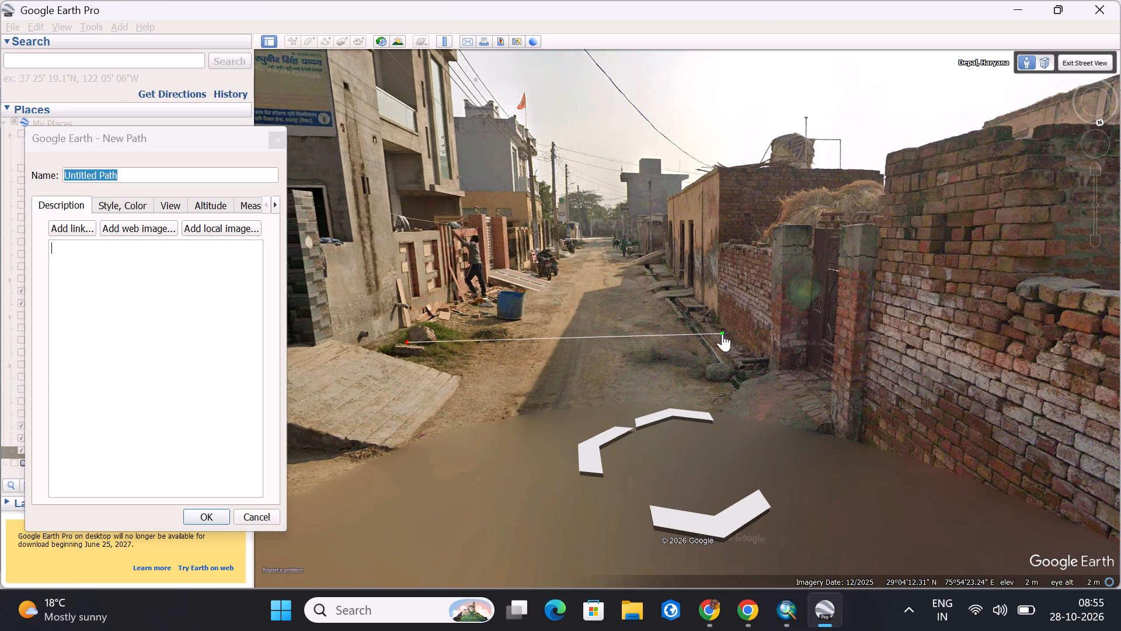
click(246, 207)
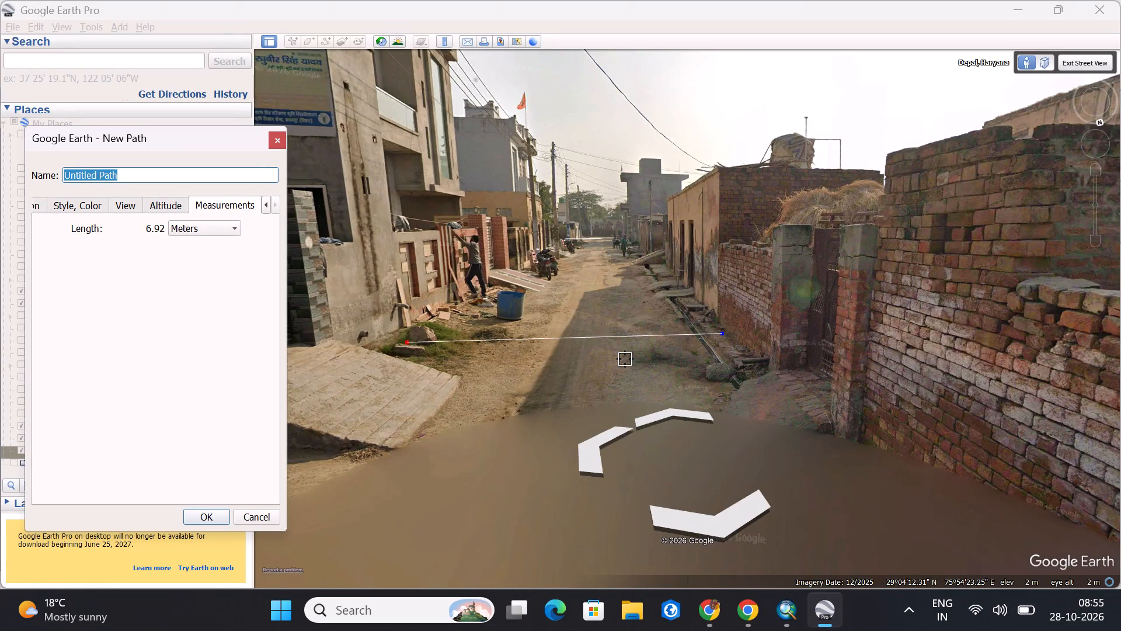
Continue south along Mamanpura Rd in Street View to the junction by the striped wall and red bench, examining the road's width.
scroll(609, 359, up, 14)
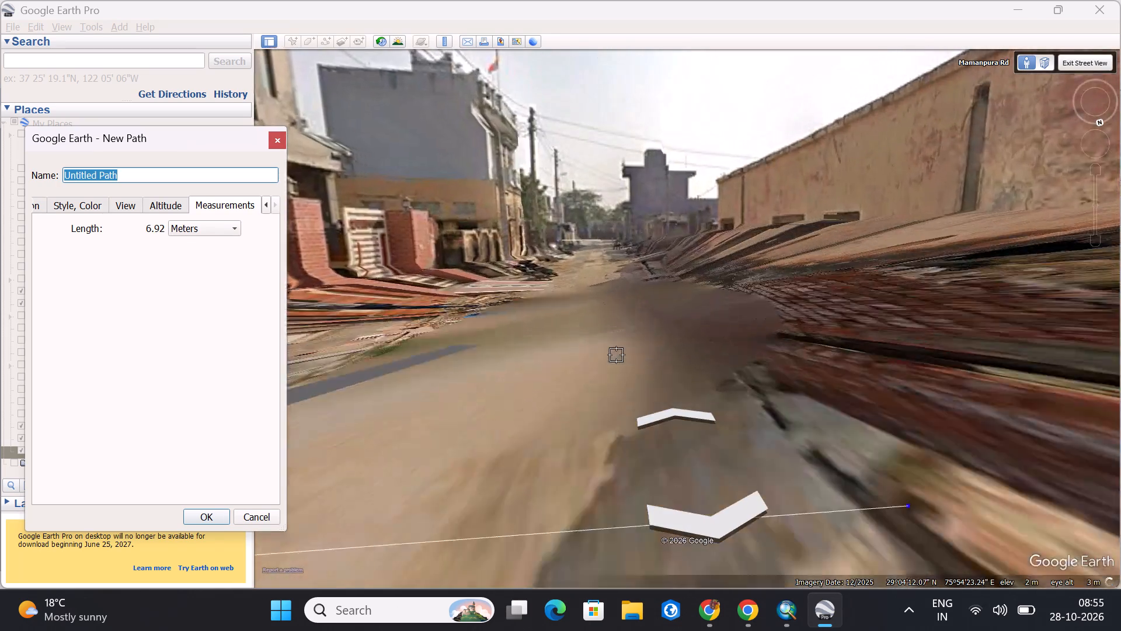
scroll(617, 355, up, 20)
scroll(617, 355, up, 19)
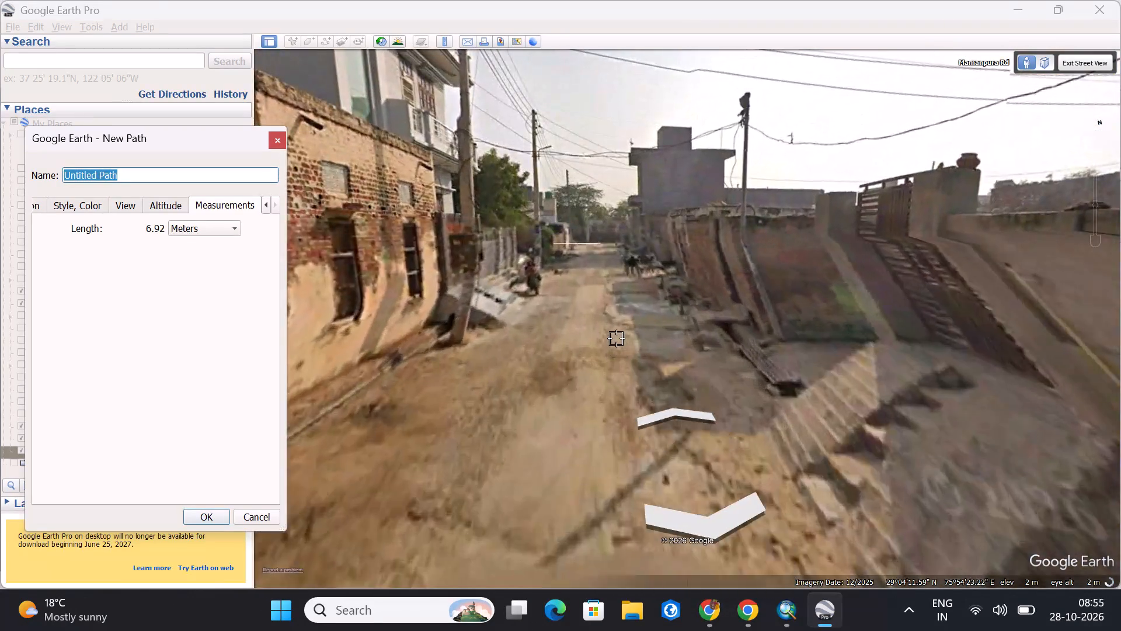
scroll(617, 339, up, 20)
scroll(617, 339, up, 19)
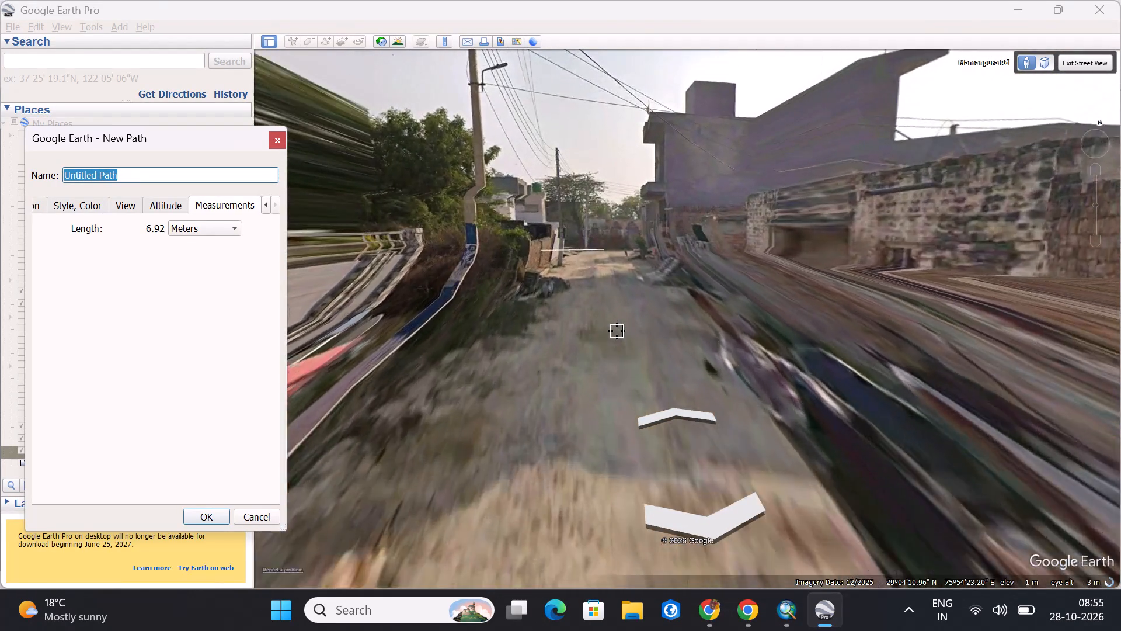
scroll(617, 331, up, 20)
scroll(617, 331, up, 19)
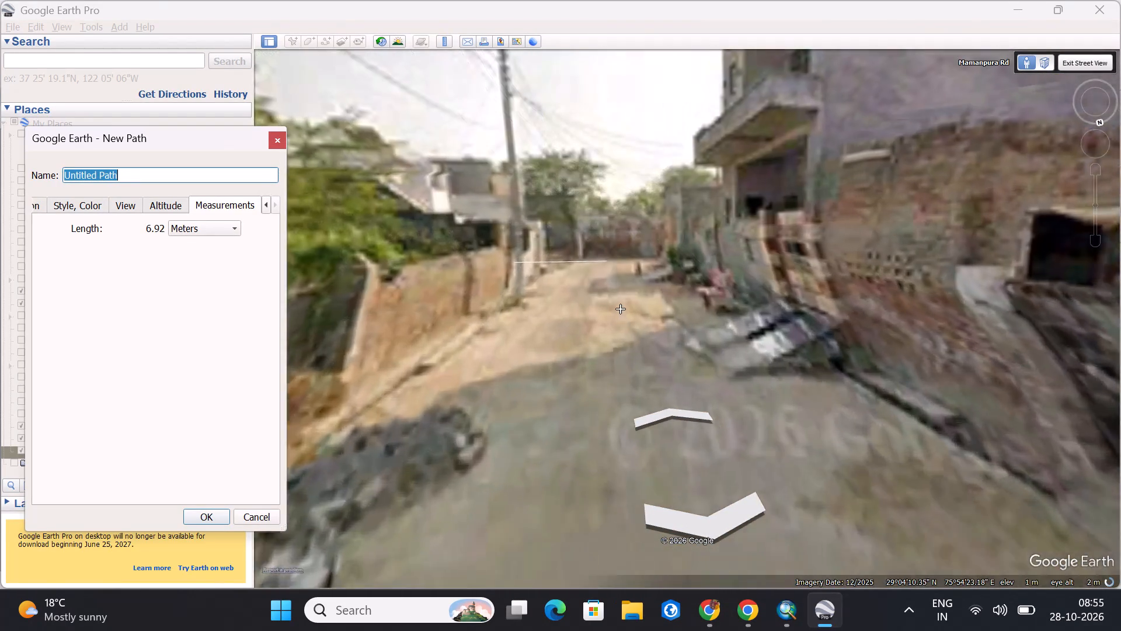
scroll(621, 309, up, 20)
scroll(621, 309, up, 9)
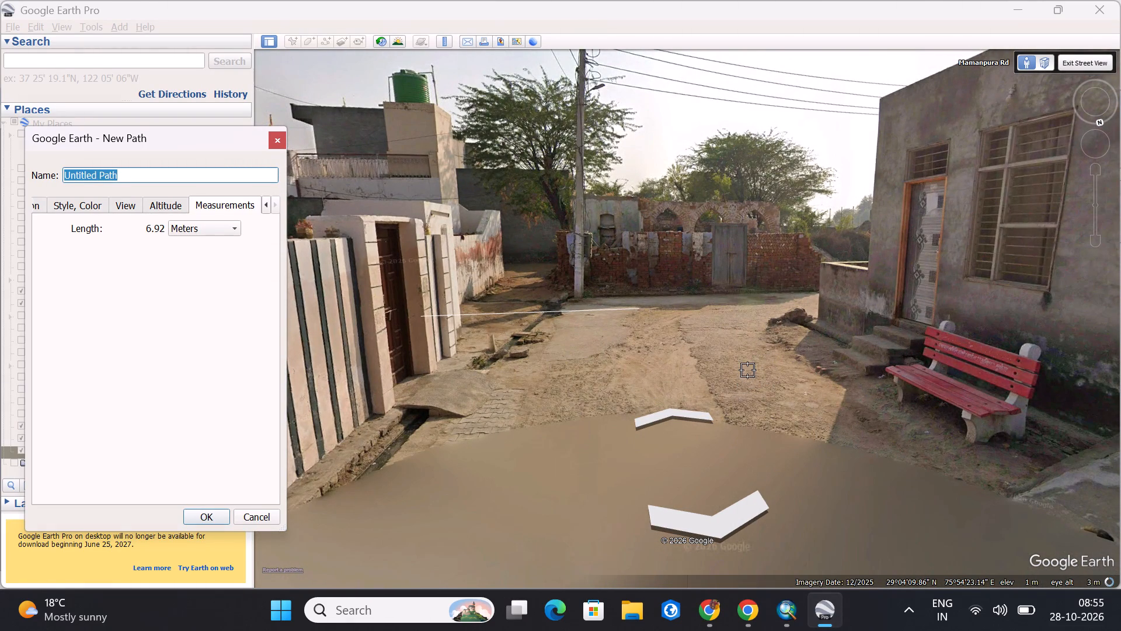
Switch to ArcMap and examine the road junction at the drone image's southern end, beside the southernmost small built-up polygon.
click(788, 605)
scroll(626, 425, down, 6)
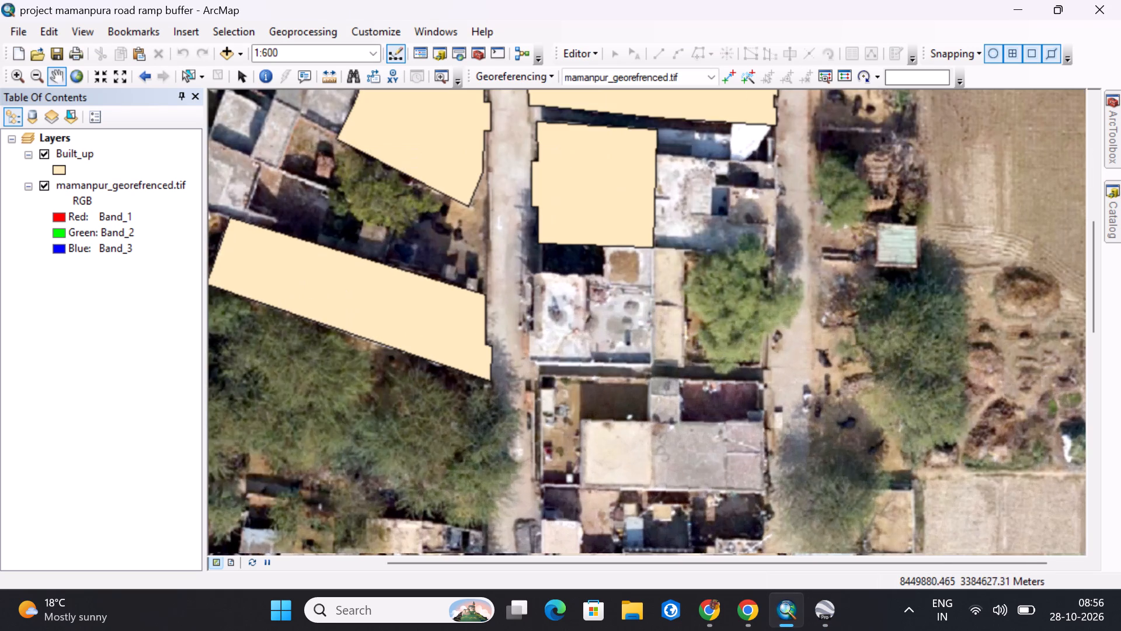
scroll(650, 398, up, 14)
drag(659, 415, 659, 411)
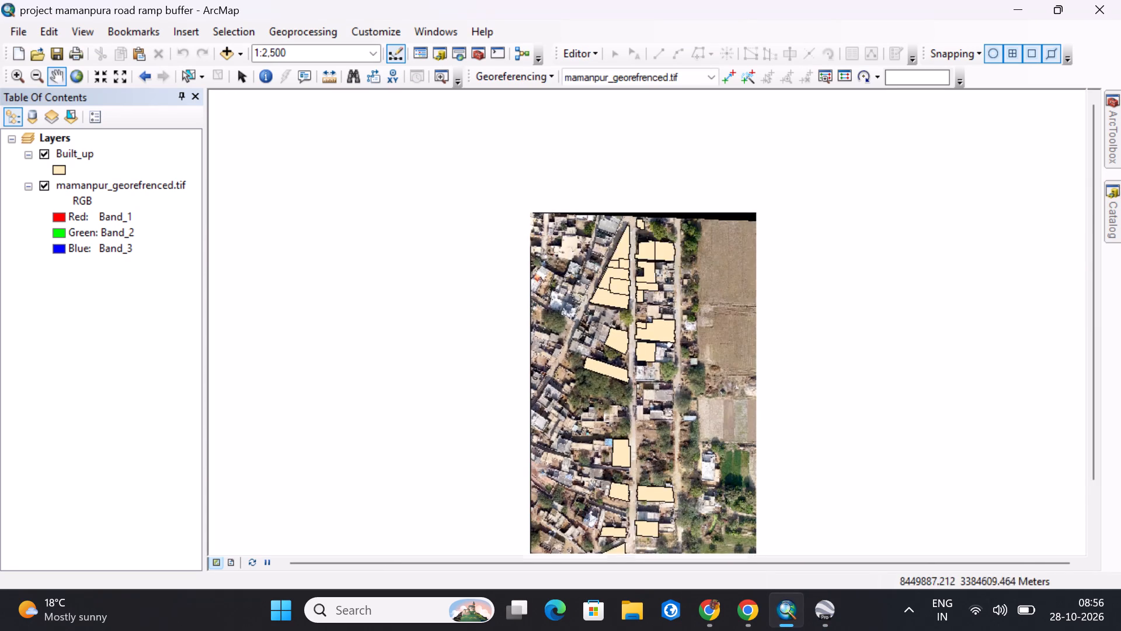
drag(659, 411, 657, 210)
drag(636, 382, 626, 248)
scroll(617, 273, down, 7)
scroll(611, 279, up, 1)
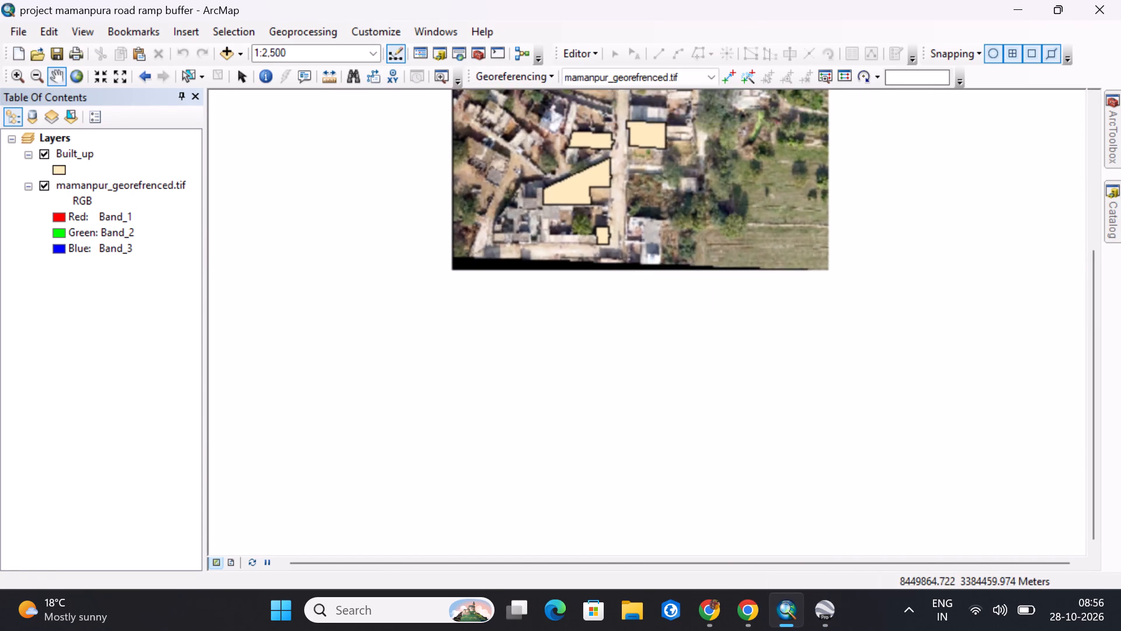
scroll(611, 271, down, 17)
drag(624, 172, 618, 249)
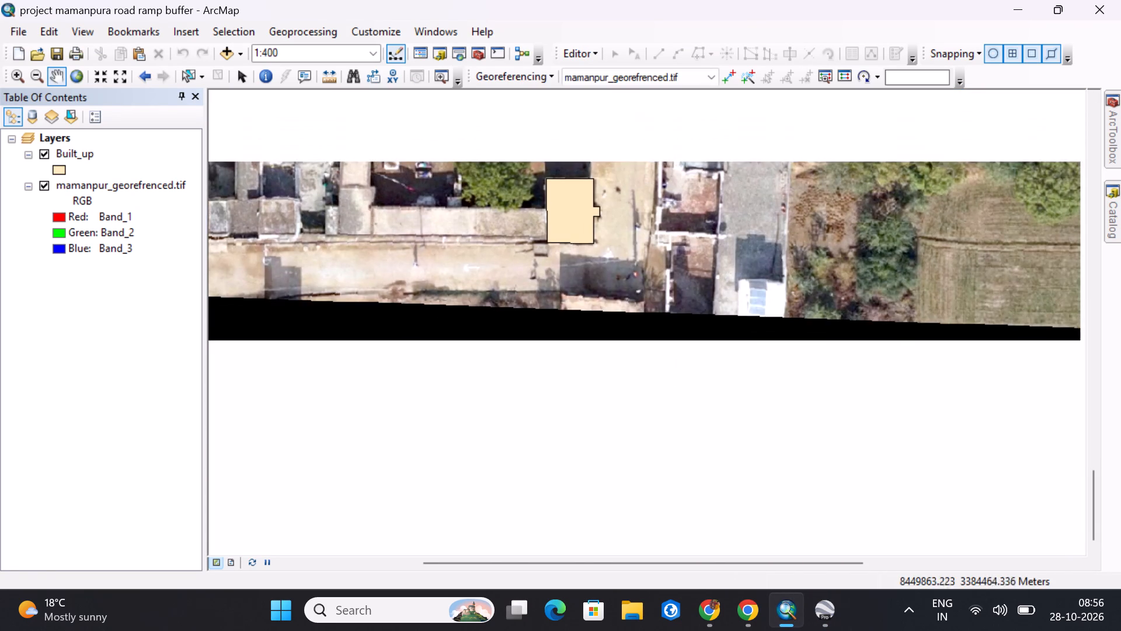
drag(618, 249, 610, 292)
drag(624, 248, 617, 323)
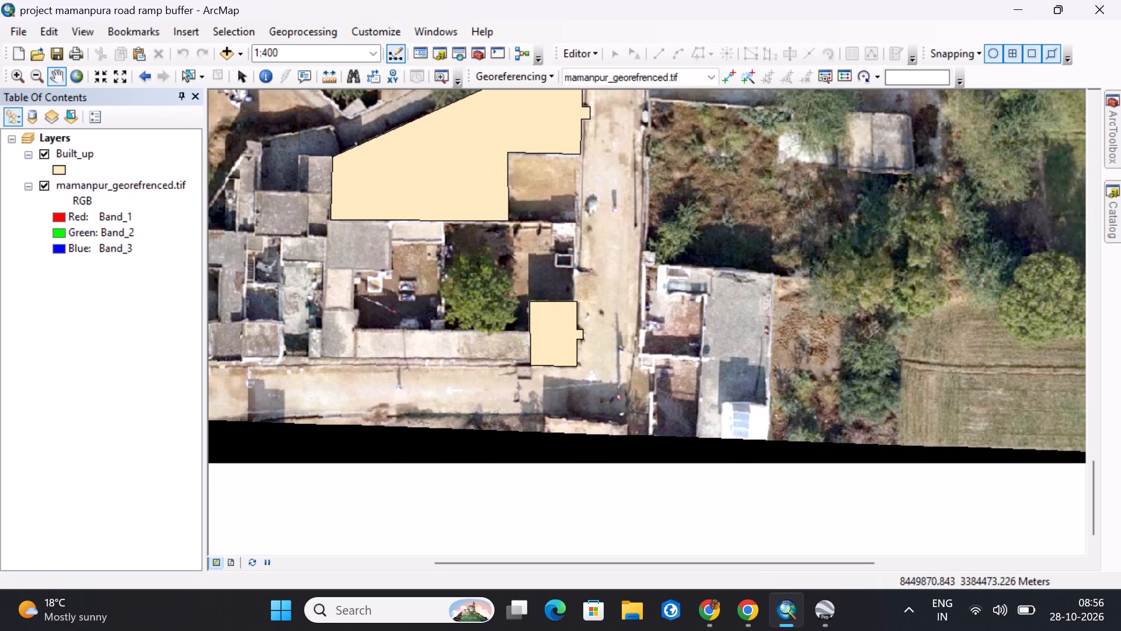
scroll(658, 363, down, 6)
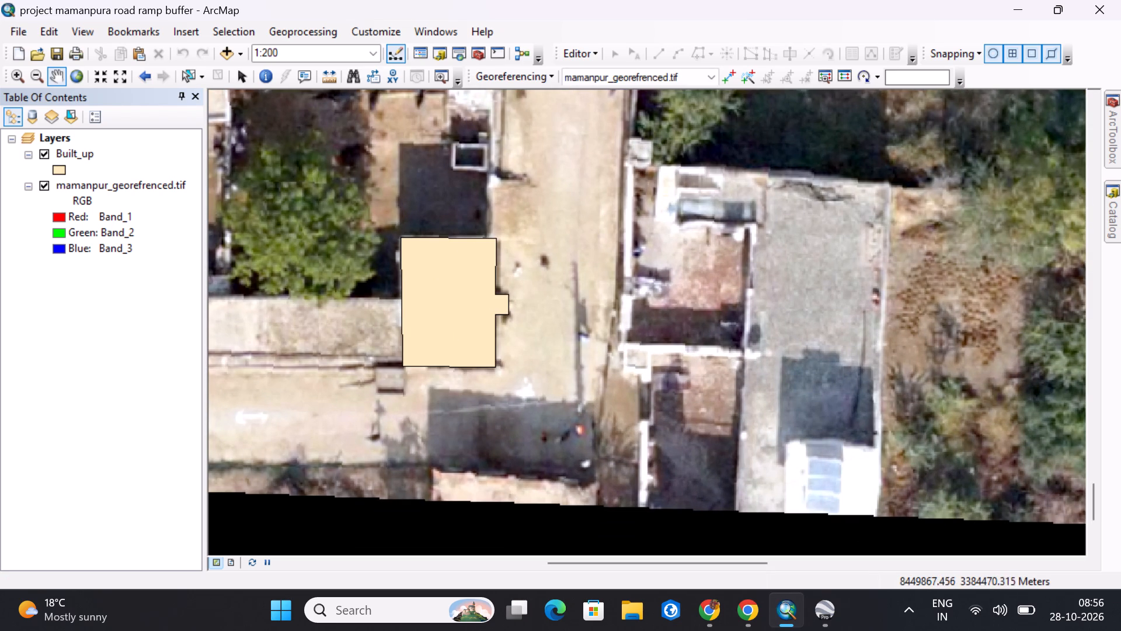
drag(605, 411, 612, 386)
drag(658, 427, 708, 421)
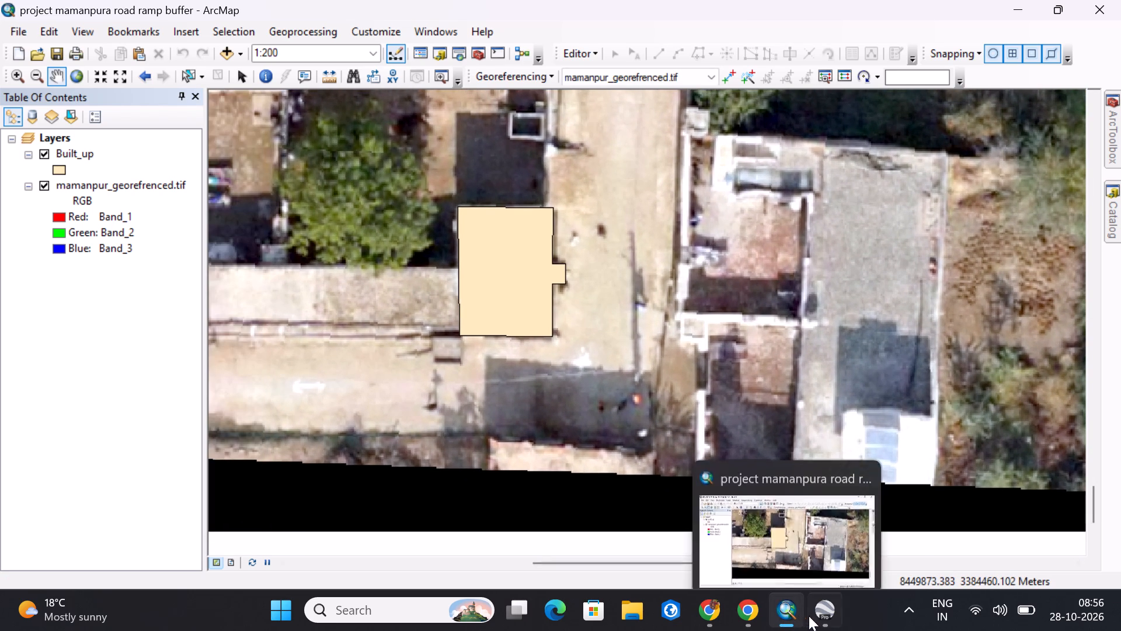
Switch back to Google Earth and discard the temporary measuring path.
click(834, 615)
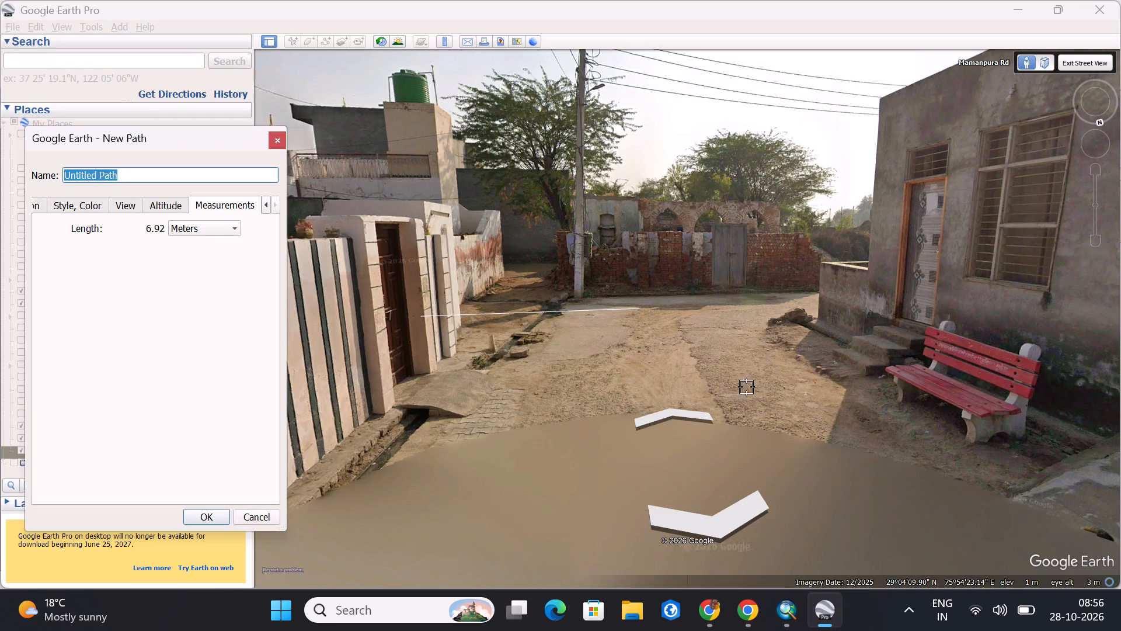
drag(724, 355, 640, 366)
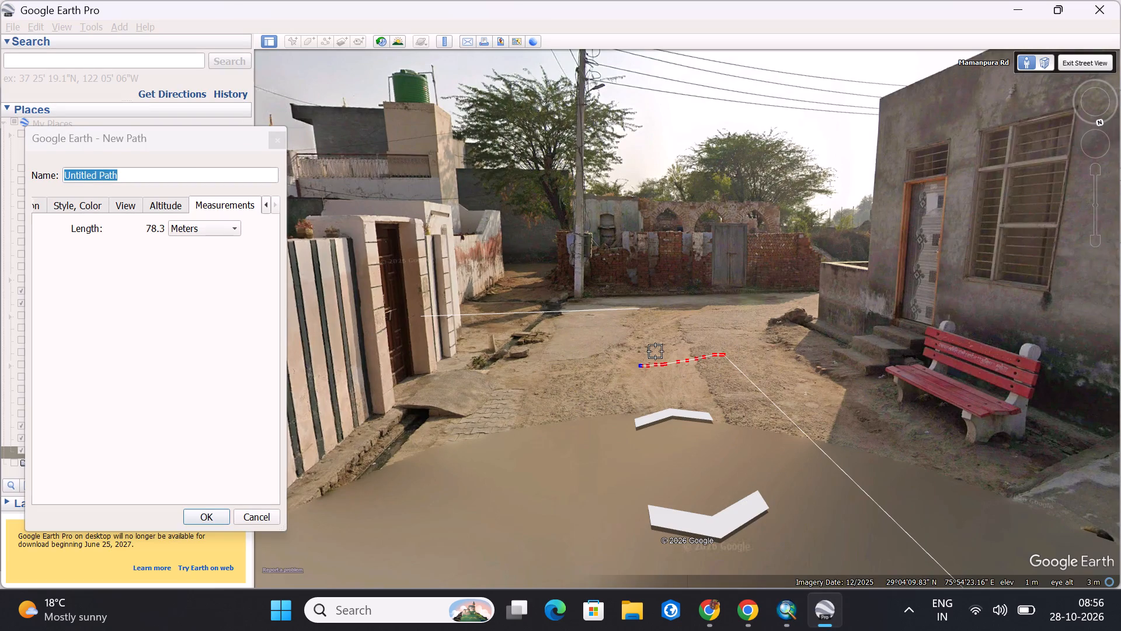
click(260, 516)
Examine the Mamanpura Rd junction in Street View from the ruined brick wall and open drain around to the striped boundary wall.
drag(739, 304, 727, 342)
scroll(659, 372, up, 2)
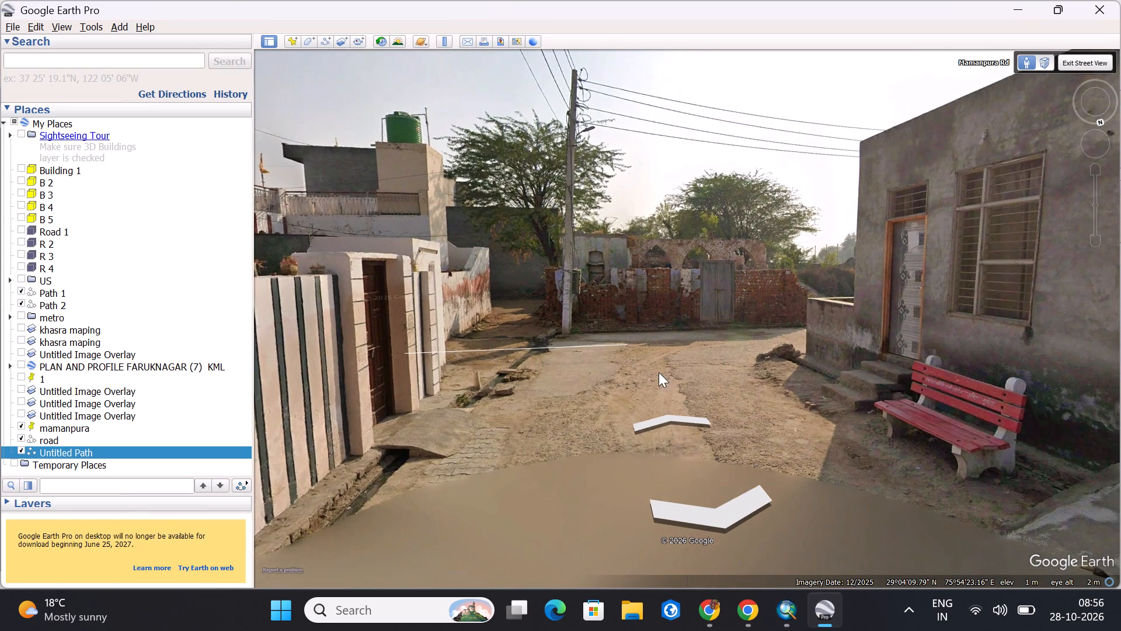
scroll(659, 372, up, 2)
drag(788, 361, 489, 257)
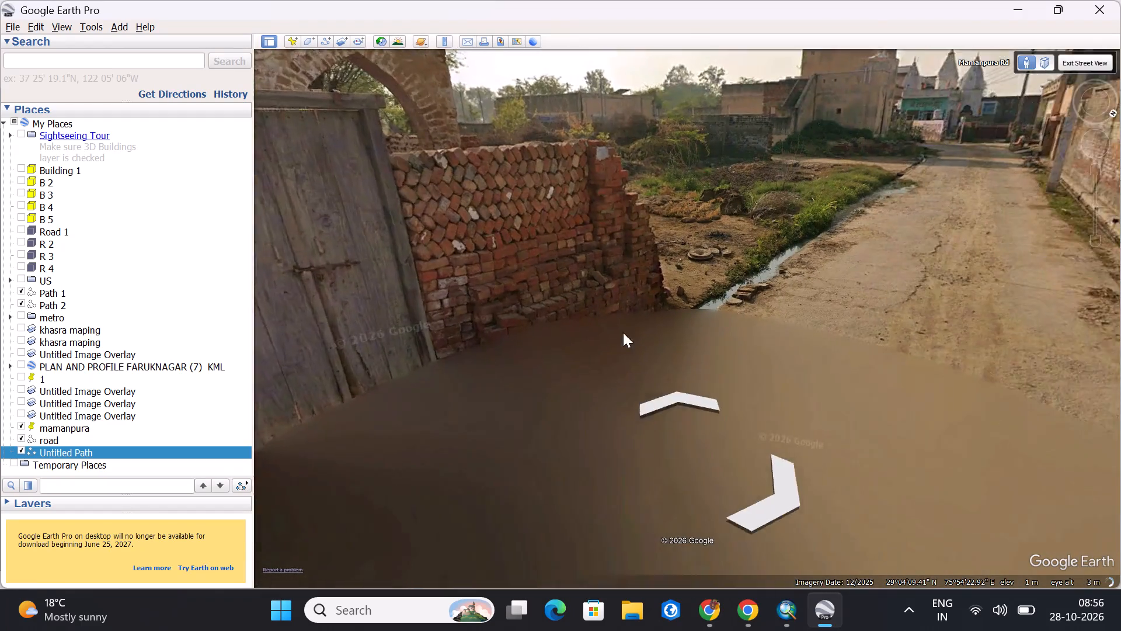
drag(1034, 317, 653, 352)
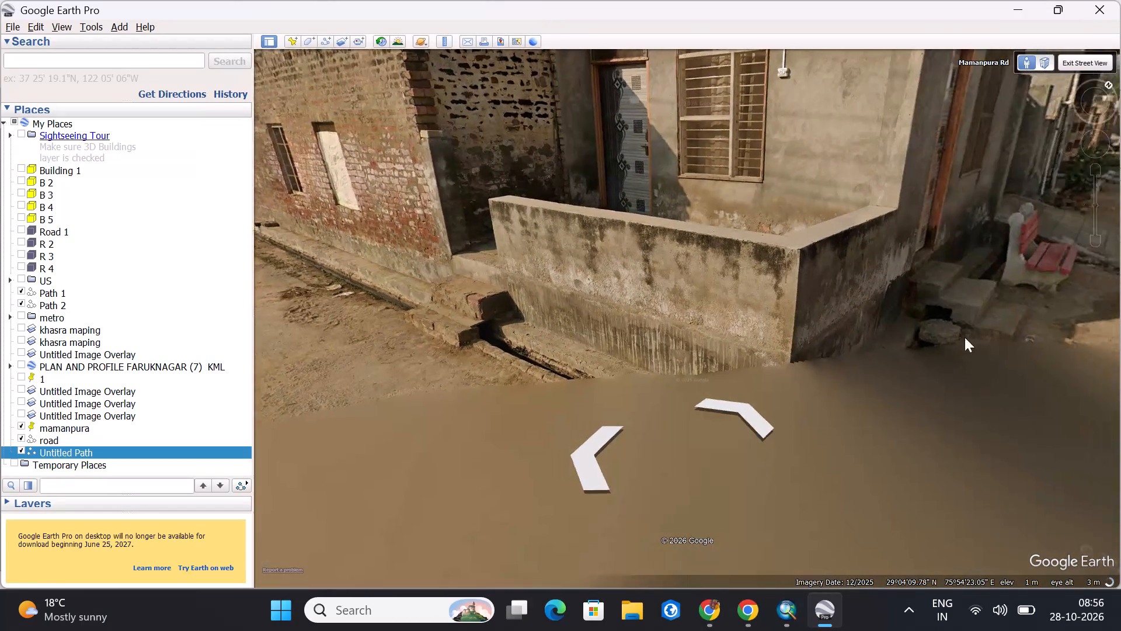
drag(973, 325, 643, 313)
drag(782, 299, 736, 271)
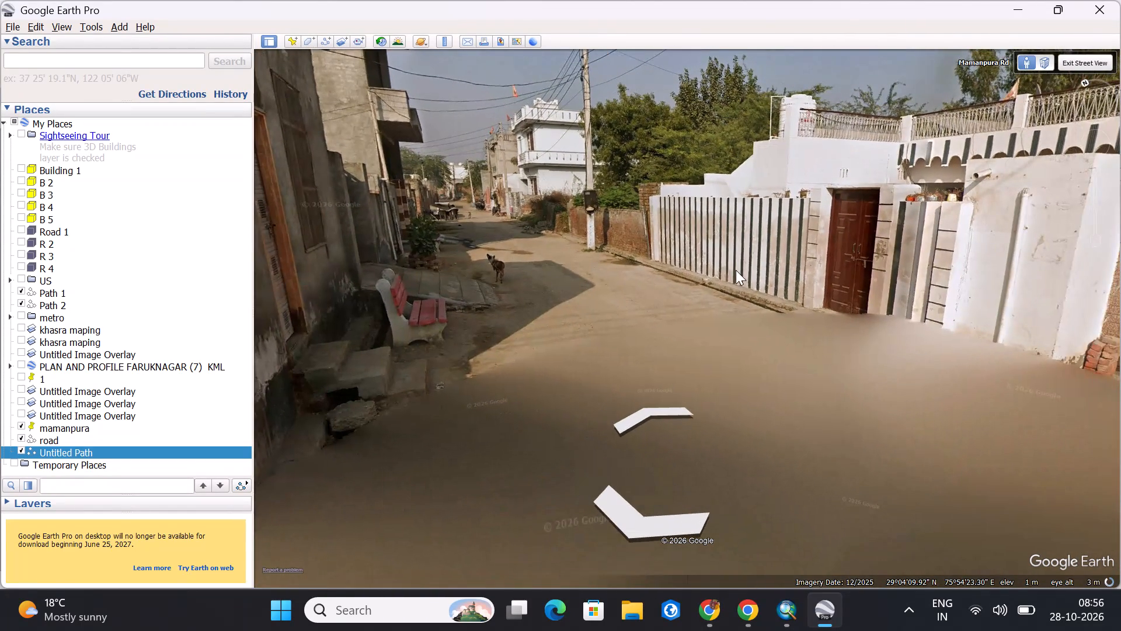
drag(821, 353, 627, 276)
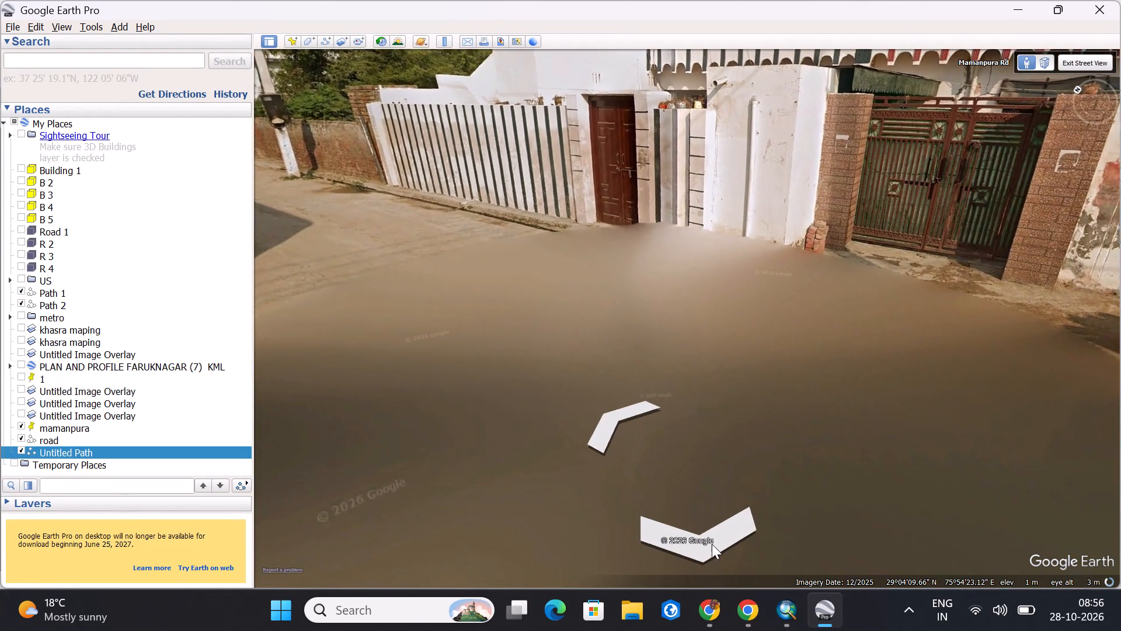
Examine the road and building frontages northward from the junction's low corner wall to the second red bench and roadside electricity pole.
click(711, 543)
drag(716, 380, 979, 408)
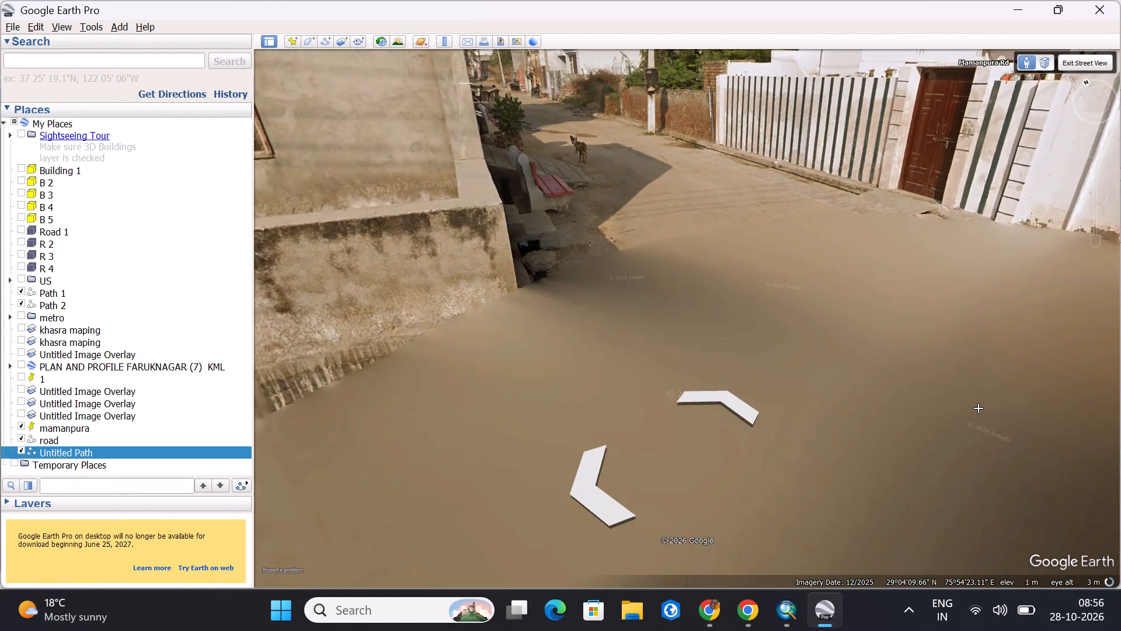
drag(979, 408, 980, 435)
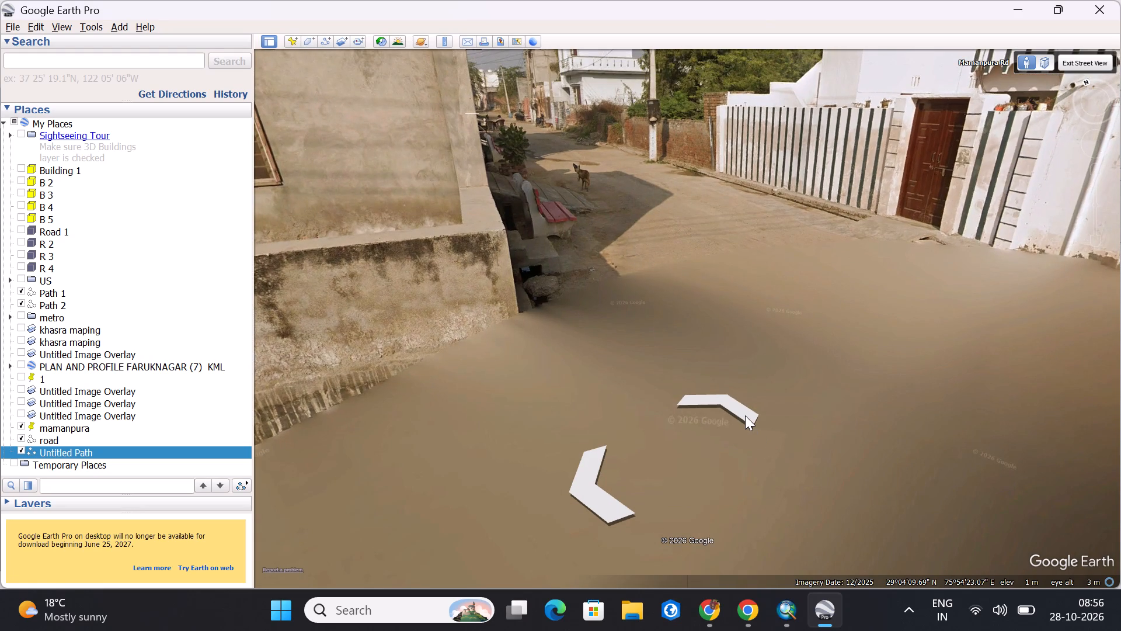
click(745, 415)
drag(749, 260, 768, 287)
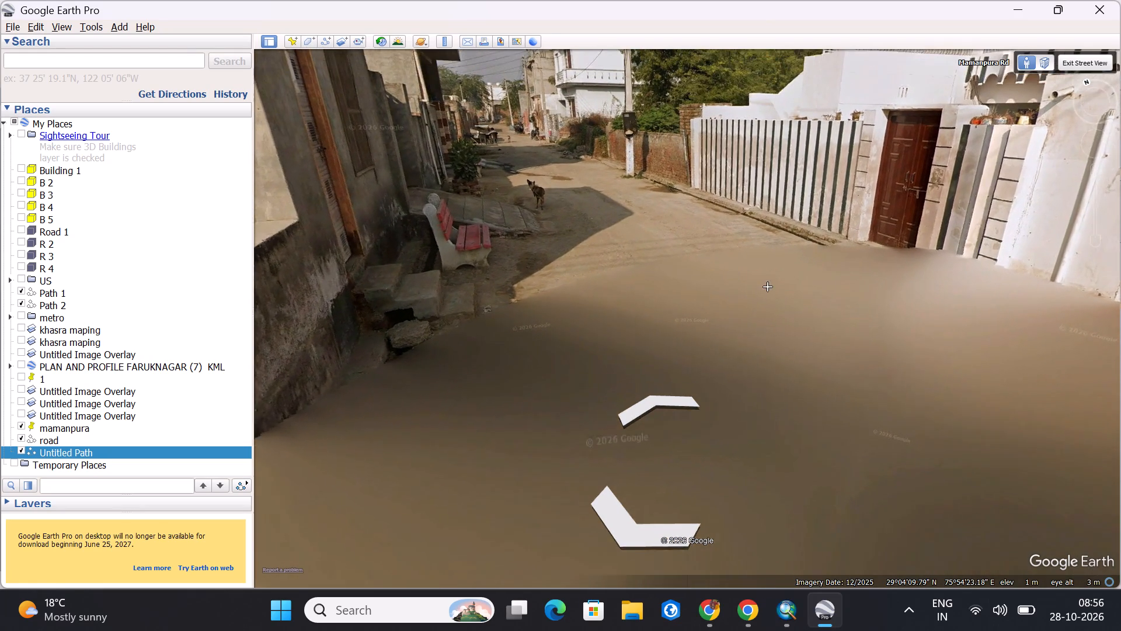
drag(768, 287, 857, 292)
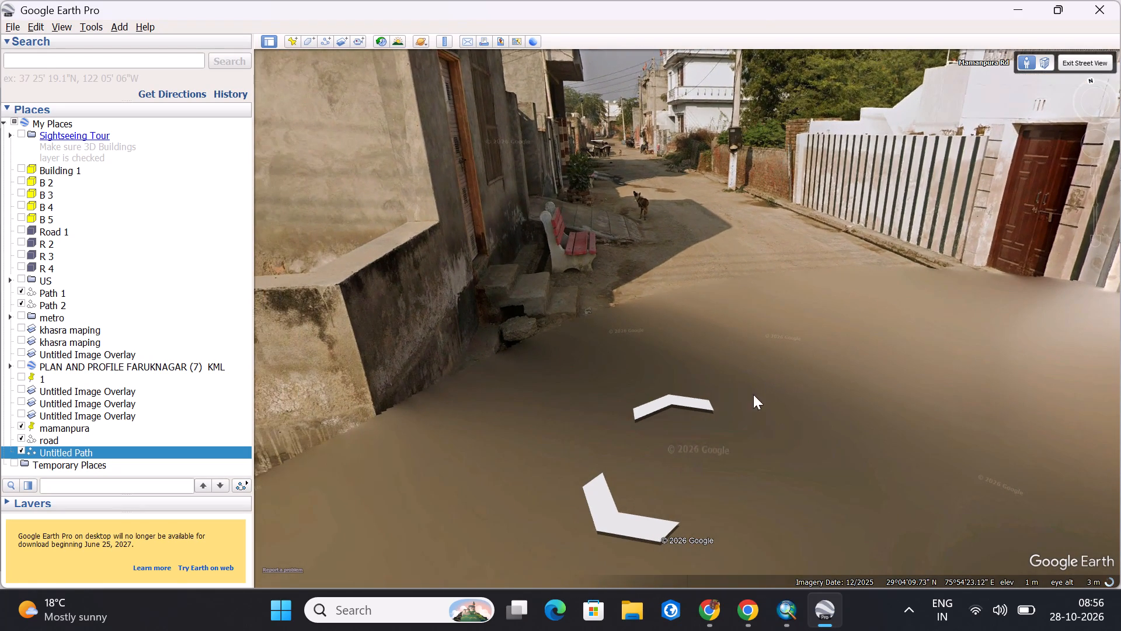
click(677, 400)
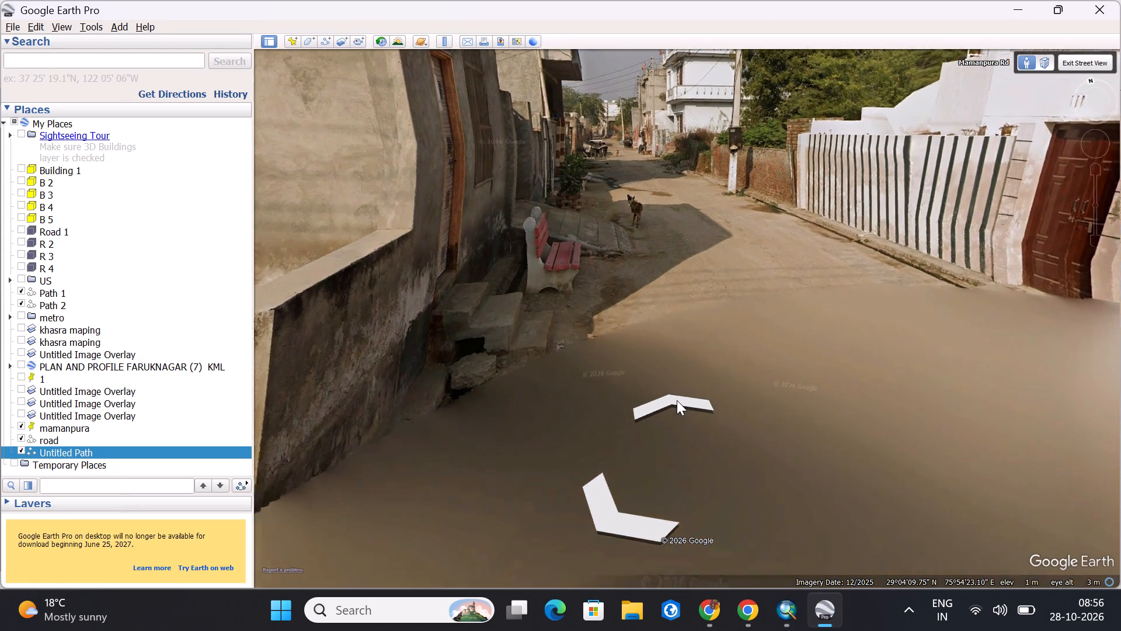
drag(550, 272, 963, 283)
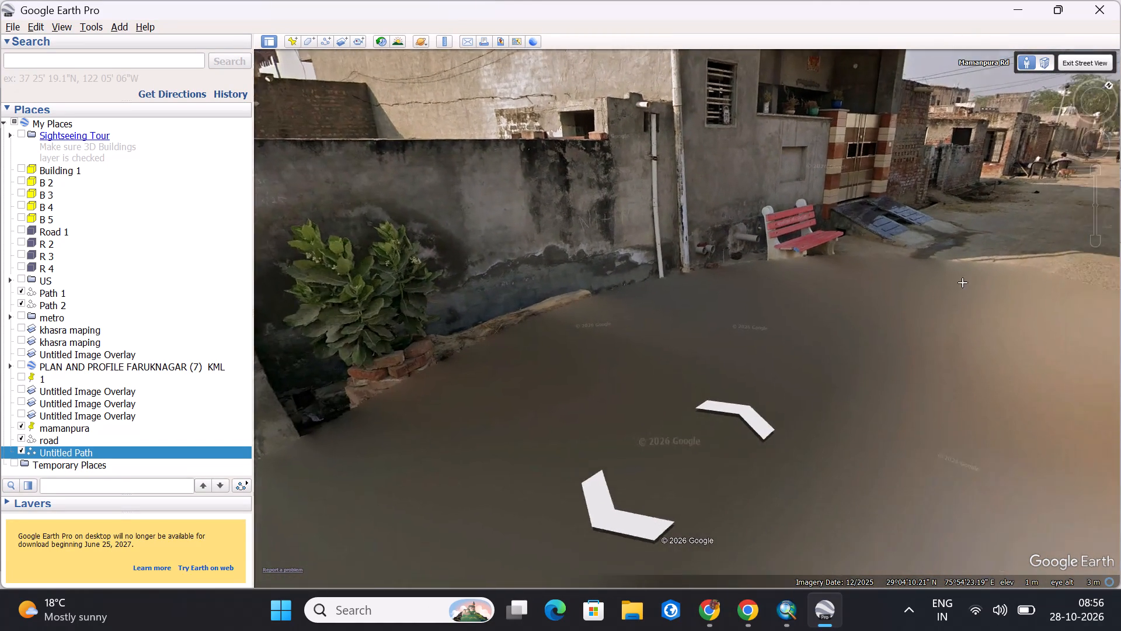
drag(963, 283, 632, 330)
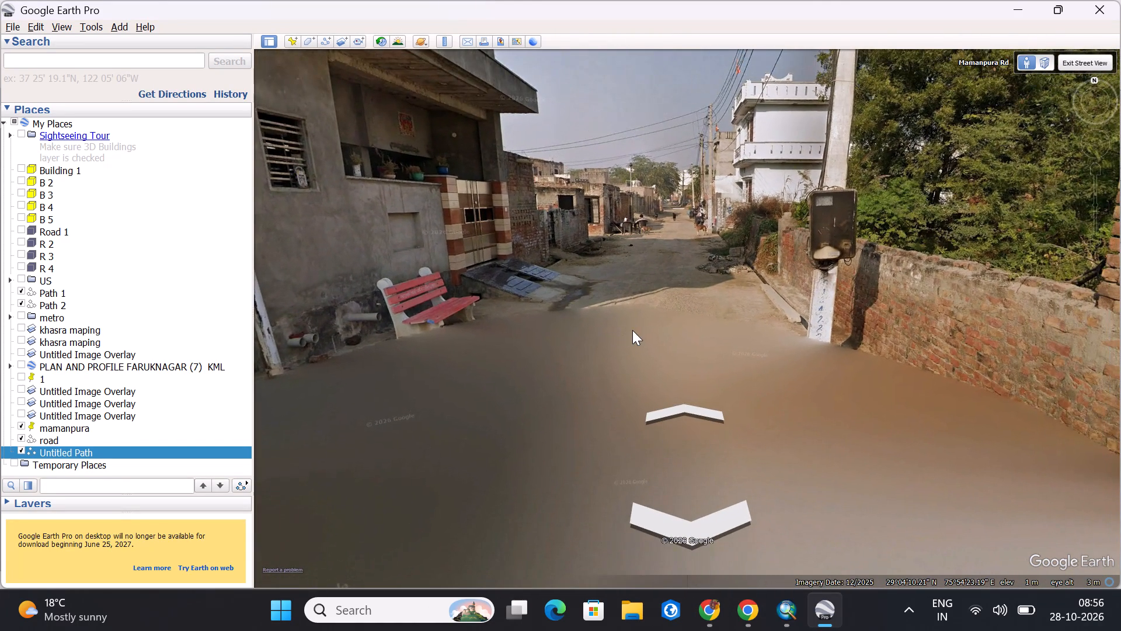
Switch to ArcMap and examine the drone-image road between the southernmost small built-up polygon and the large polygon north of it.
click(795, 614)
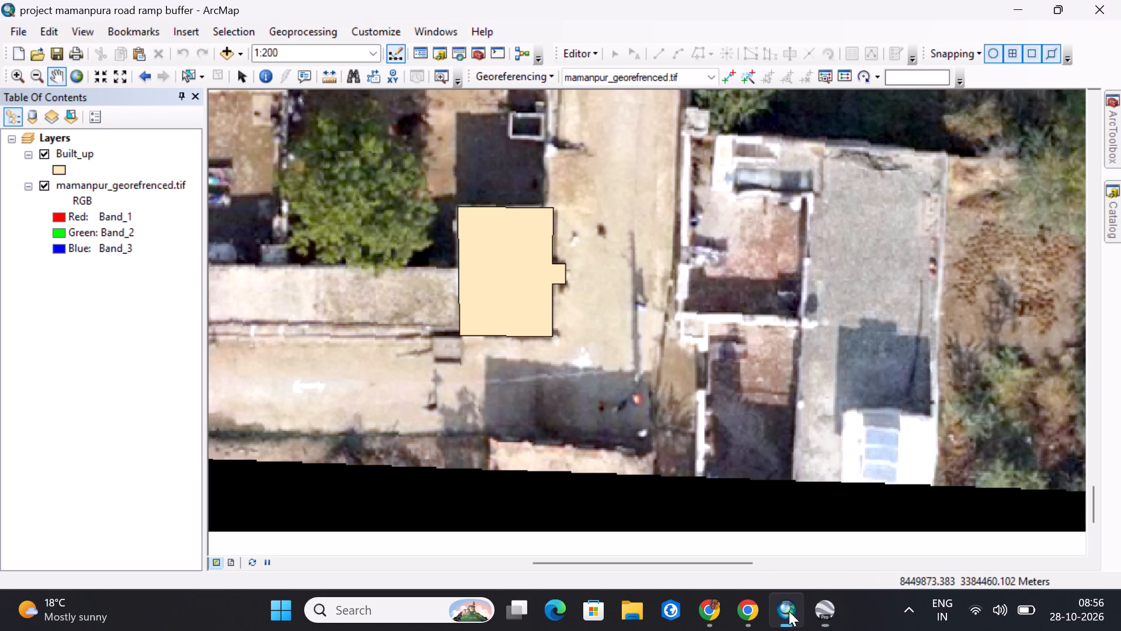
drag(698, 223, 695, 425)
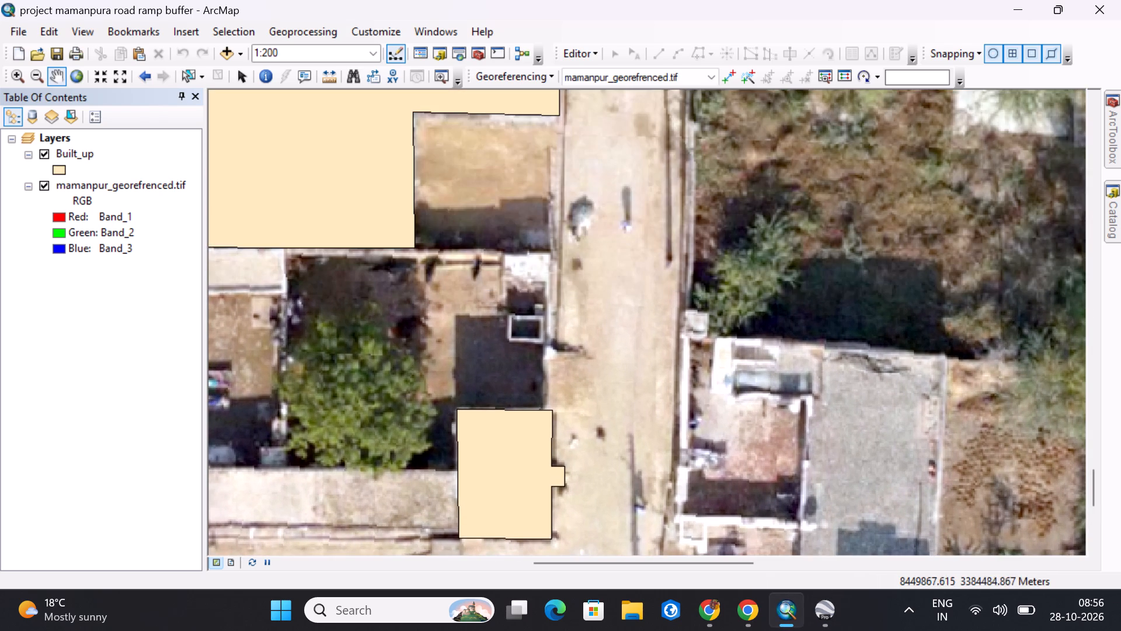
drag(663, 345, 654, 411)
drag(637, 334, 638, 463)
drag(636, 358, 630, 378)
drag(595, 488, 587, 414)
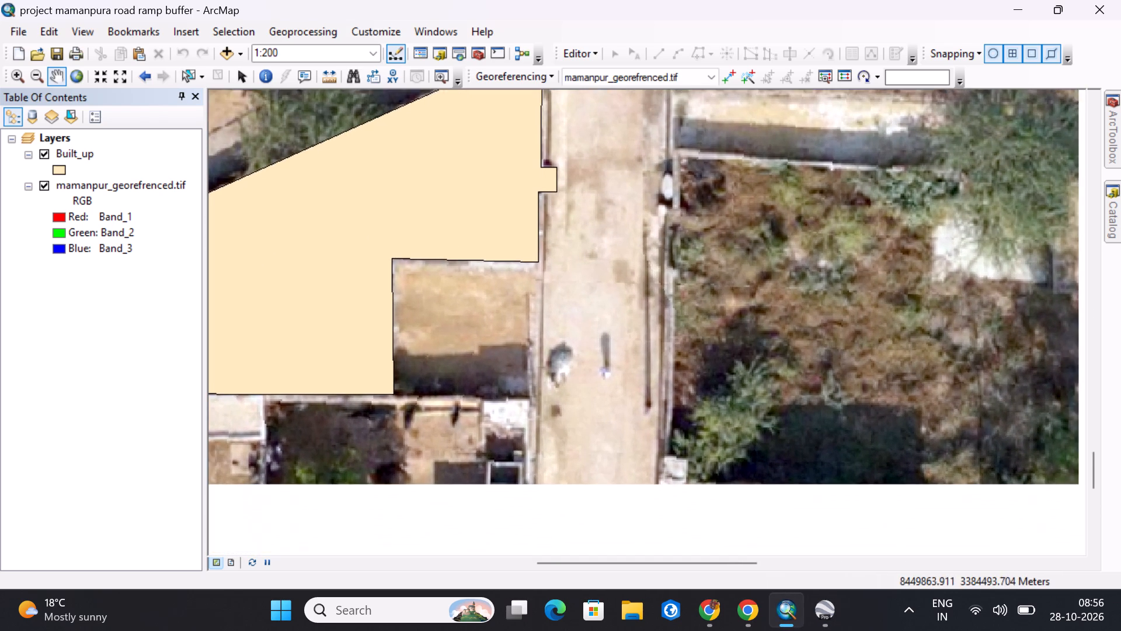
drag(587, 414, 586, 407)
drag(606, 402, 601, 333)
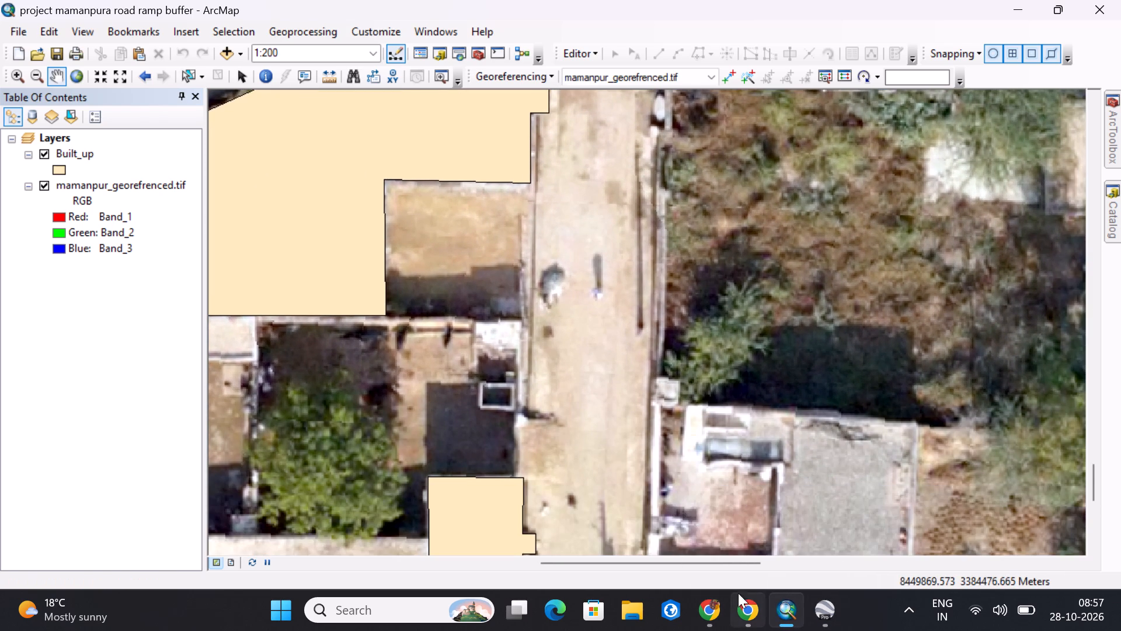
Switch to Google Earth and examine Mamanpura Rd in Street View from the red bench north to the barred-window brick house.
click(823, 611)
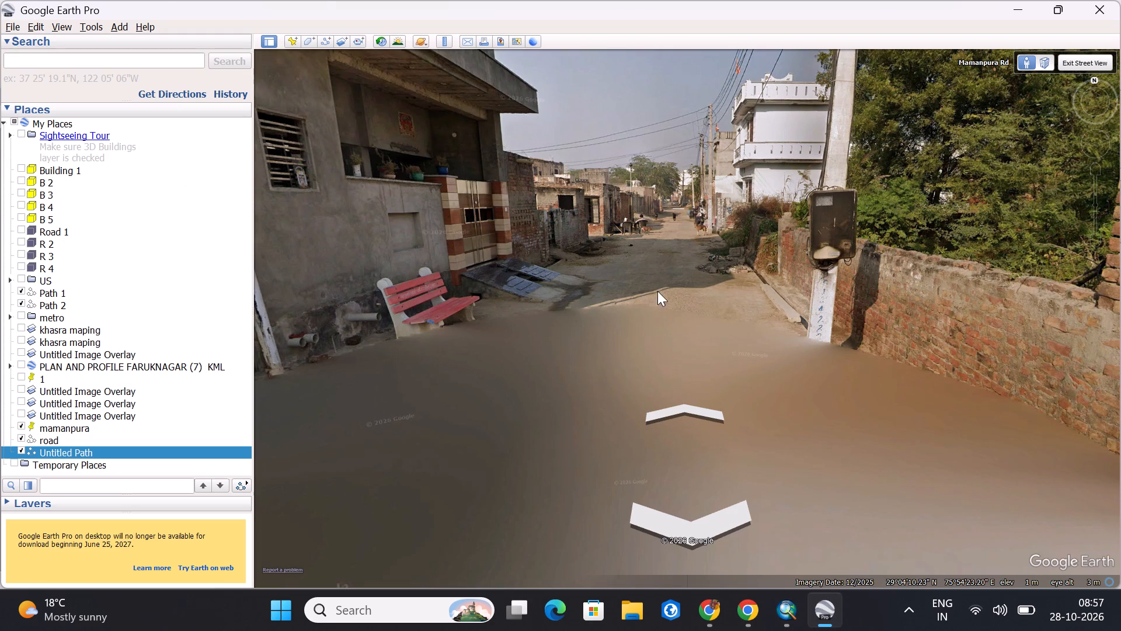
drag(658, 285, 568, 315)
scroll(568, 315, up, 3)
drag(538, 328, 542, 327)
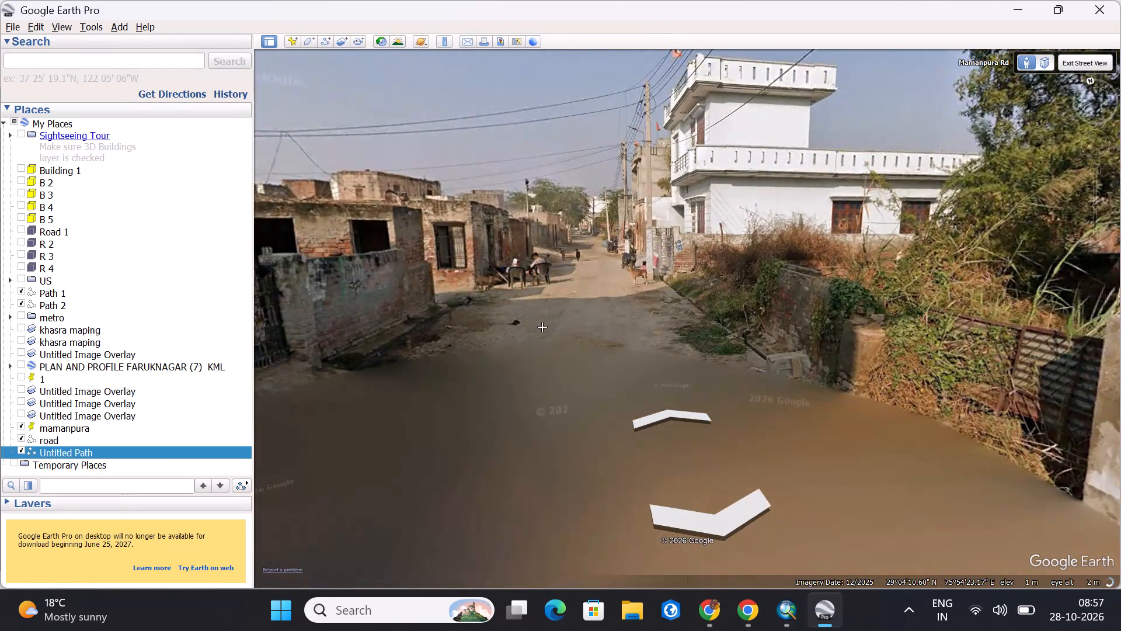
drag(542, 327, 698, 292)
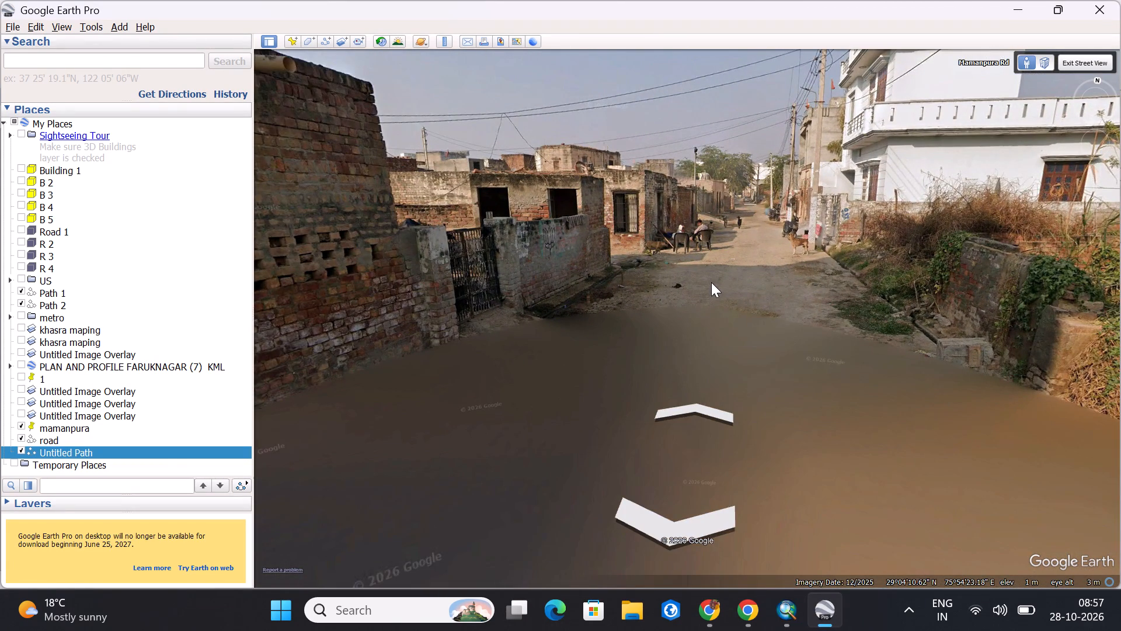
drag(709, 282, 733, 180)
scroll(730, 210, up, 2)
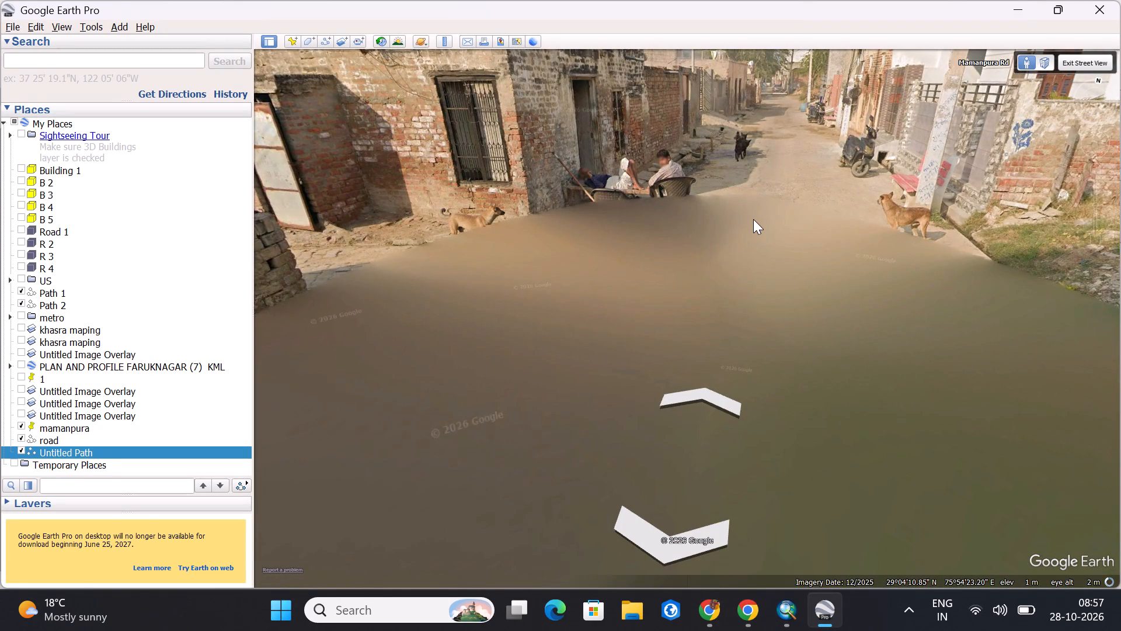
drag(753, 219, 637, 261)
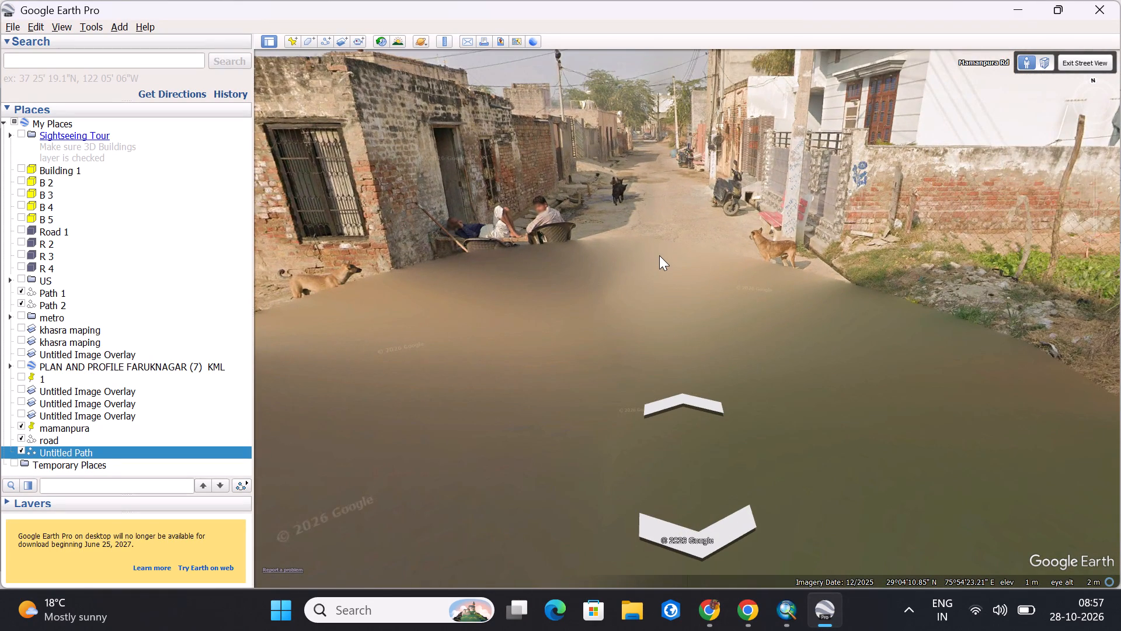
Examine the road edge in Street View around the grey stone-pillared boundary wall, its red bench and the tiled ramp at the gate.
scroll(659, 255, up, 1)
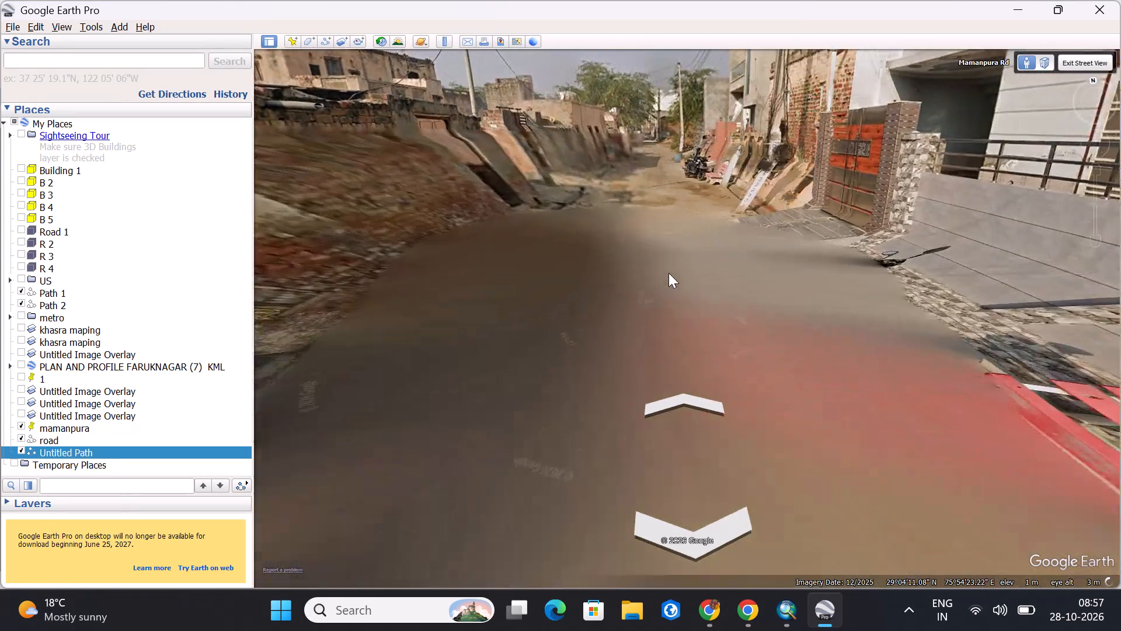
drag(689, 274, 535, 234)
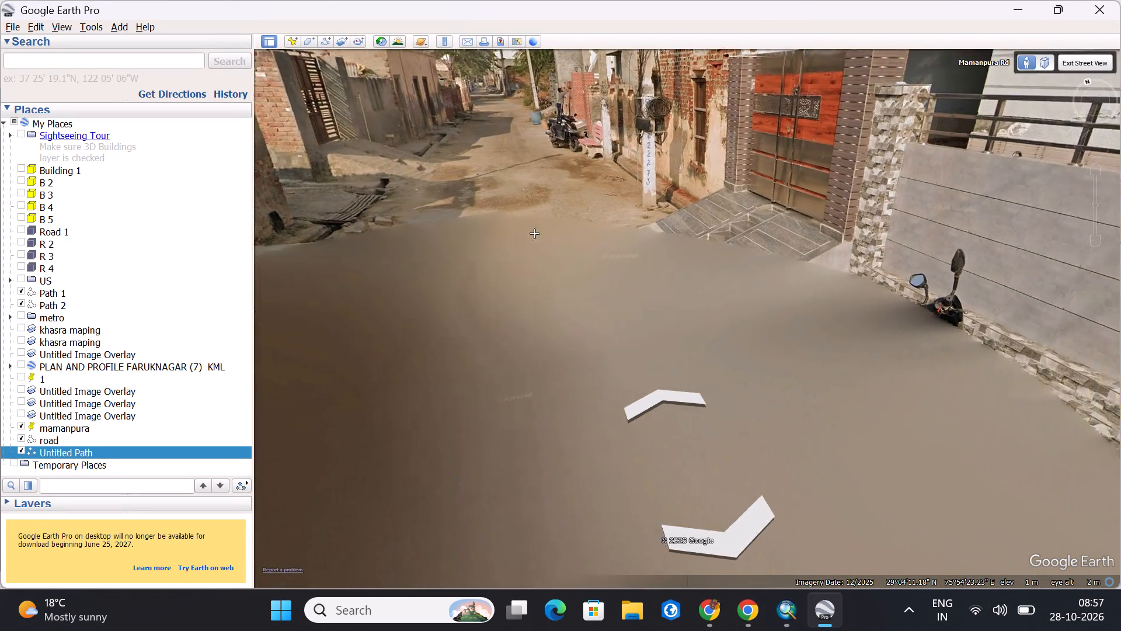
drag(535, 234, 458, 222)
drag(946, 288, 629, 293)
drag(1021, 275, 1120, 320)
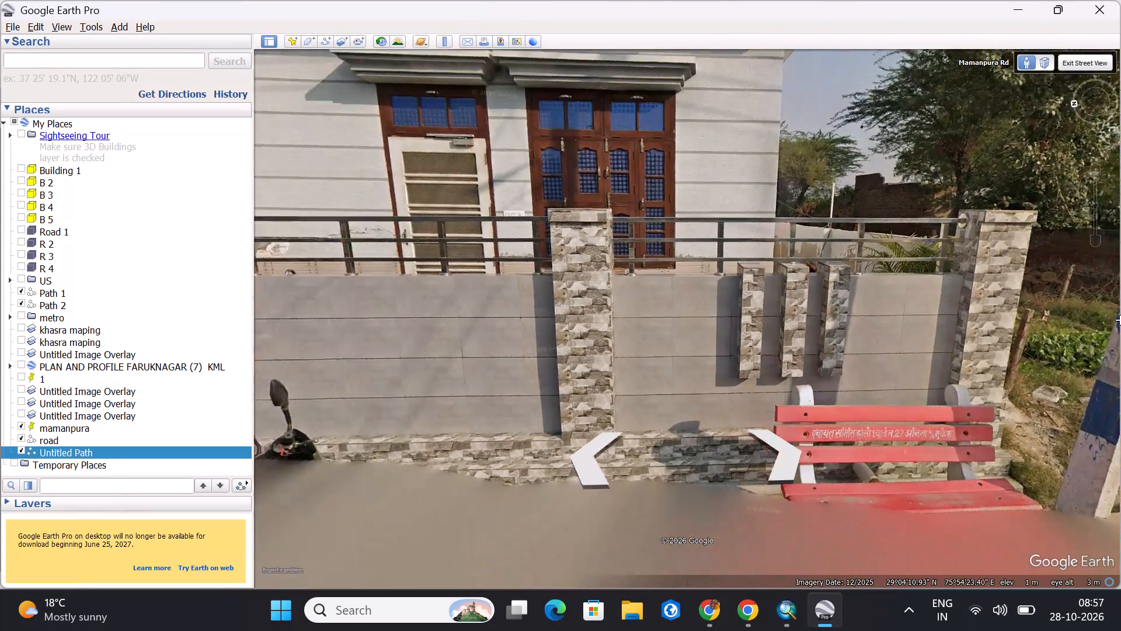
drag(1120, 320, 1120, 313)
drag(644, 255, 876, 307)
drag(705, 262, 932, 304)
drag(784, 243, 841, 281)
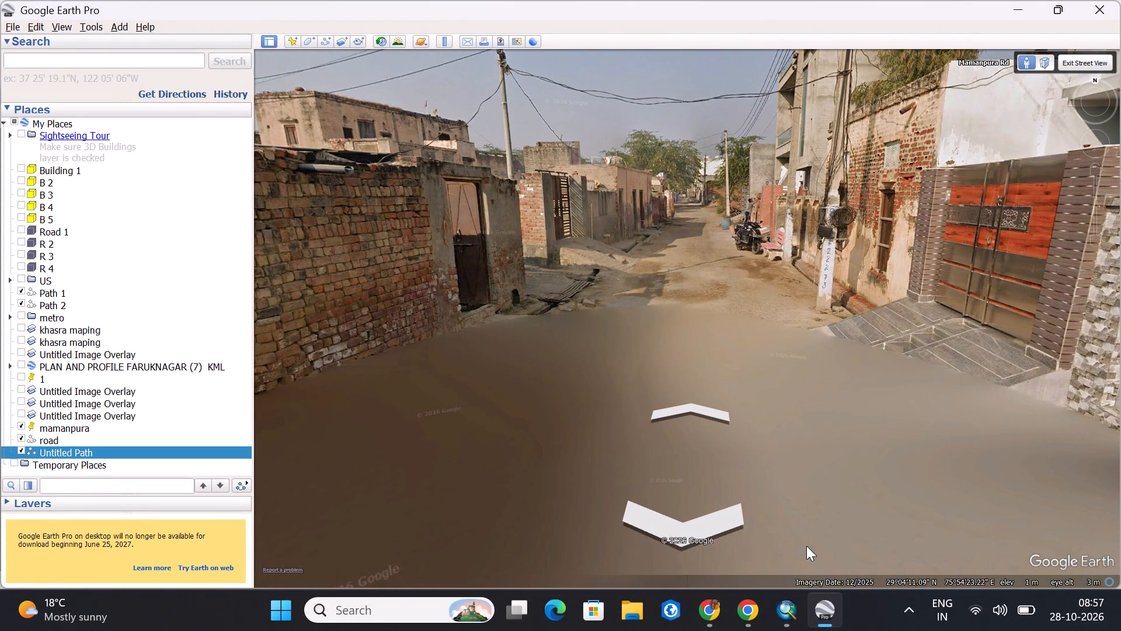
Switch to ArcMap and examine the drone-image road northward to the facing built-up polygons with small projections along the road.
click(796, 616)
drag(729, 292, 722, 463)
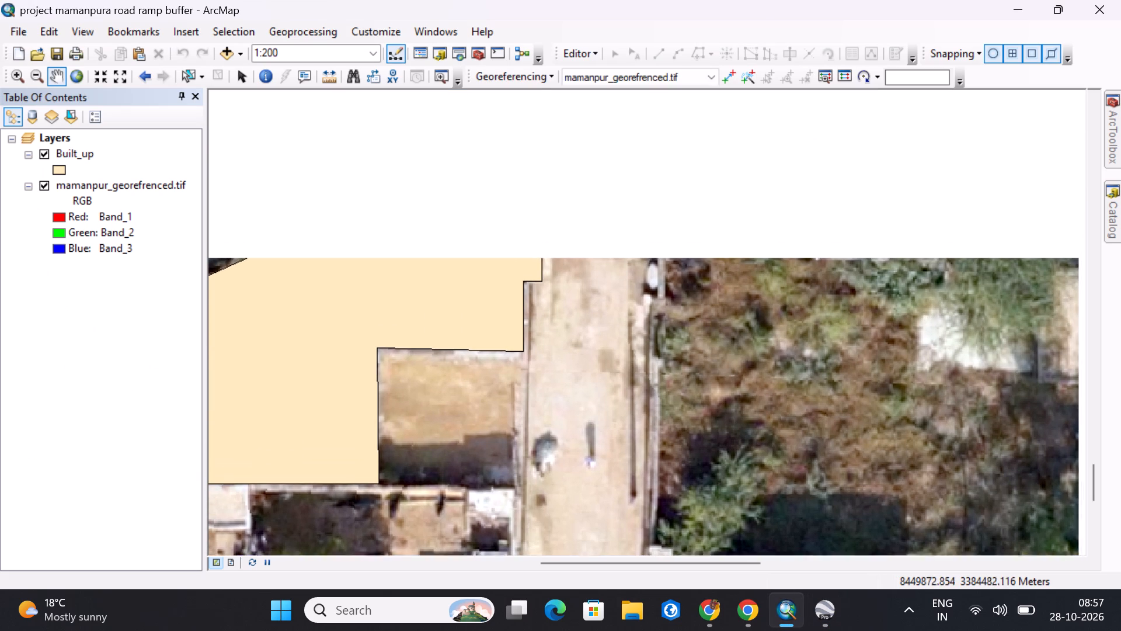
drag(722, 463, 722, 488)
drag(738, 324, 735, 476)
drag(722, 435, 720, 554)
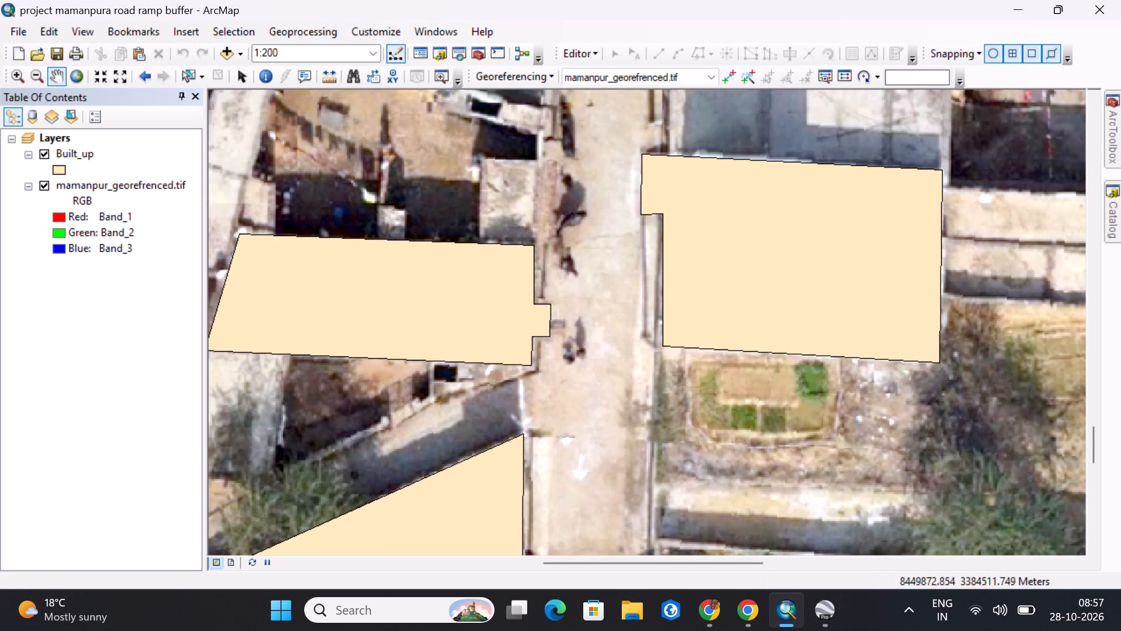
drag(705, 408, 705, 498)
drag(632, 375, 622, 476)
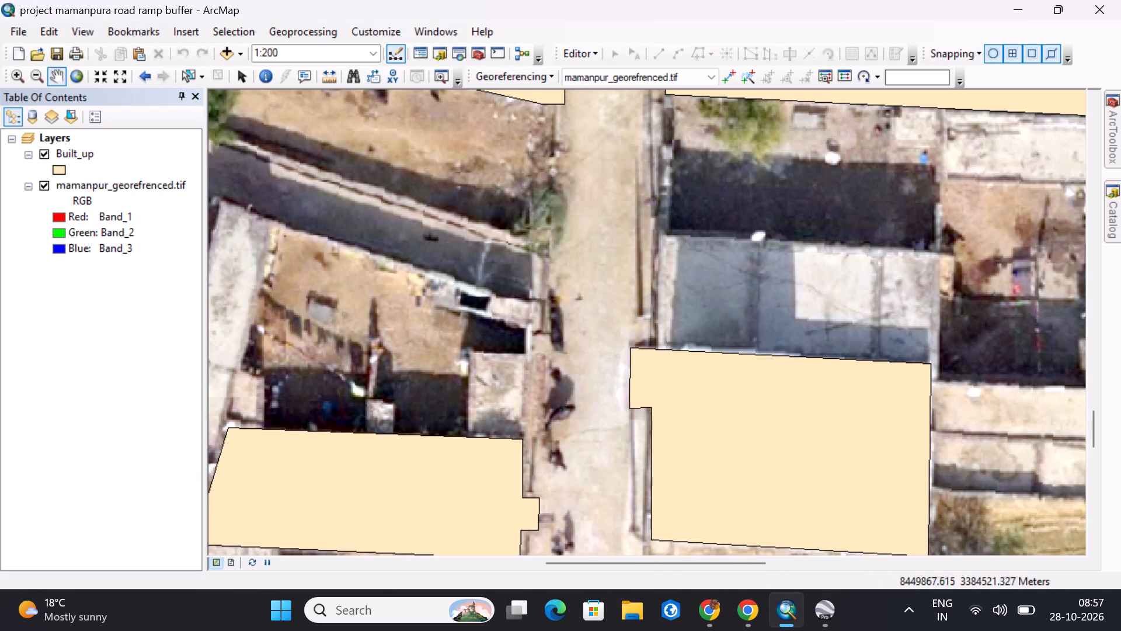
drag(553, 363, 562, 479)
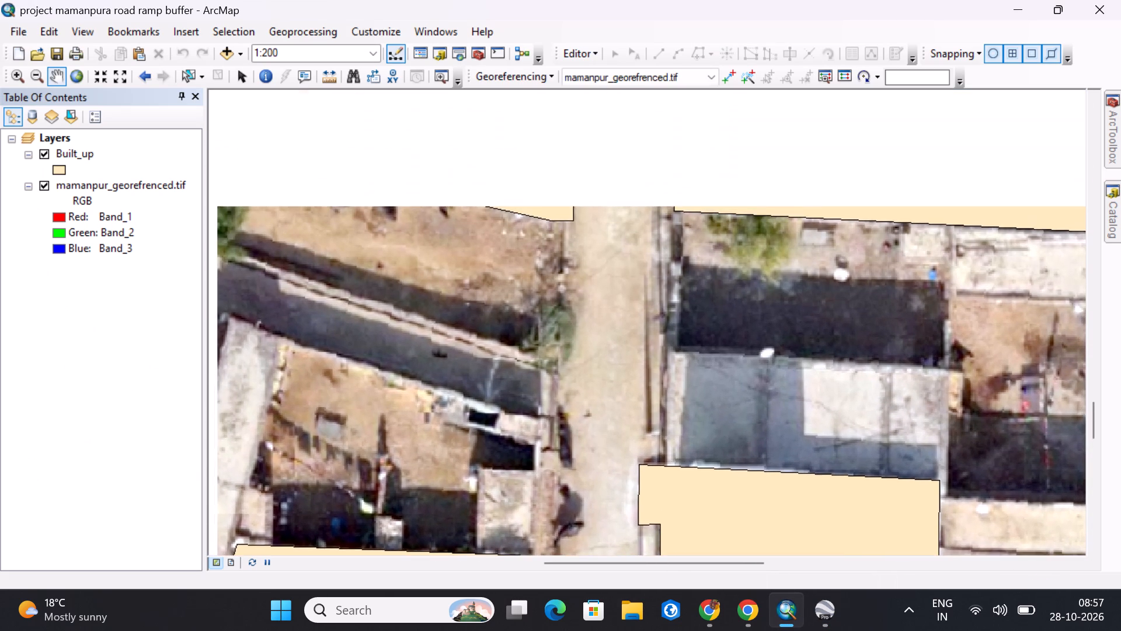
drag(591, 409, 585, 442)
drag(586, 470, 584, 434)
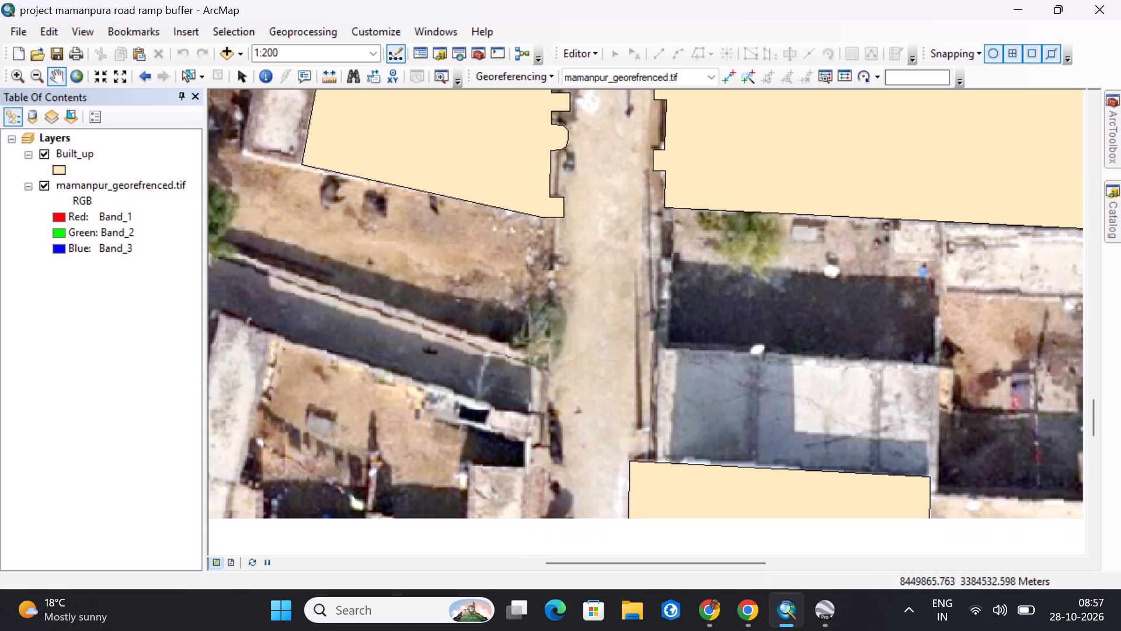
drag(584, 434, 584, 434)
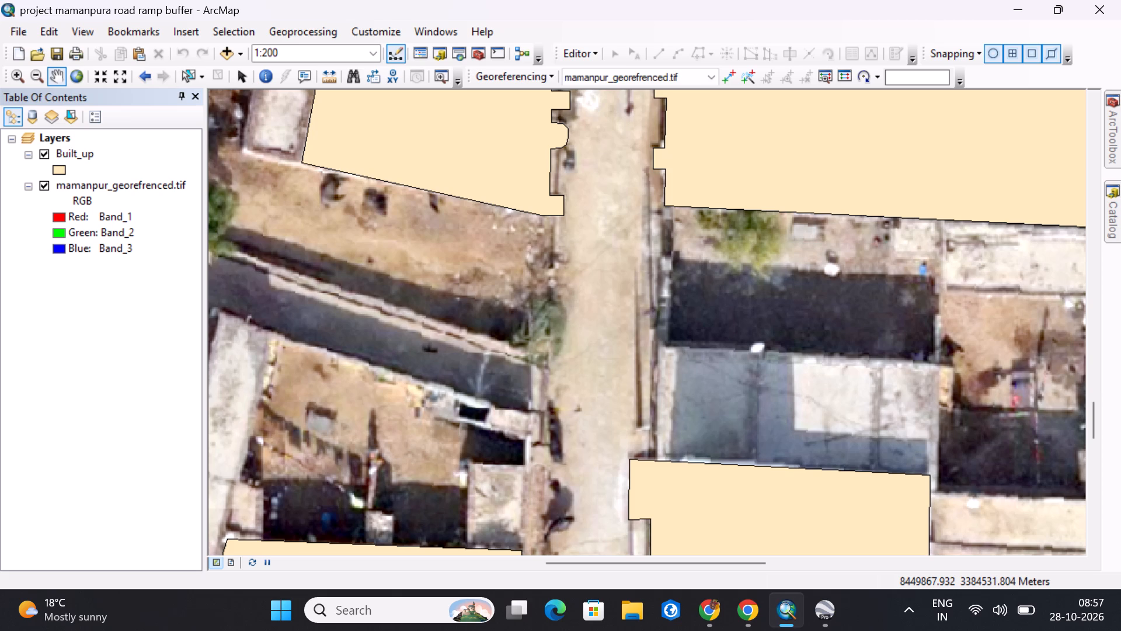
drag(638, 304, 637, 372)
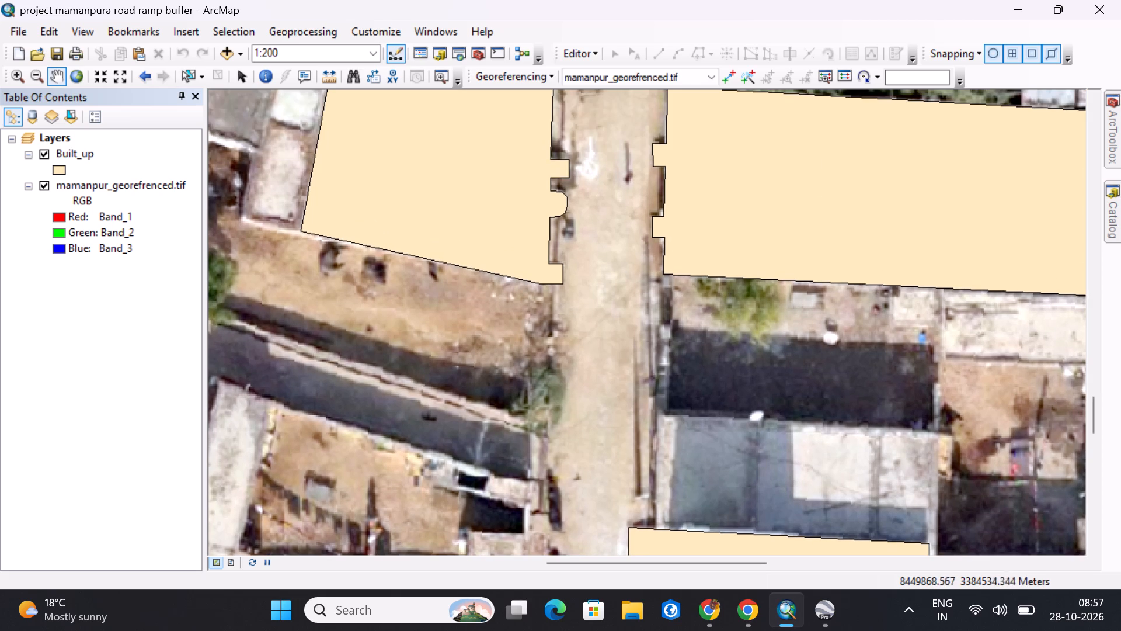
drag(598, 362, 608, 417)
drag(602, 383, 582, 269)
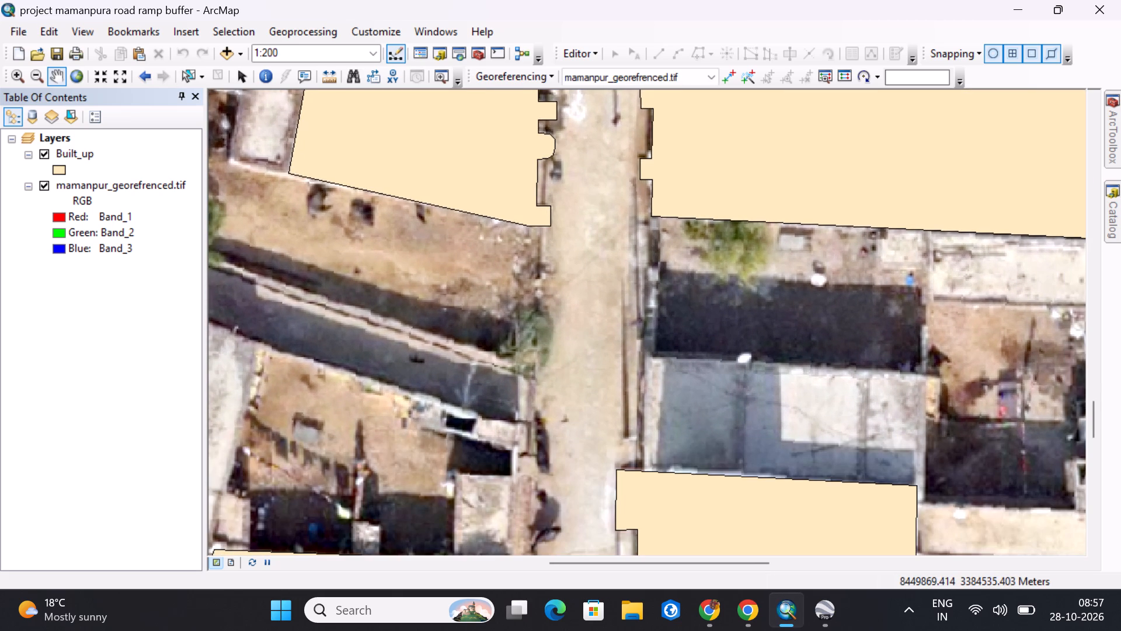
drag(618, 308, 618, 308)
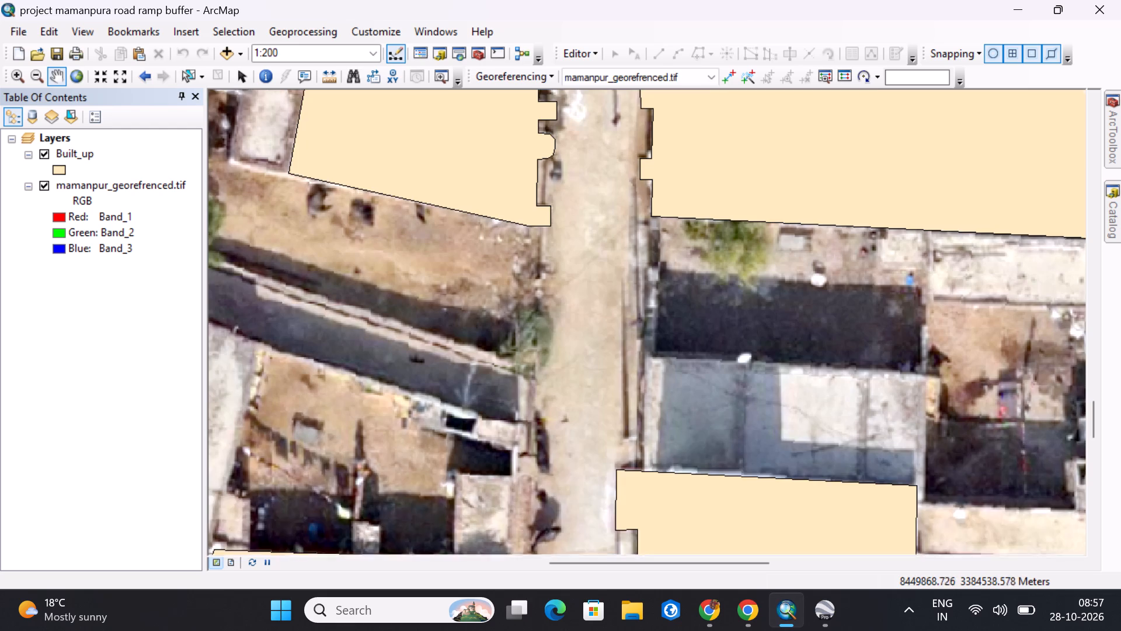
Examine the drone-image road north of the facing polygons, past the last built-up polygon to the undigitized houses.
drag(618, 308, 615, 429)
drag(602, 254, 593, 500)
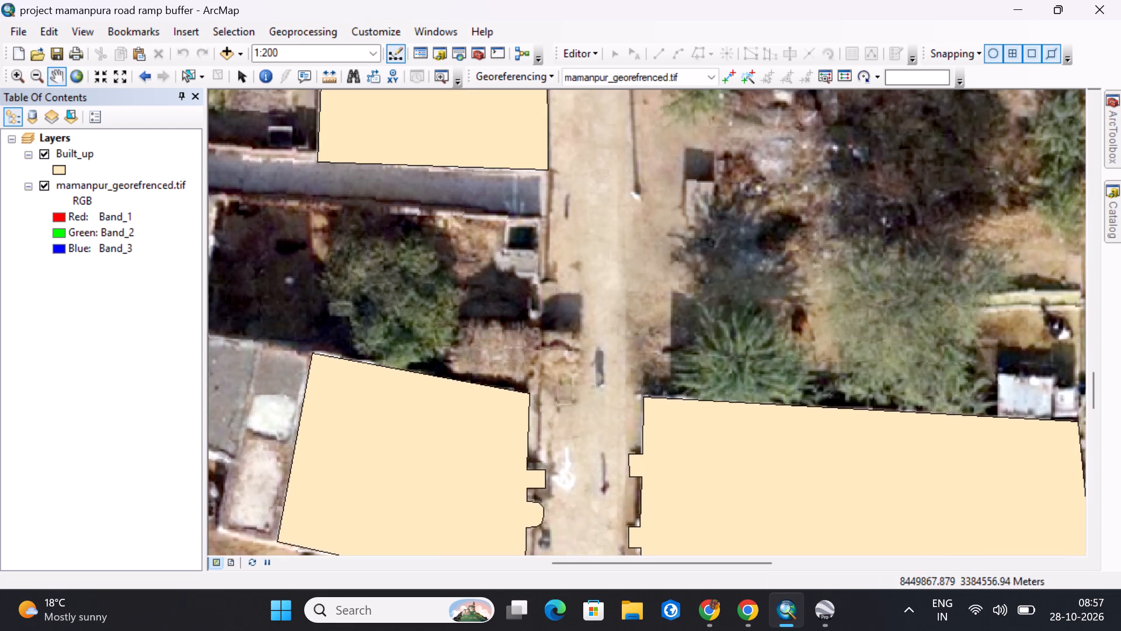
drag(591, 370, 598, 453)
drag(600, 373, 603, 412)
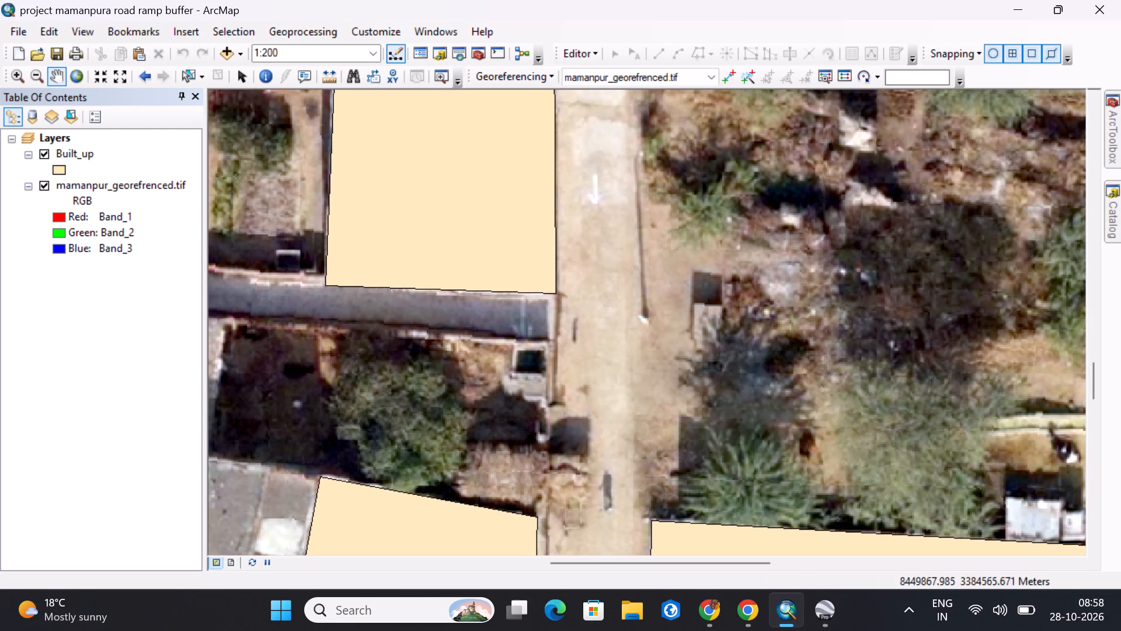
drag(596, 393, 591, 321)
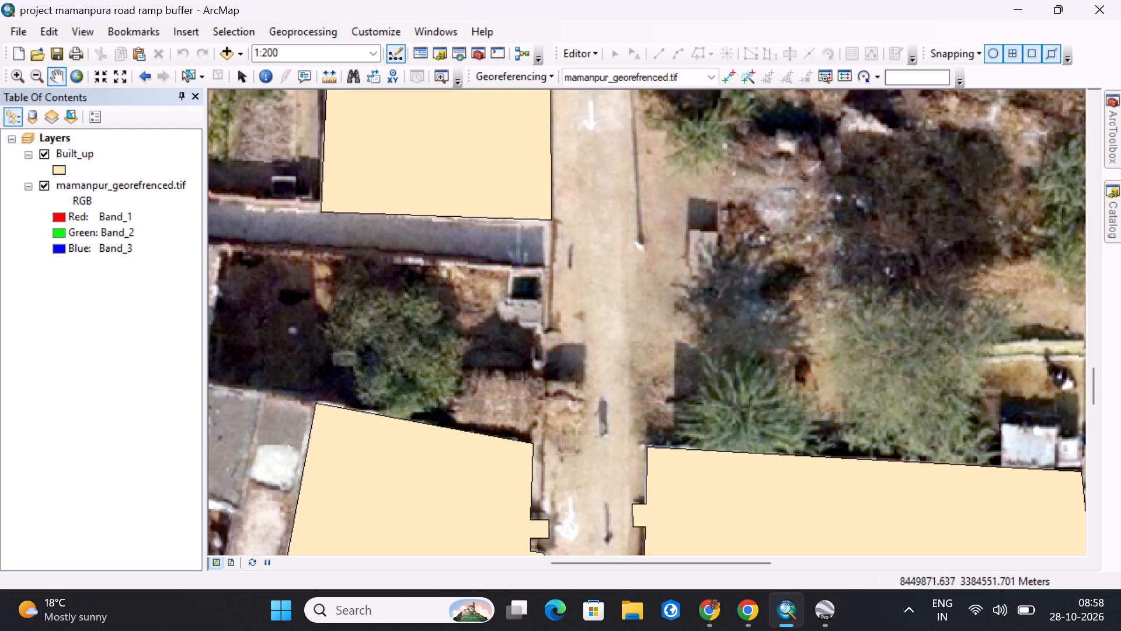
drag(639, 247, 639, 628)
drag(611, 420, 610, 470)
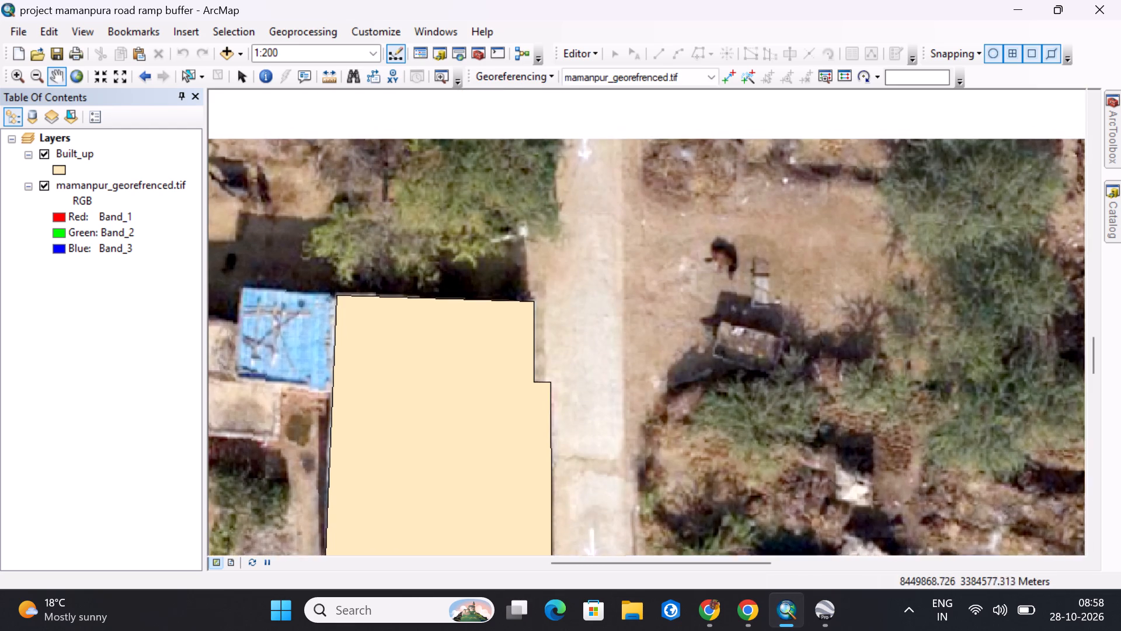
drag(610, 470, 615, 522)
drag(636, 282, 661, 421)
drag(626, 277, 625, 379)
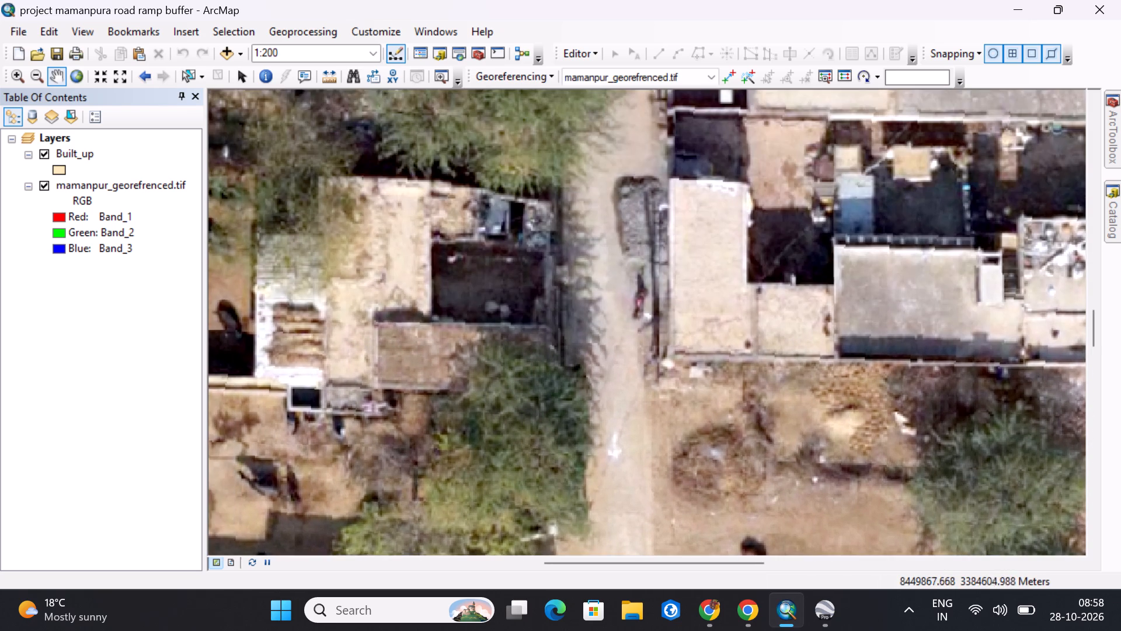
drag(635, 319, 635, 377)
drag(637, 384, 634, 348)
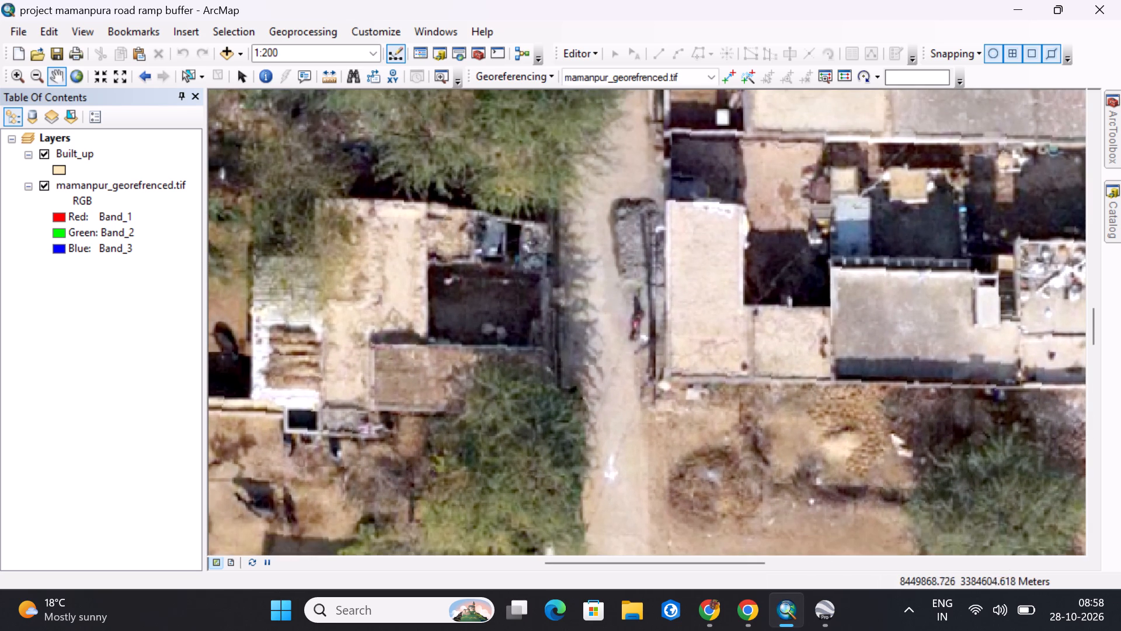
Switch to Google Earth and examine Mamanpura Rd in Street View north to the fenced cattle yard and the house with checkered gate pillars.
click(820, 616)
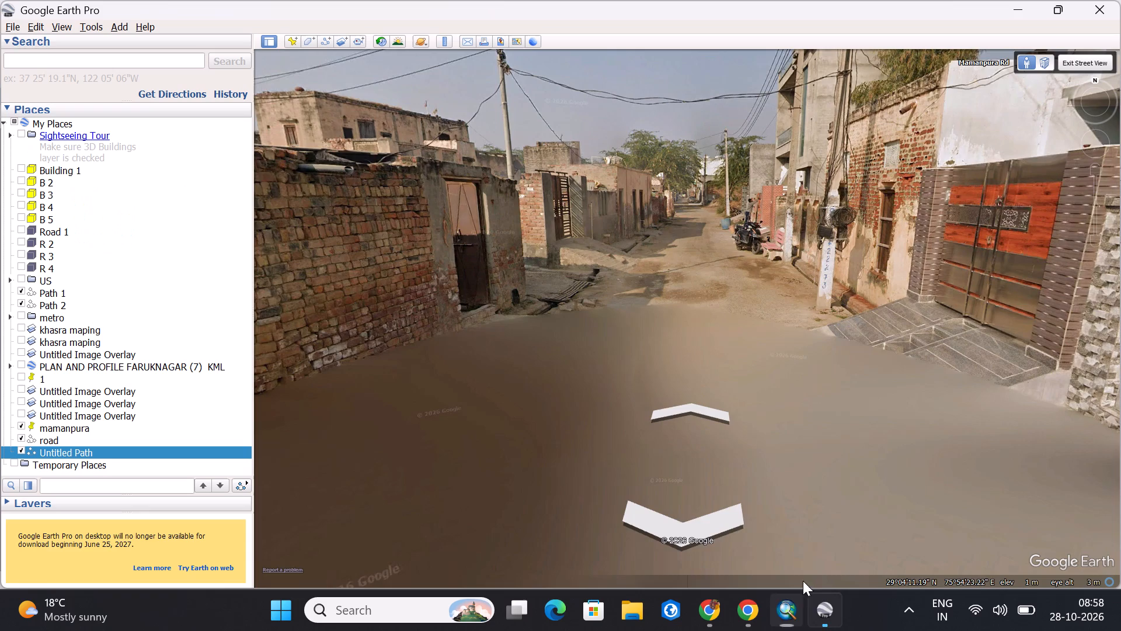
scroll(677, 366, up, 20)
scroll(677, 366, up, 11)
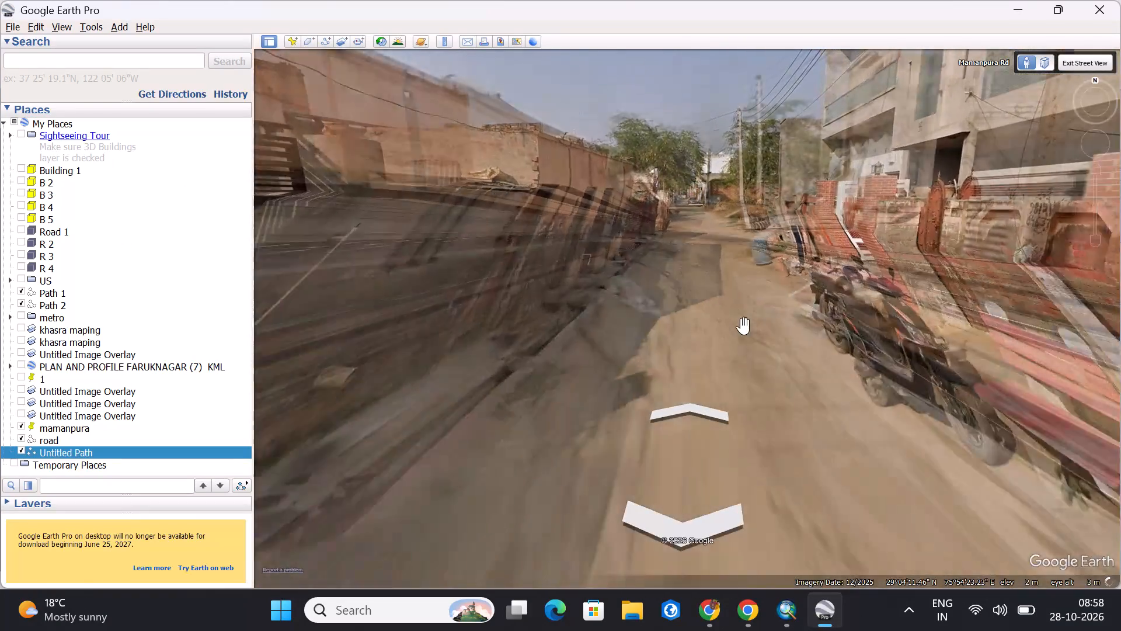
scroll(744, 326, up, 16)
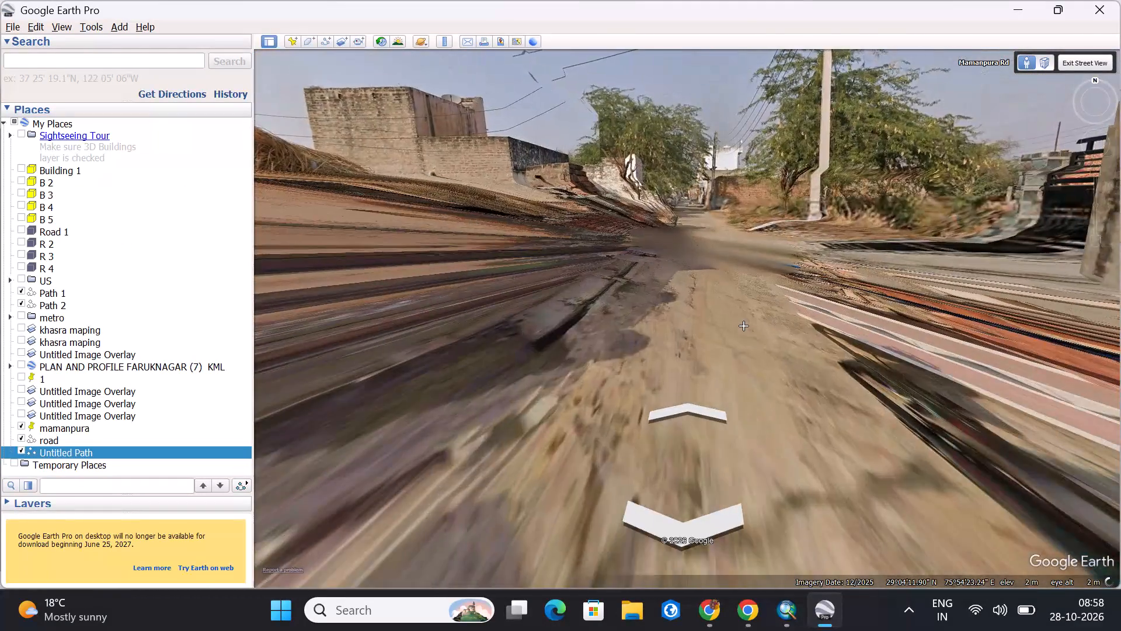
scroll(792, 308, up, 1)
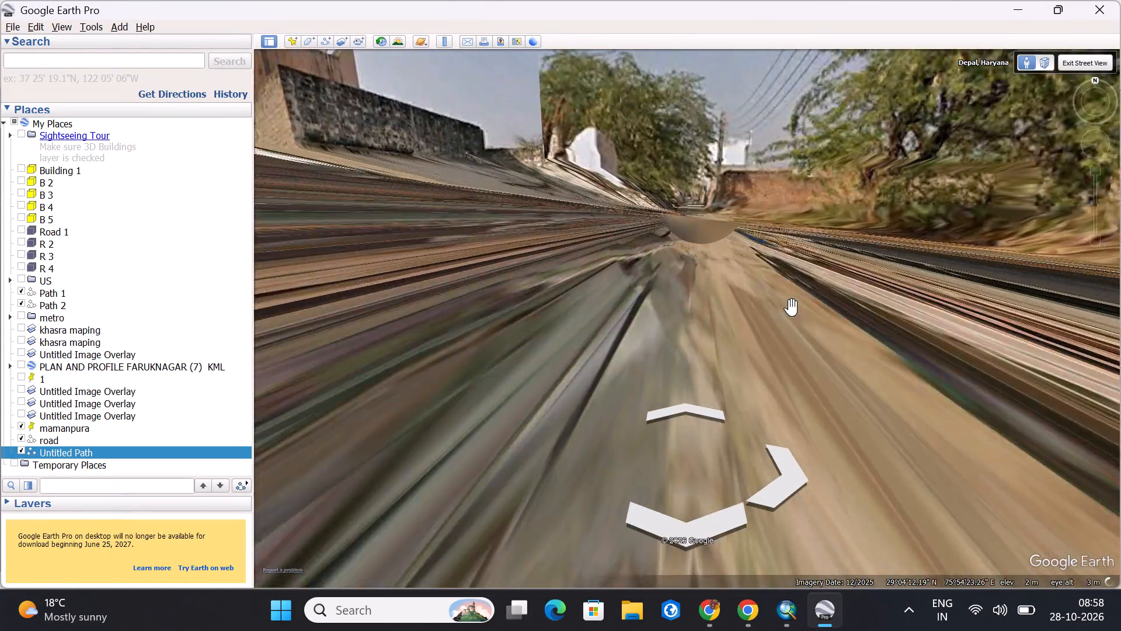
scroll(792, 307, up, 1)
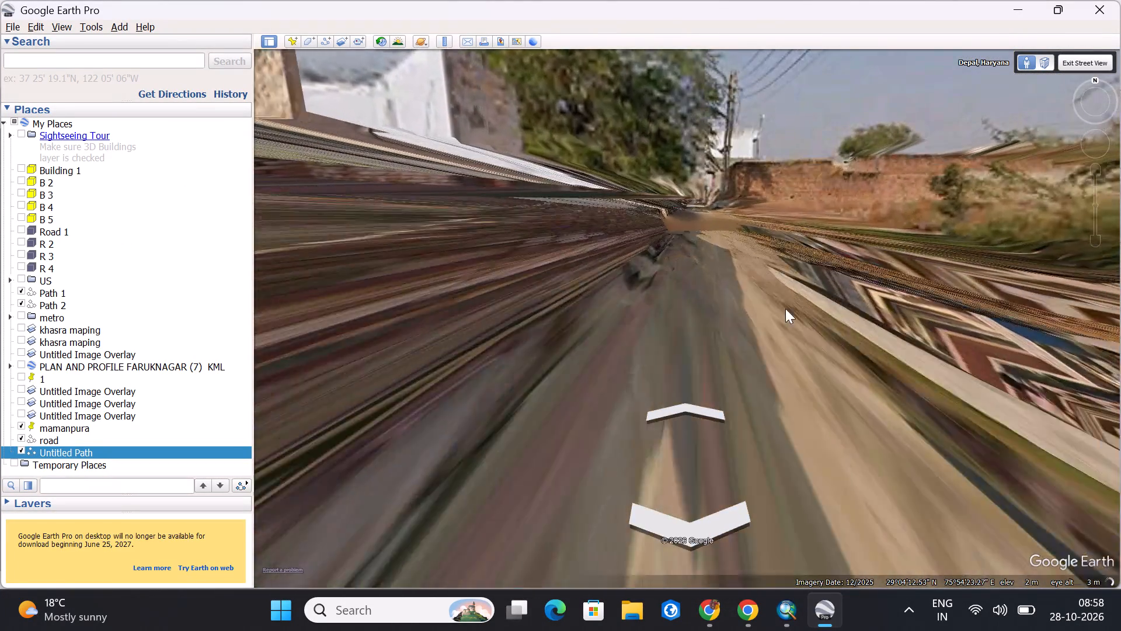
drag(539, 271, 854, 248)
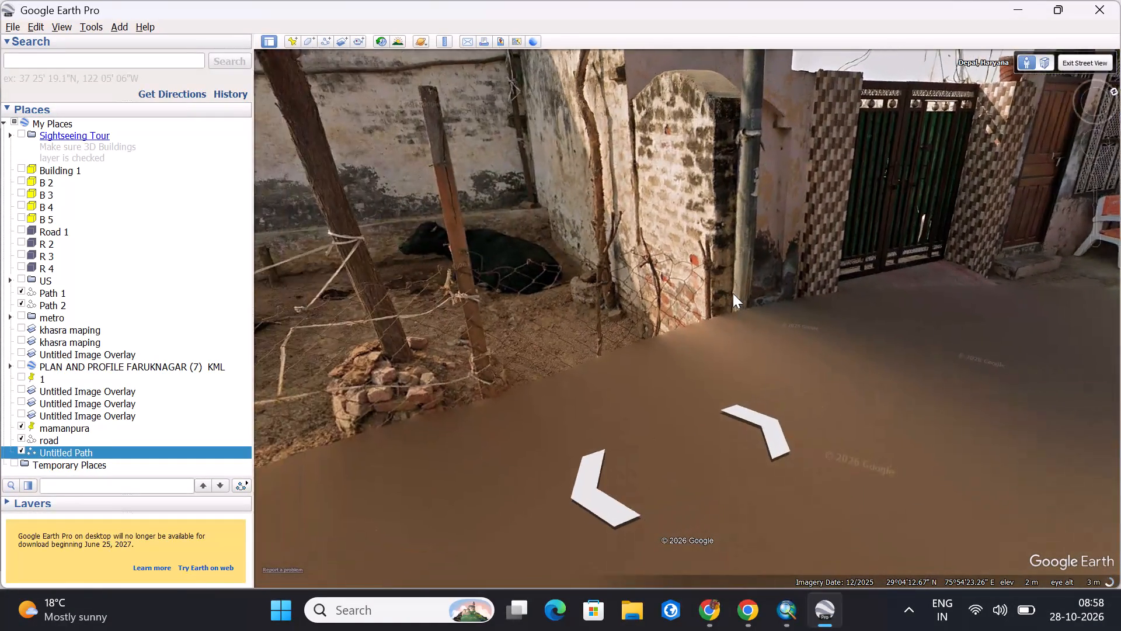
drag(733, 293, 888, 262)
drag(898, 259, 826, 196)
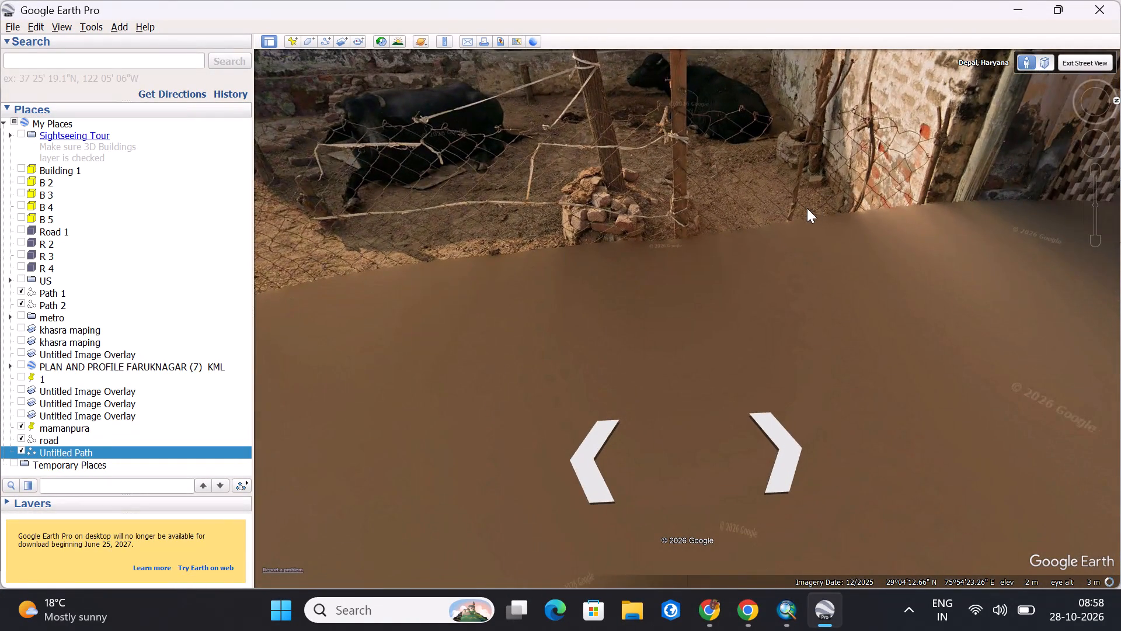
drag(833, 248, 538, 342)
drag(970, 206, 819, 280)
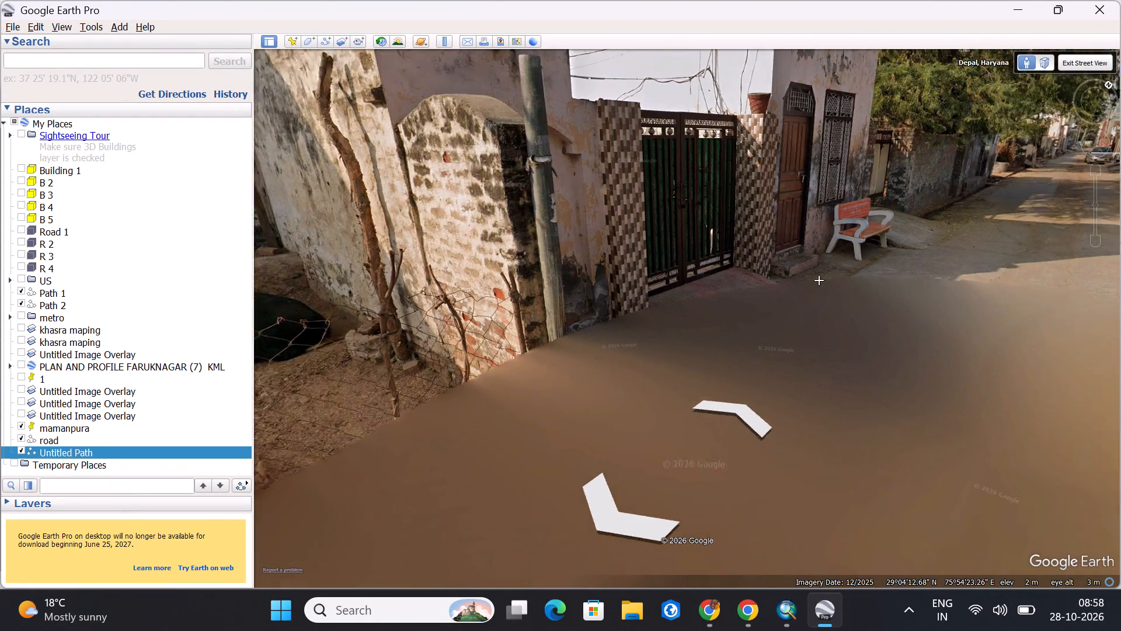
drag(819, 280, 735, 290)
drag(779, 273, 683, 286)
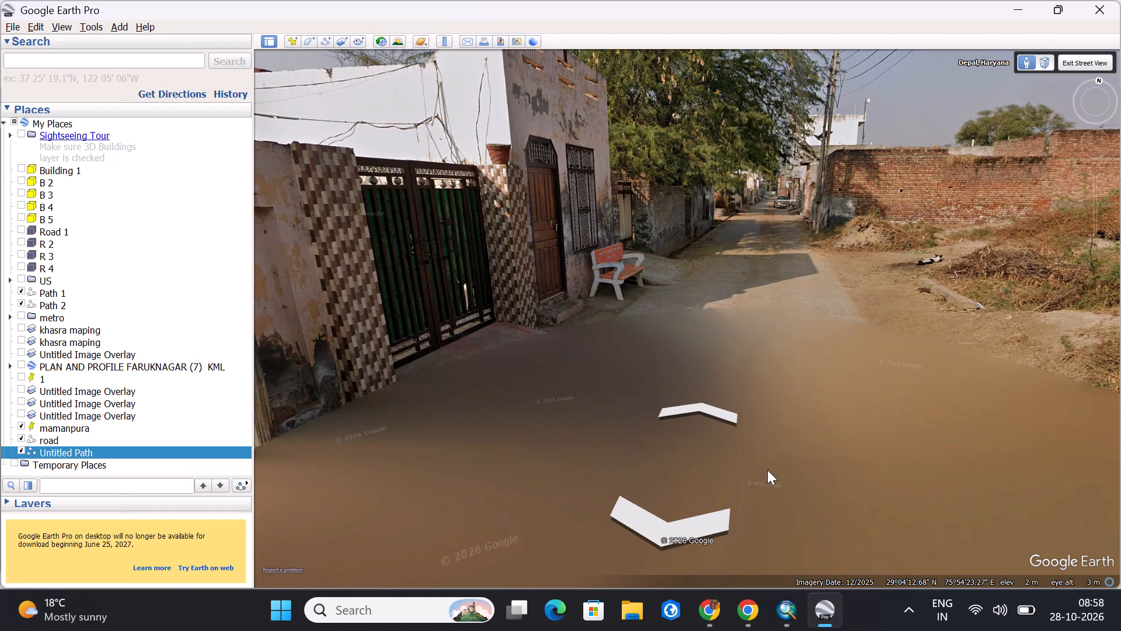
Switch to ArcMap and examine the drone-image road from the image's southern edge north past the trees to the slanted built-up polygon.
click(789, 608)
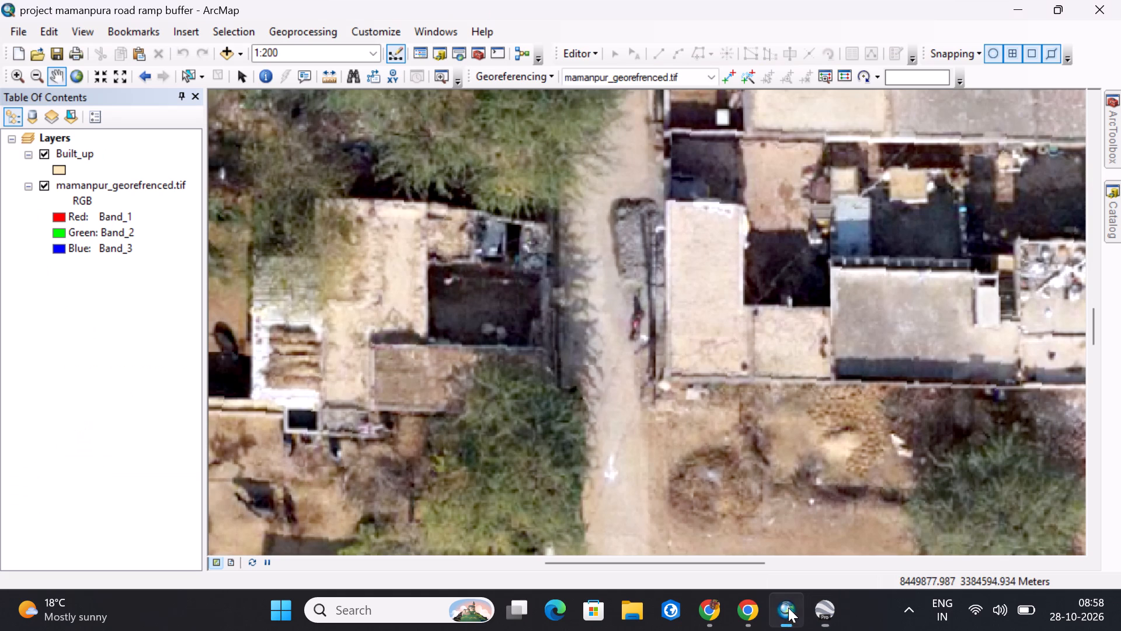
drag(685, 483, 677, 335)
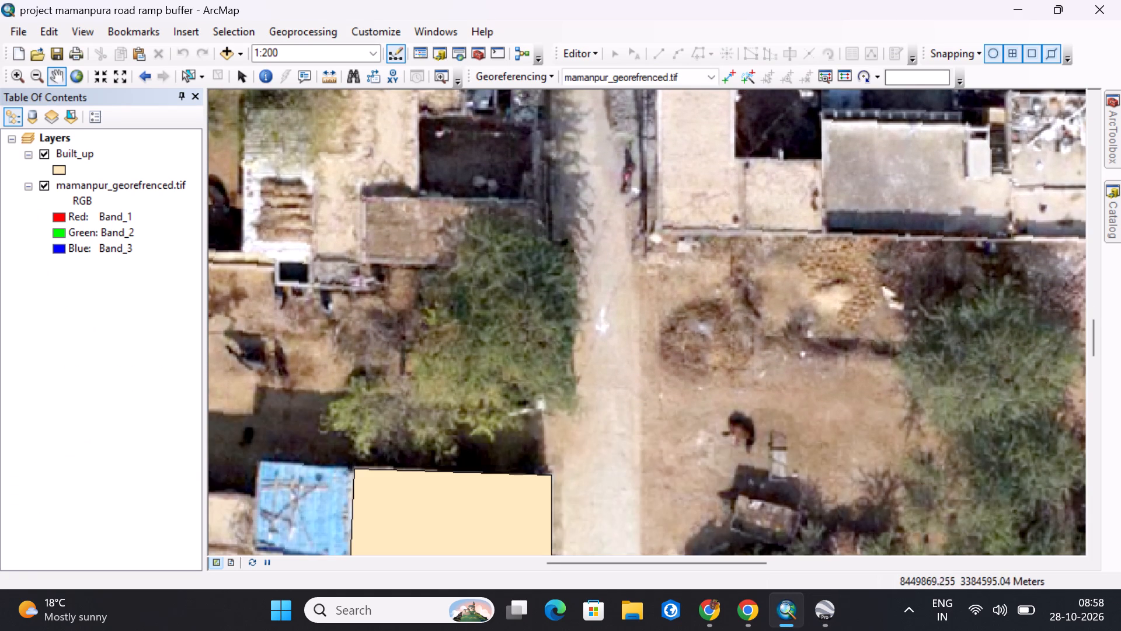
drag(637, 394, 641, 204)
drag(664, 404, 640, 244)
drag(623, 351, 643, 263)
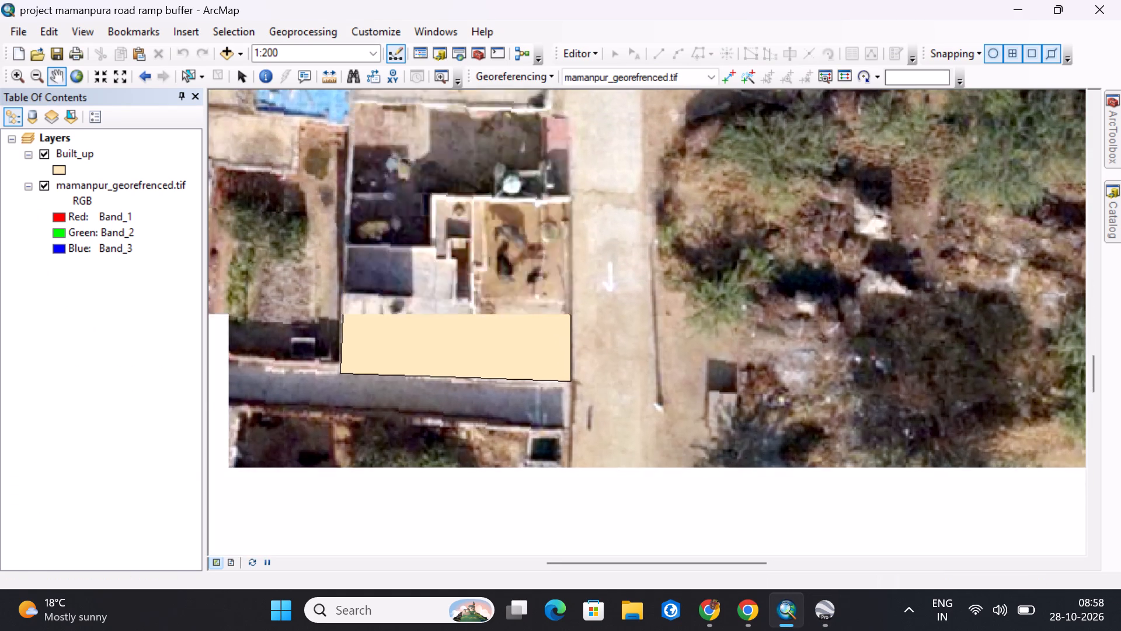
drag(622, 228, 633, 422)
drag(624, 290, 618, 410)
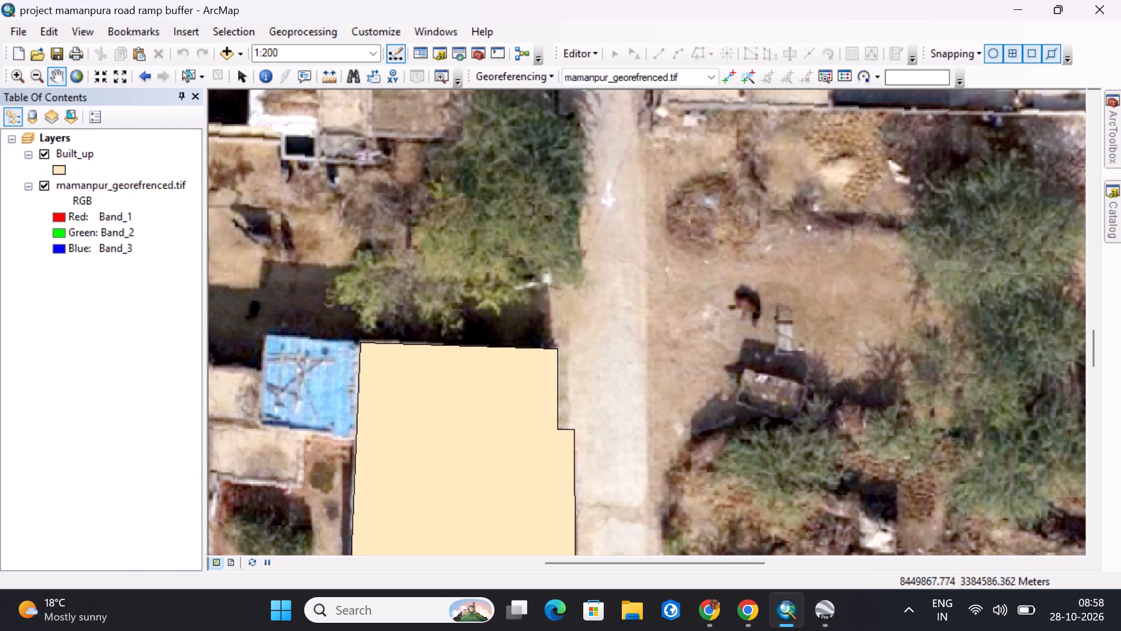
drag(602, 271, 610, 456)
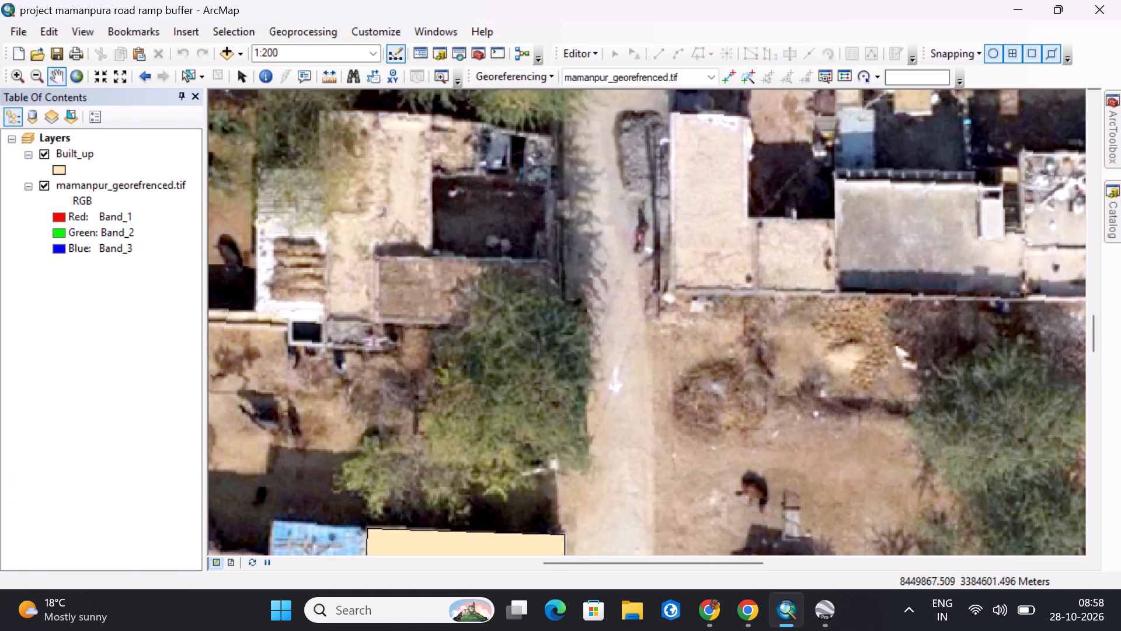
drag(621, 346, 621, 390)
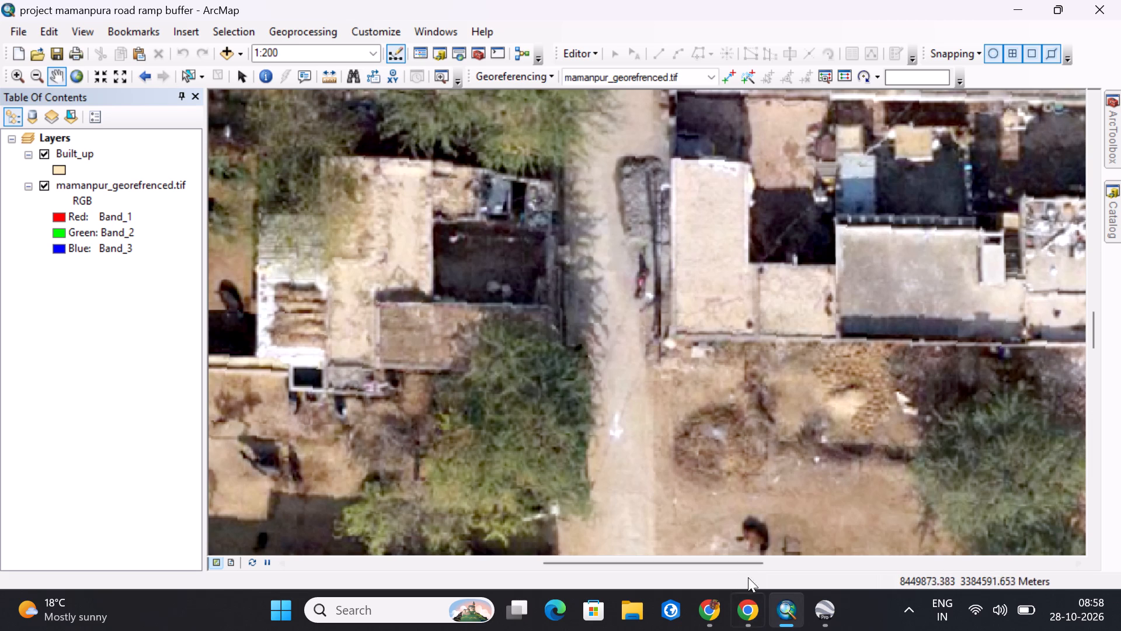
drag(619, 329, 646, 523)
drag(678, 350, 667, 494)
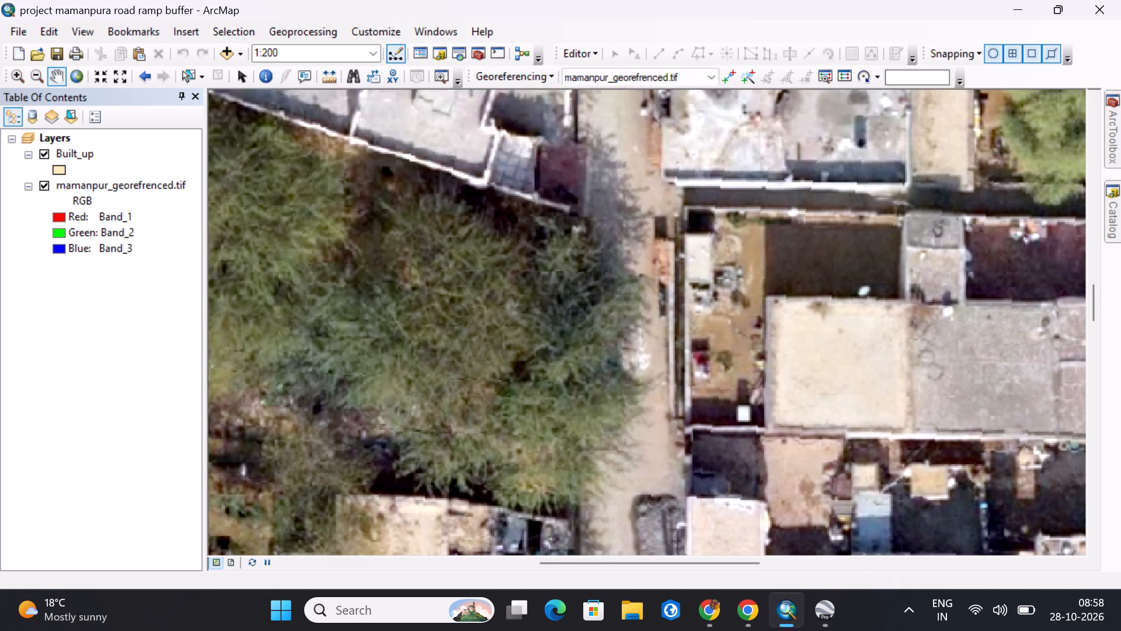
drag(633, 328, 623, 440)
drag(651, 351, 642, 384)
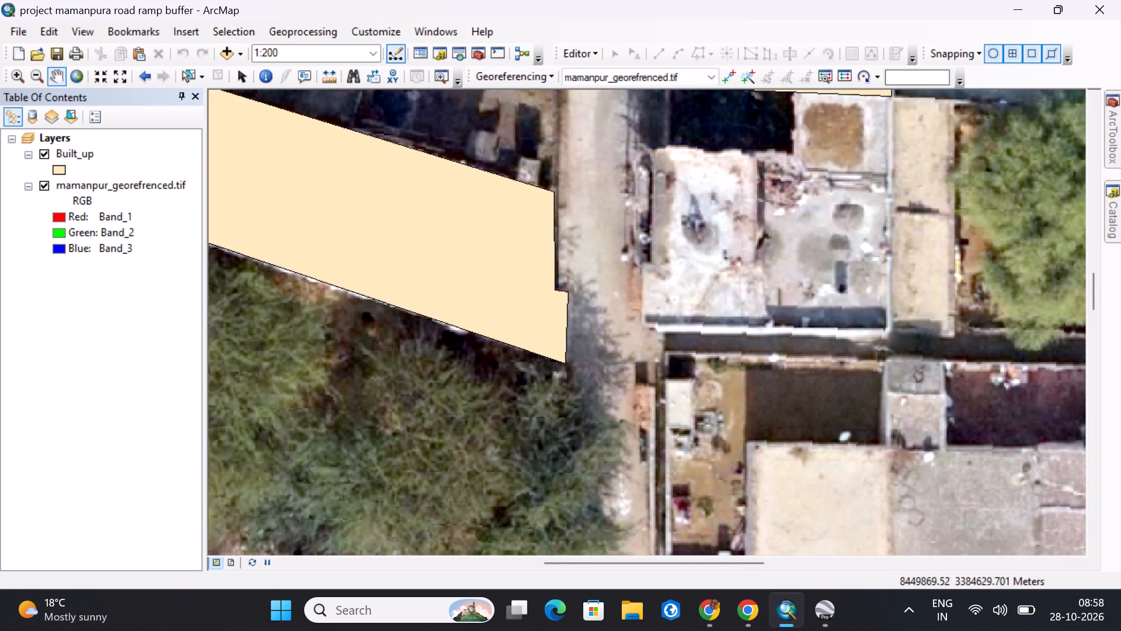
Switch to Google Earth and examine Mamanpura Rd in Street View from the checkered gate north to the Hindi-lettered pink wall and house ramp.
click(820, 608)
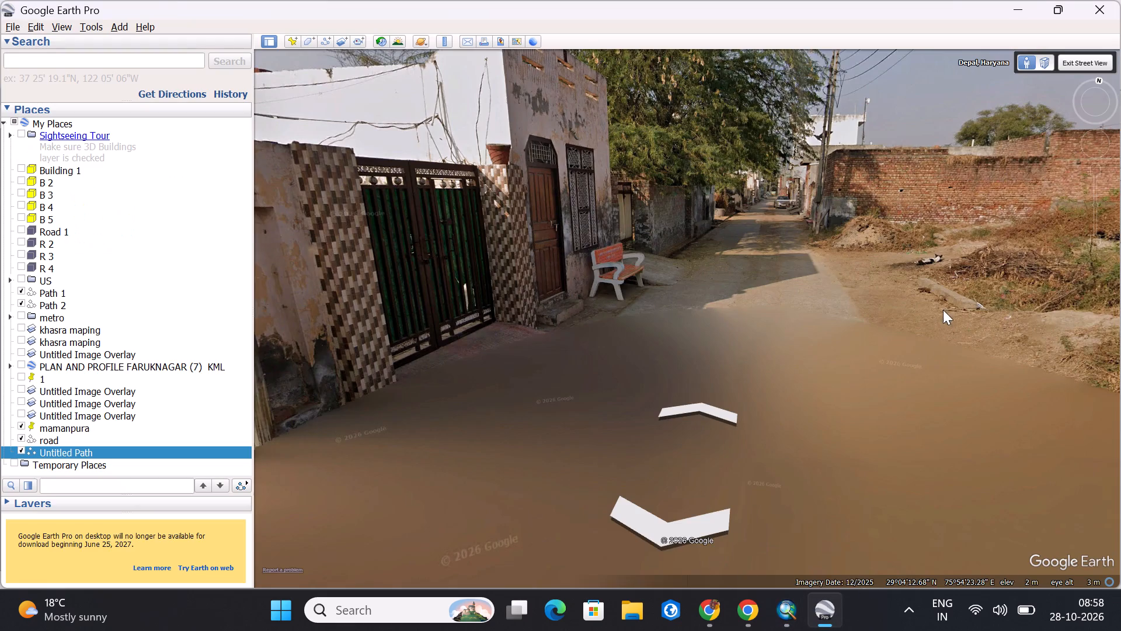
scroll(754, 210, up, 4)
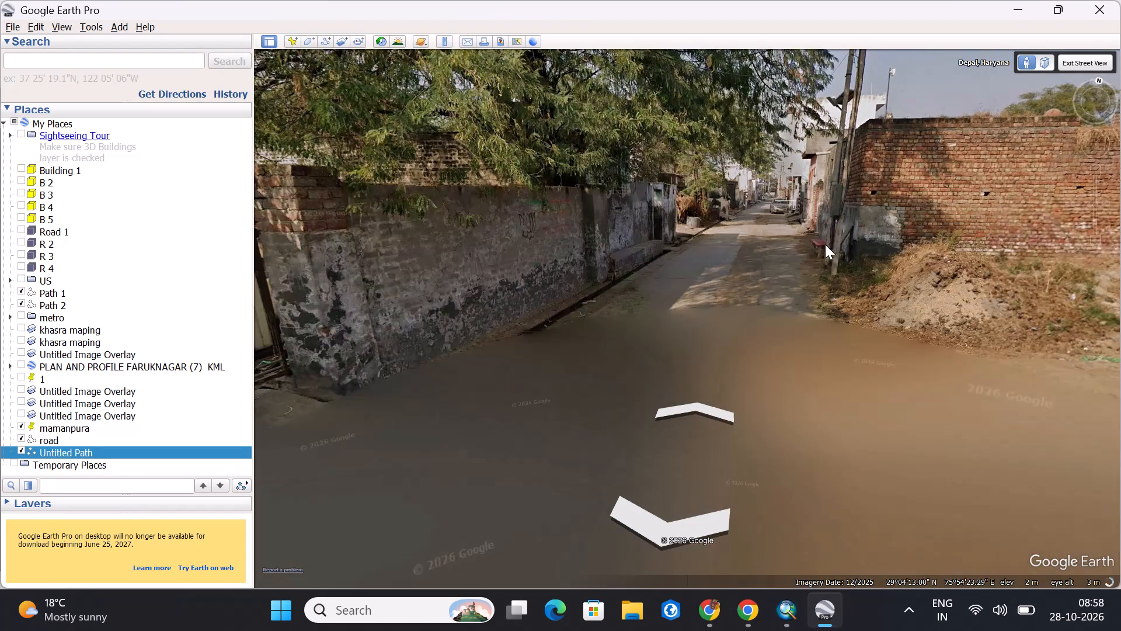
scroll(825, 244, up, 2)
scroll(729, 228, up, 1)
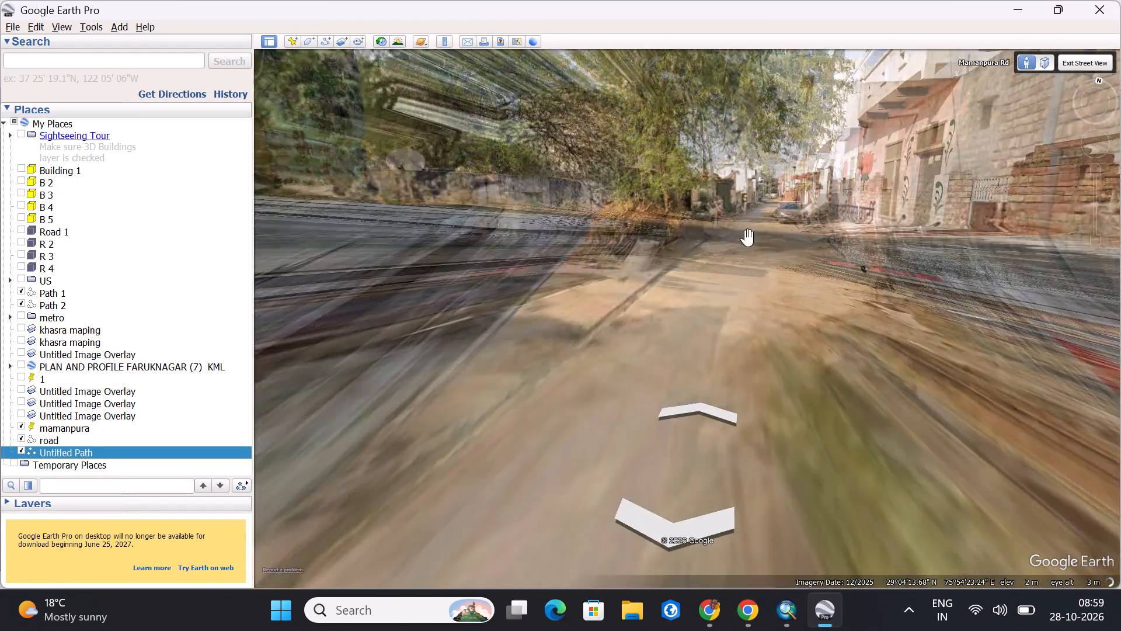
drag(831, 248, 788, 248)
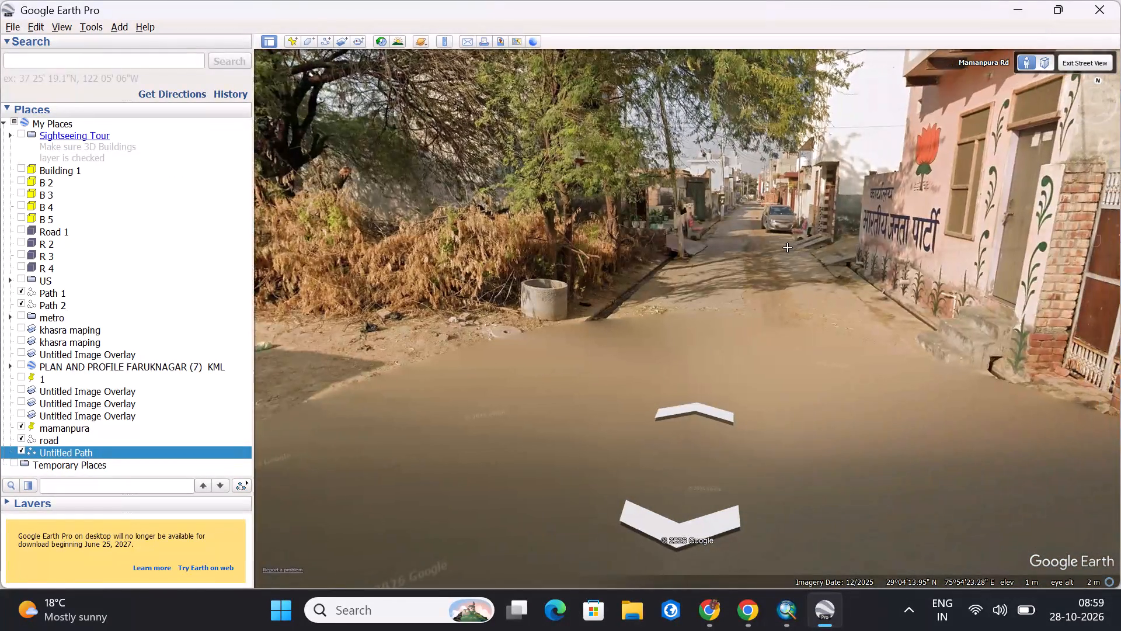
drag(788, 248, 765, 246)
scroll(761, 241, up, 1)
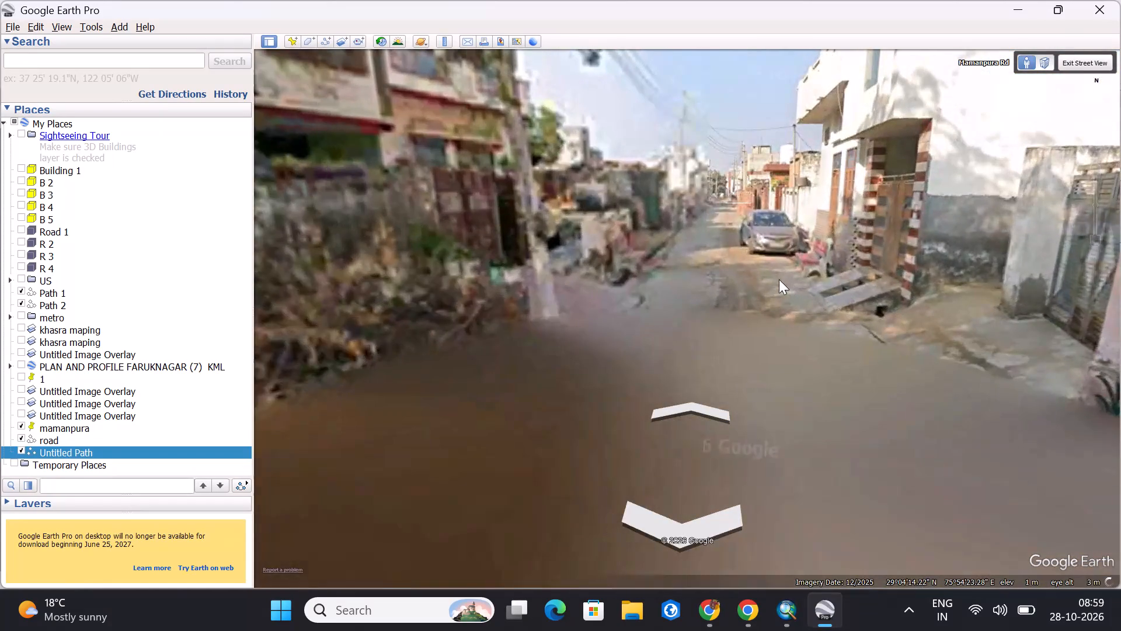
drag(797, 298, 592, 204)
drag(647, 194, 530, 129)
drag(610, 189, 784, 357)
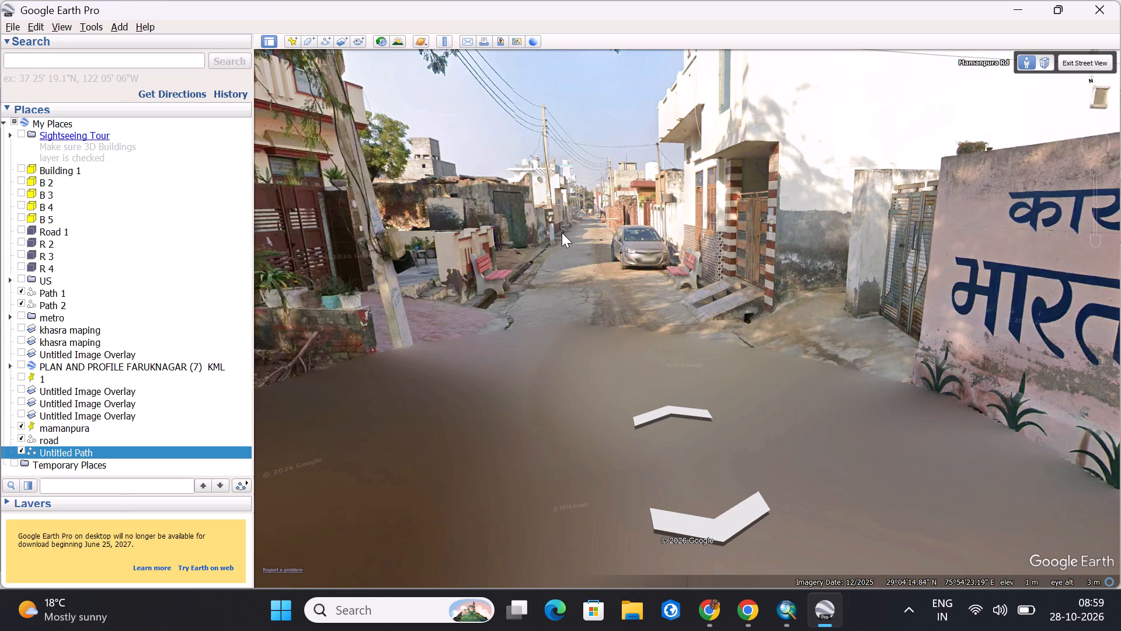
Examine both road edges in Street View from the parked car and red benches north to the blue barrel and stone-panelled boundary wall.
scroll(566, 267, up, 1)
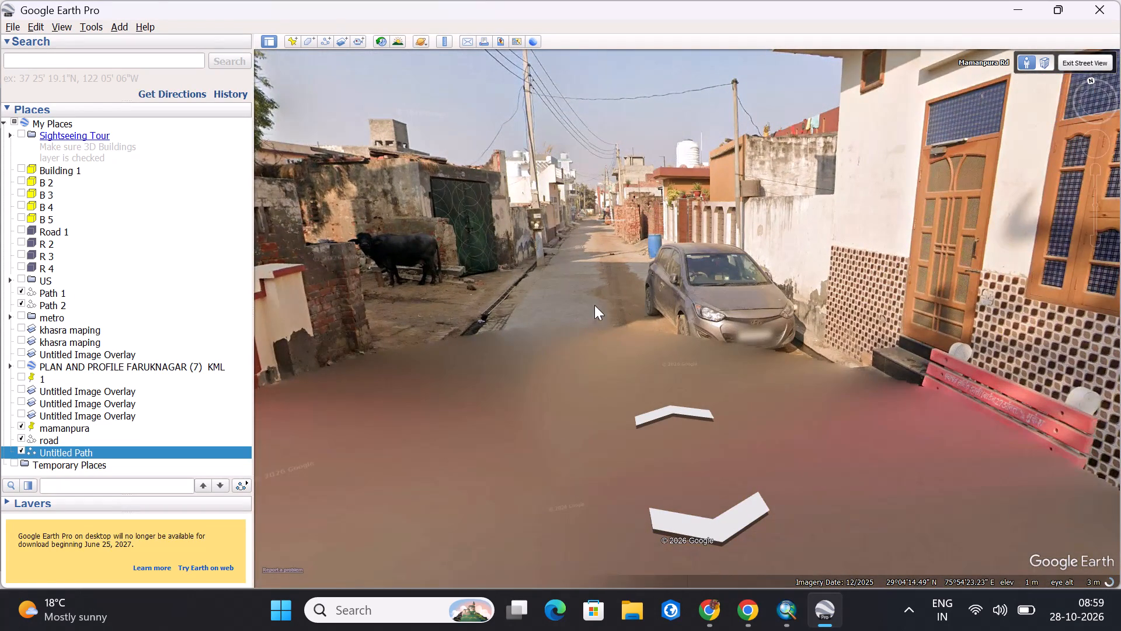
drag(603, 295, 549, 165)
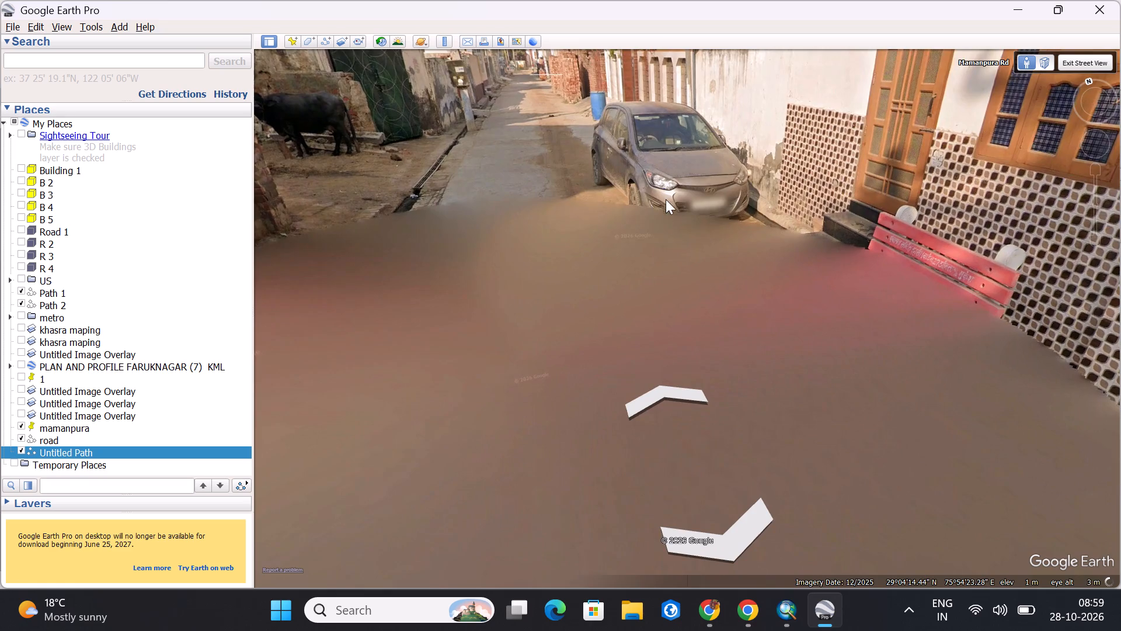
drag(666, 195, 795, 170)
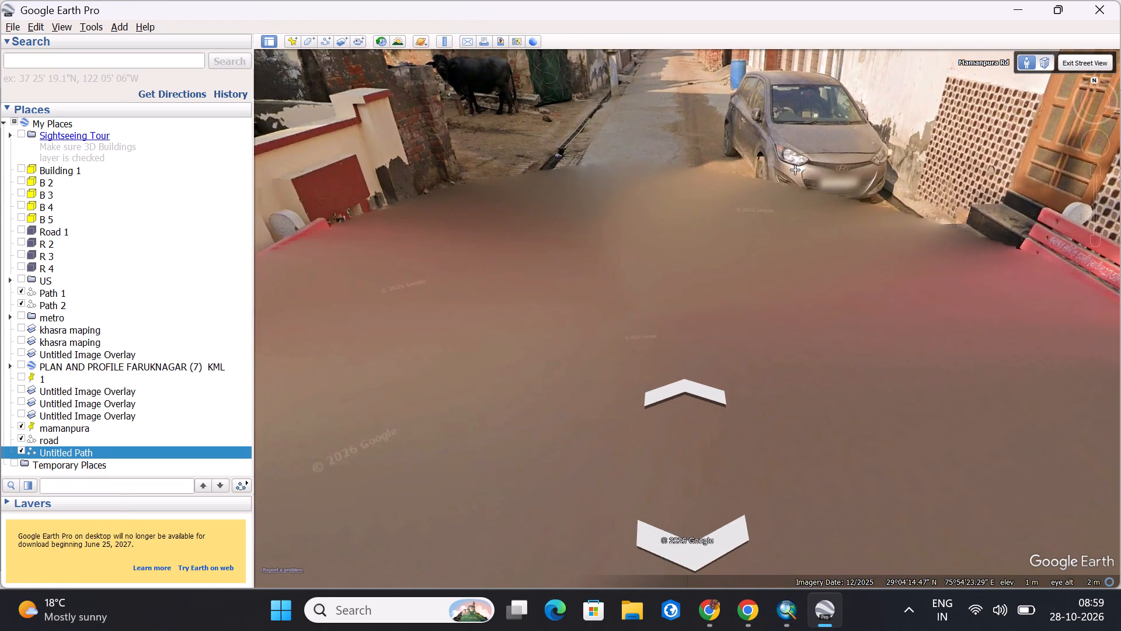
drag(795, 170, 792, 228)
scroll(711, 215, up, 1)
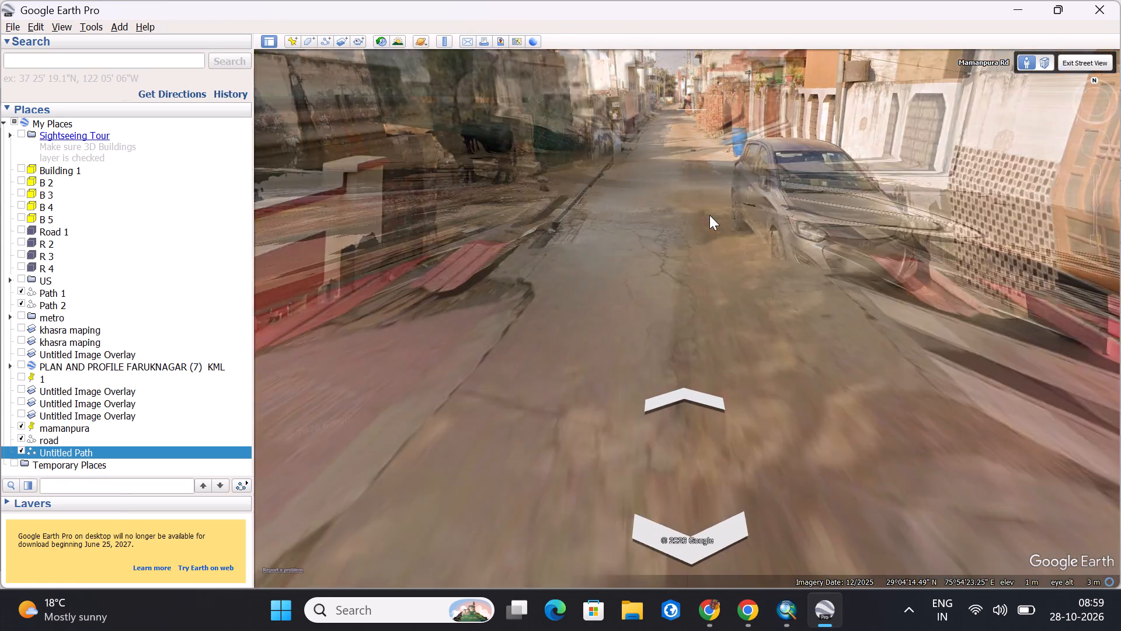
drag(698, 247, 676, 271)
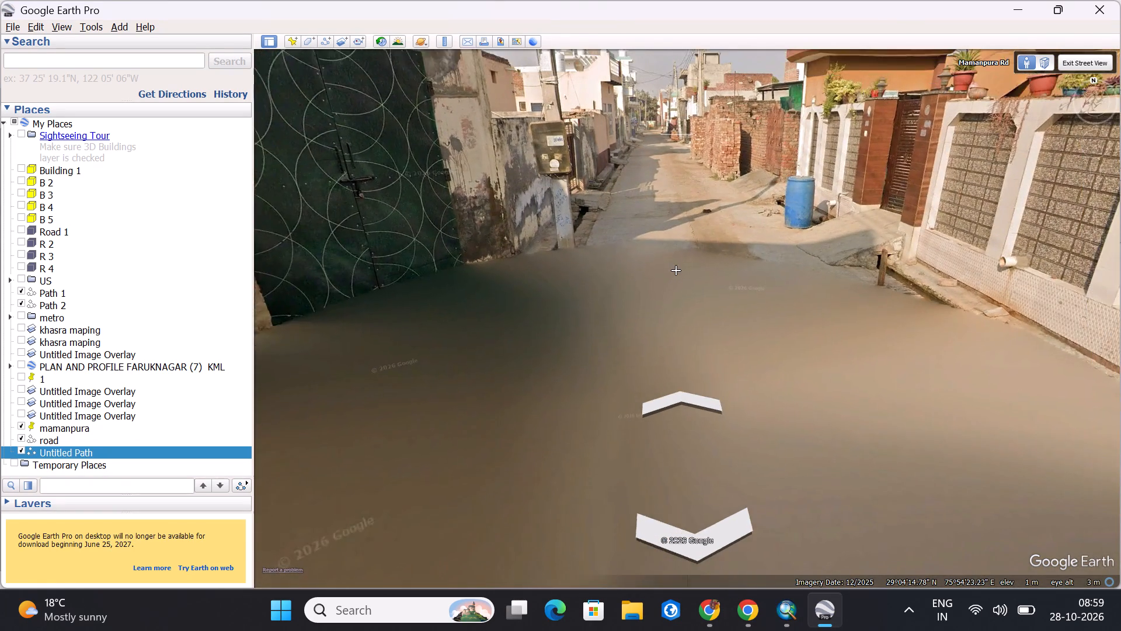
drag(676, 271, 572, 290)
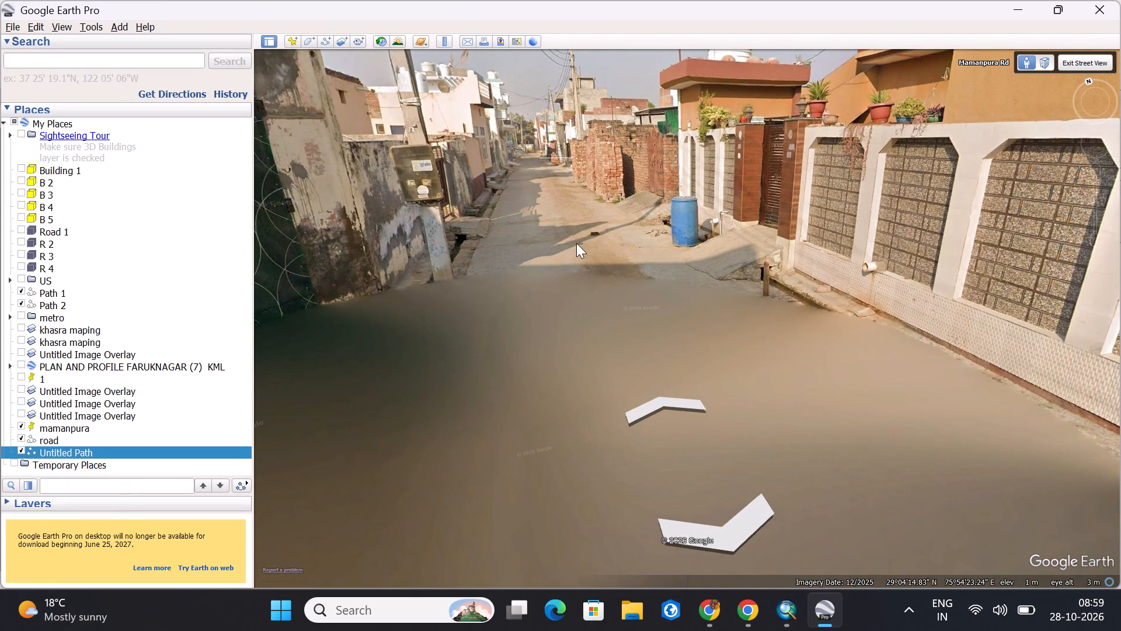
Examine the Street View frontages around the brick walls with the ornate red gate, and back toward the green gate beside the electricity pole.
scroll(578, 193, up, 2)
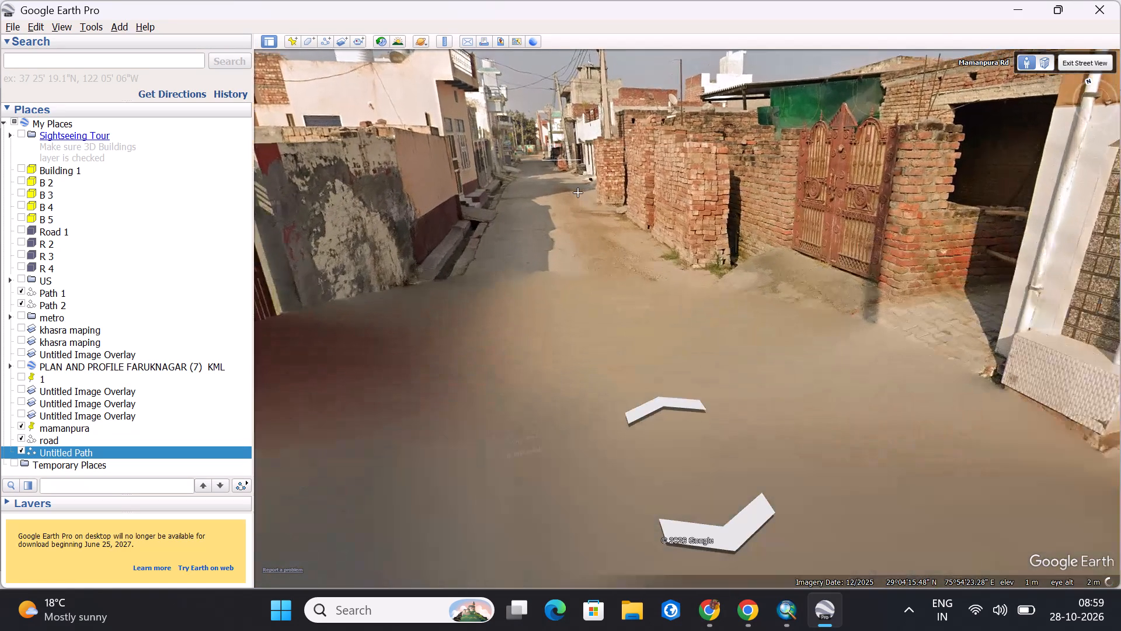
drag(712, 280, 612, 214)
drag(618, 226, 669, 300)
drag(708, 343, 856, 330)
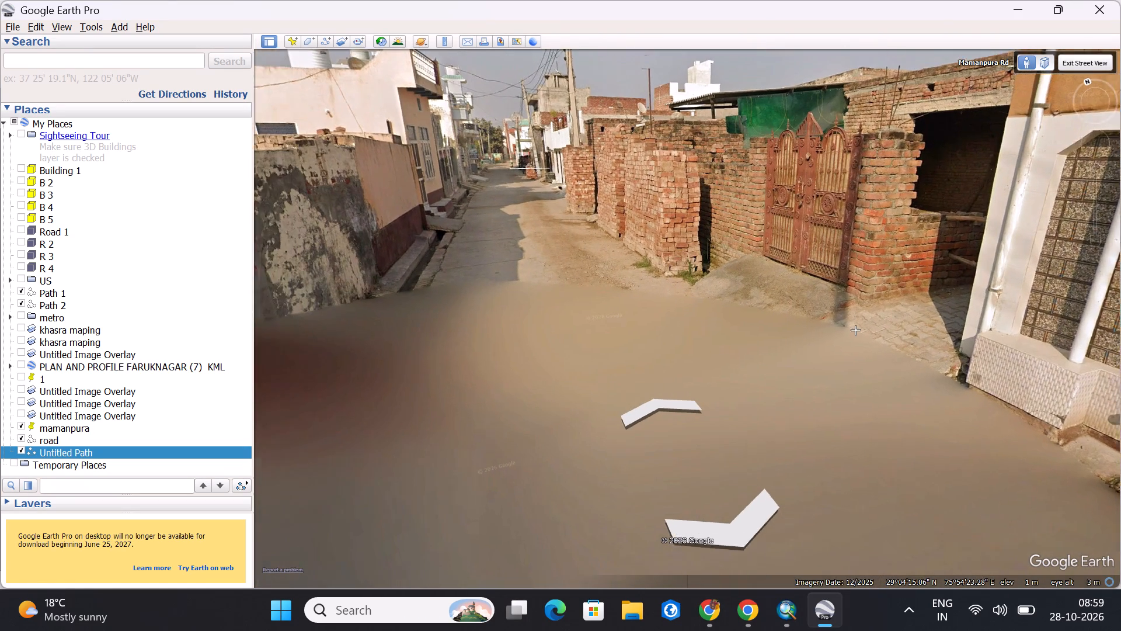
drag(856, 330, 910, 329)
drag(647, 273, 994, 330)
drag(695, 290, 1120, 294)
drag(796, 281, 944, 546)
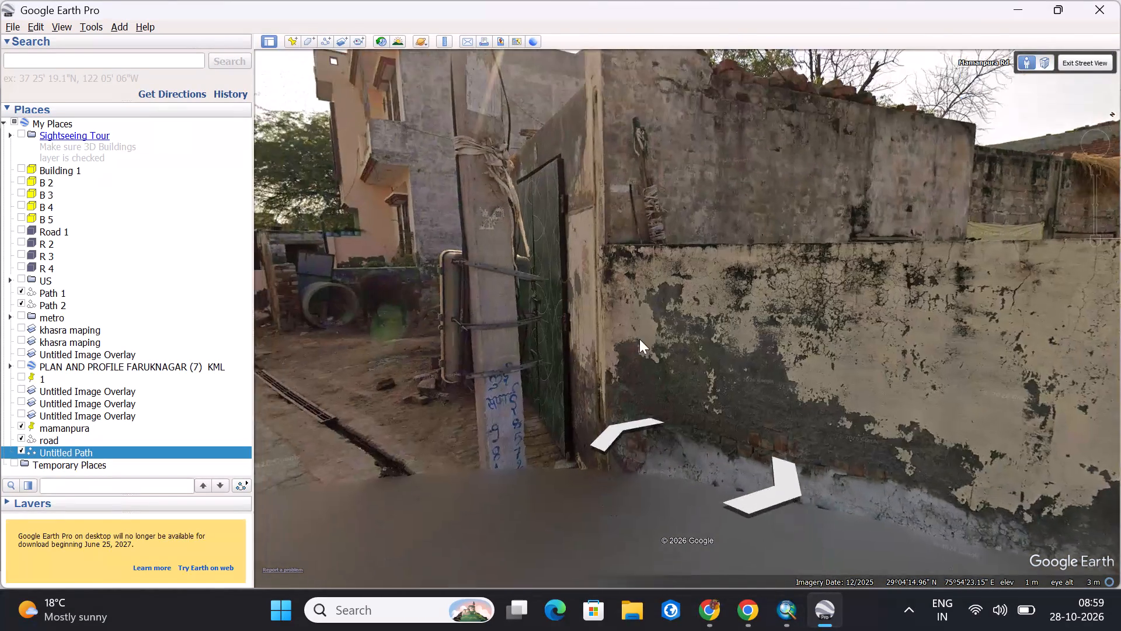
drag(629, 334, 826, 317)
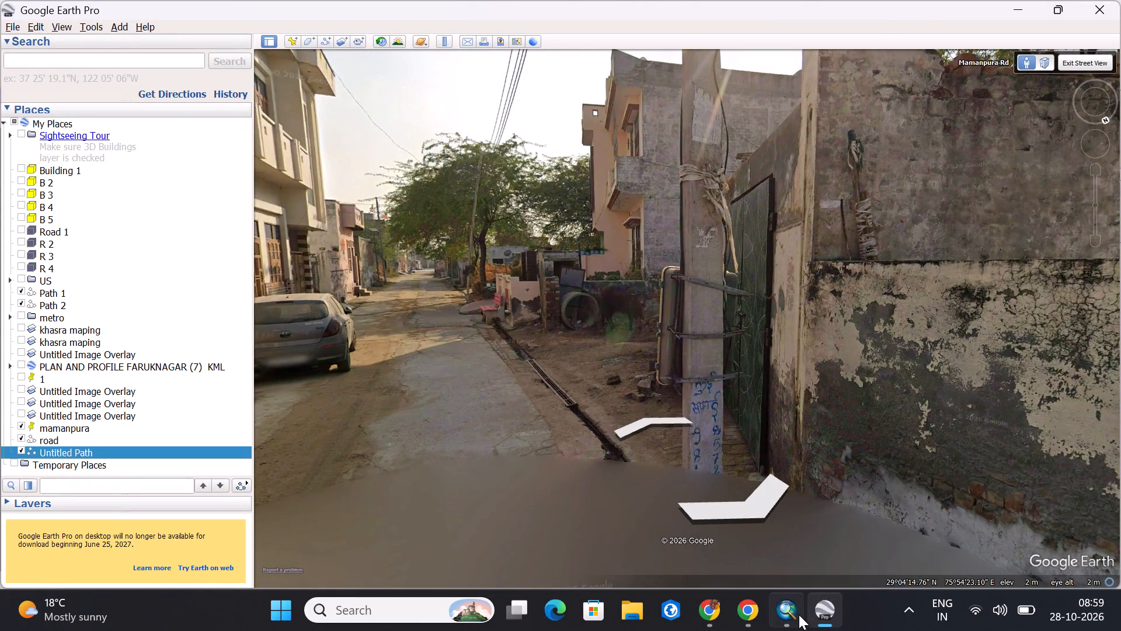
Switch to ArcMap and examine the drone-image road northward between the facing built-up polygons with small projections along the road.
click(795, 615)
drag(594, 160, 670, 531)
drag(687, 387, 677, 484)
drag(685, 393, 649, 462)
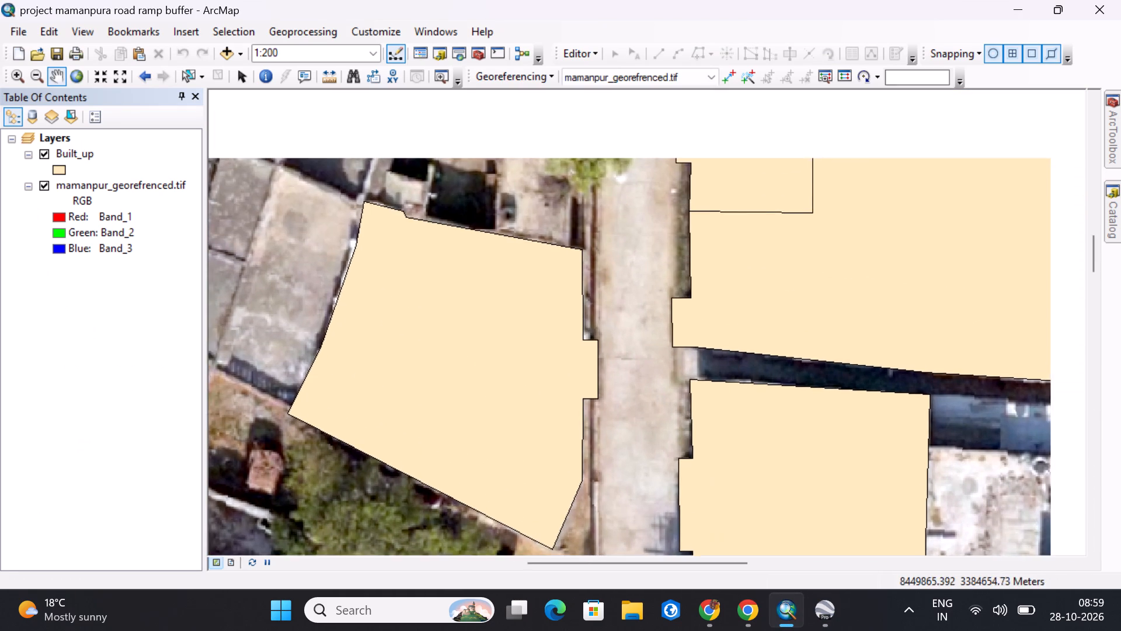
drag(649, 462, 647, 463)
drag(652, 349, 656, 394)
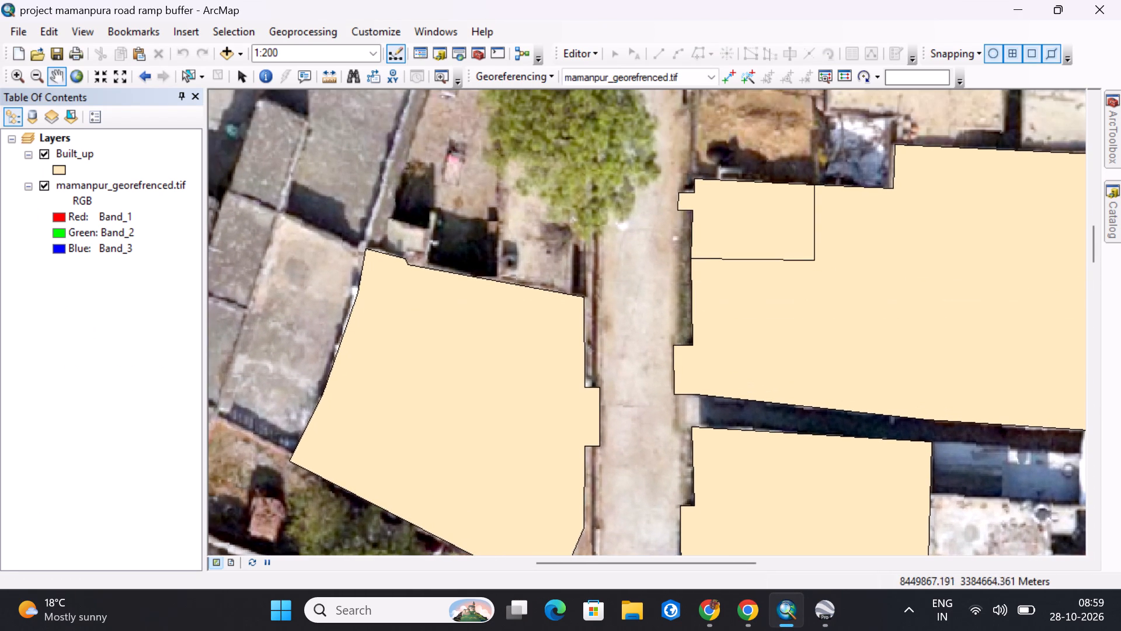
Examine the drone-image road northward past the facing built-up polygons up to the tree-covered recess, comparing both road edges.
drag(601, 291, 607, 474)
drag(662, 291, 652, 501)
drag(640, 452, 633, 566)
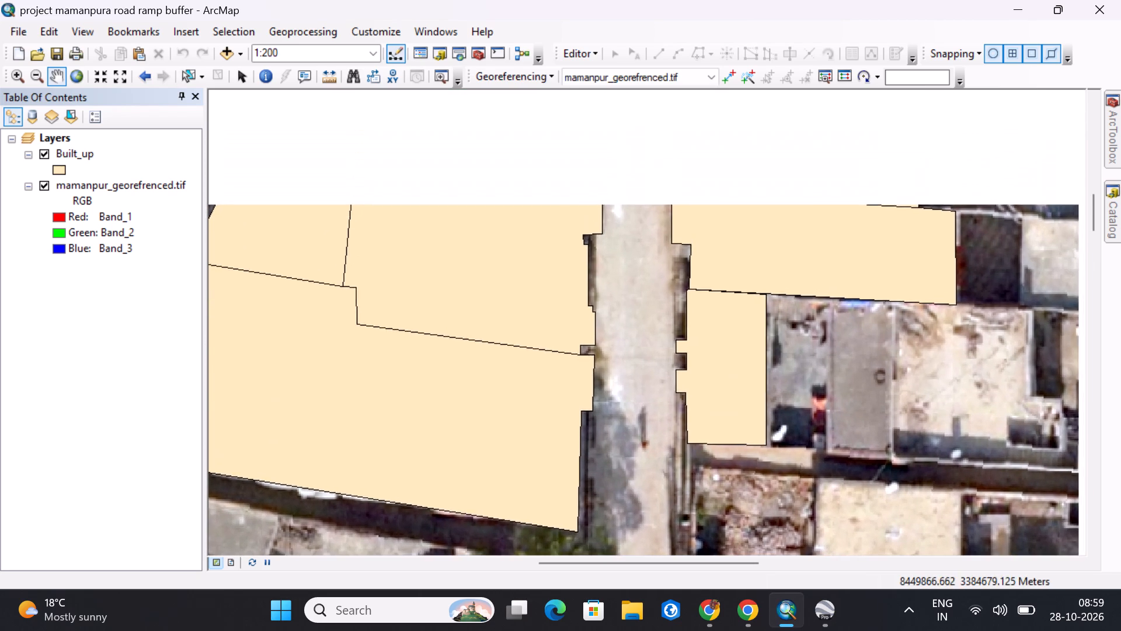
drag(642, 371, 647, 571)
drag(638, 430, 663, 567)
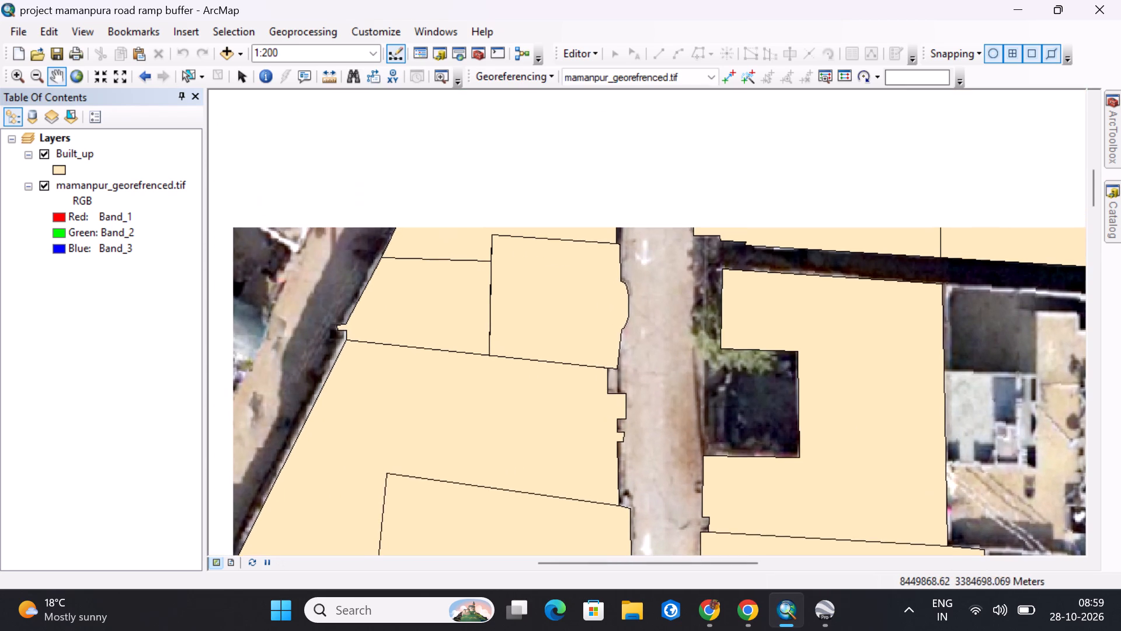
drag(663, 567, 663, 569)
drag(685, 481, 635, 172)
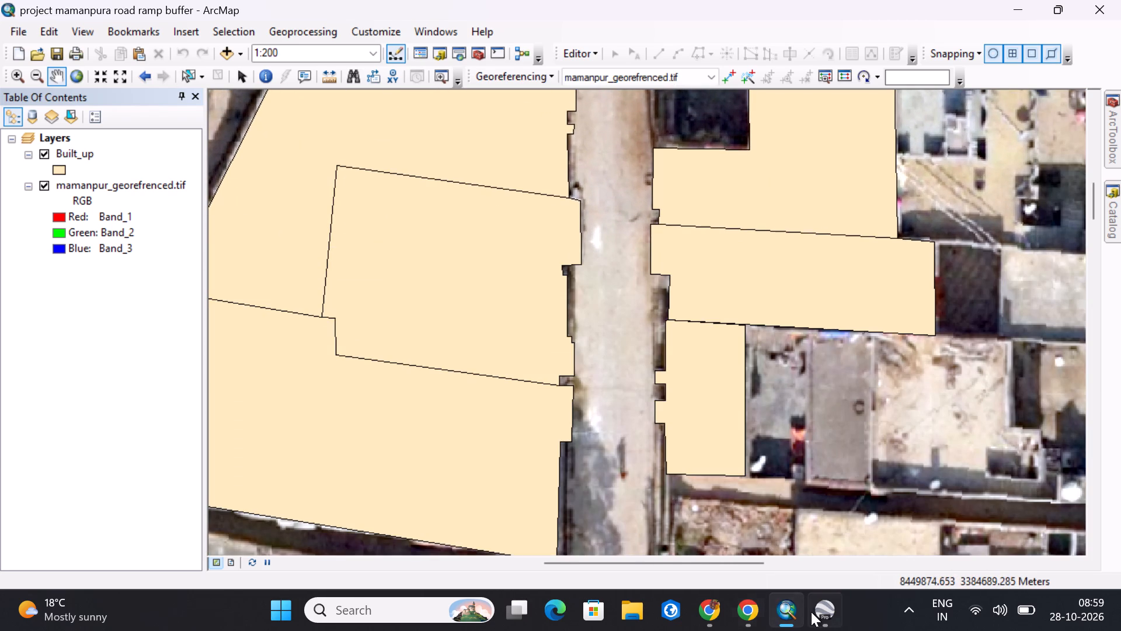
Switch to Google Earth and examine Mamanpura Rd in Street View from the peeling wall north to the stone-clad wall with potted plants.
click(817, 612)
drag(856, 331, 266, 157)
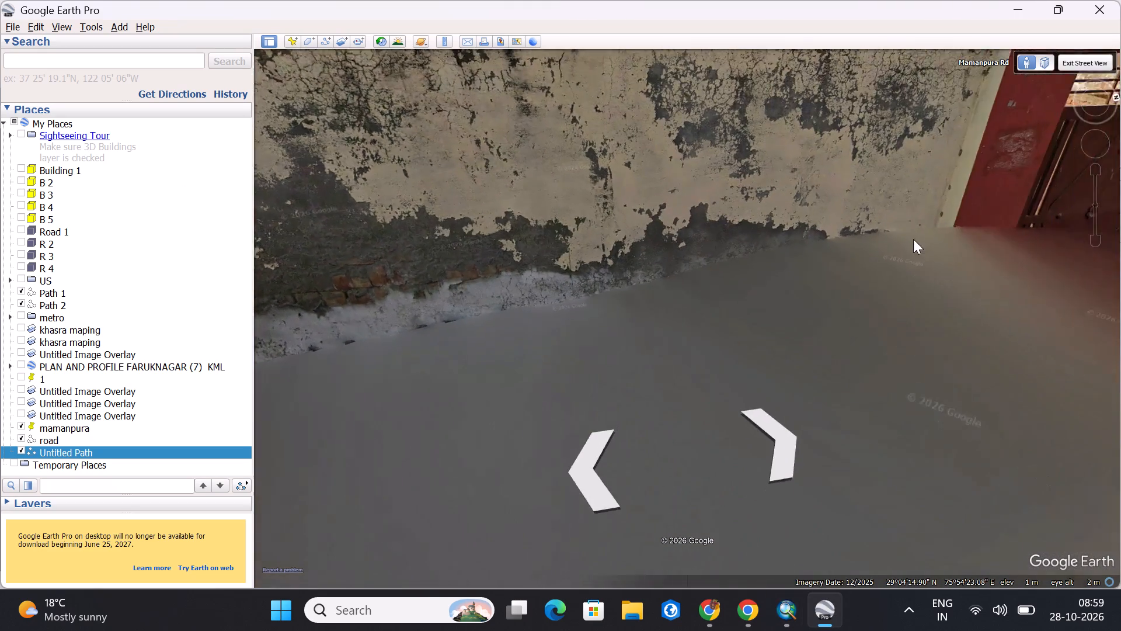
drag(1015, 204, 656, 428)
drag(748, 391, 565, 403)
scroll(657, 407, up, 4)
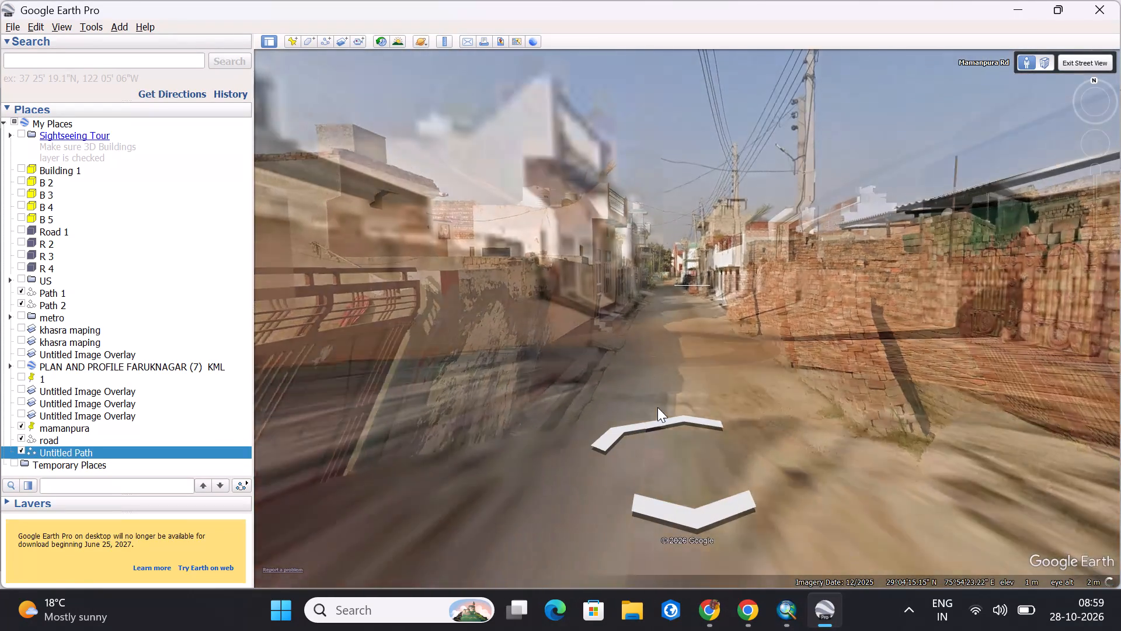
scroll(657, 406, up, 3)
scroll(694, 366, up, 3)
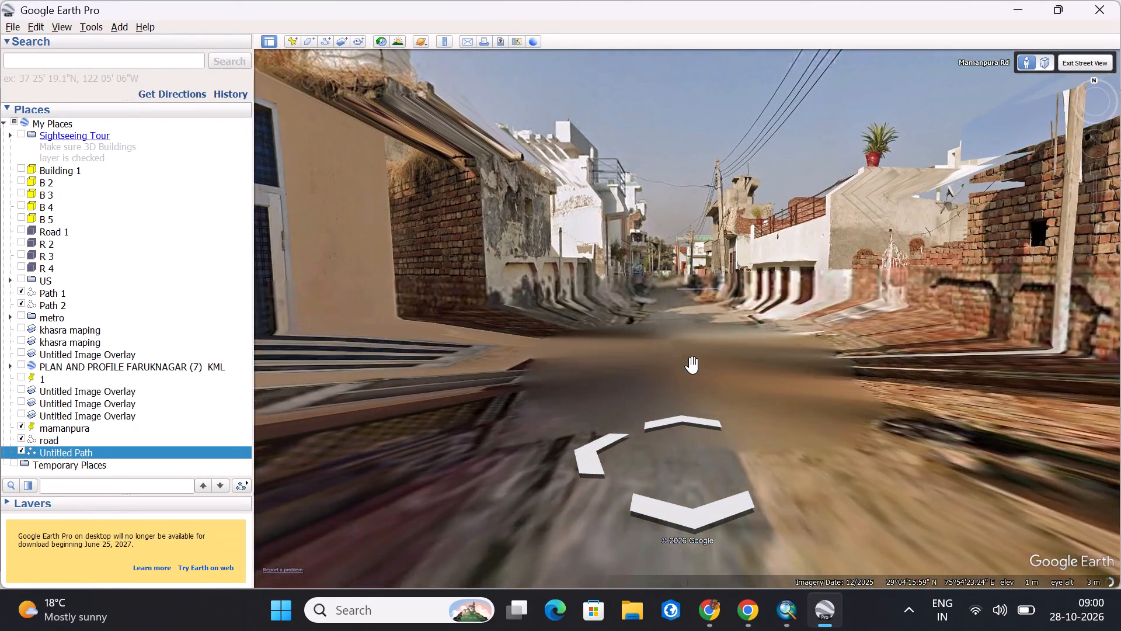
scroll(692, 365, up, 5)
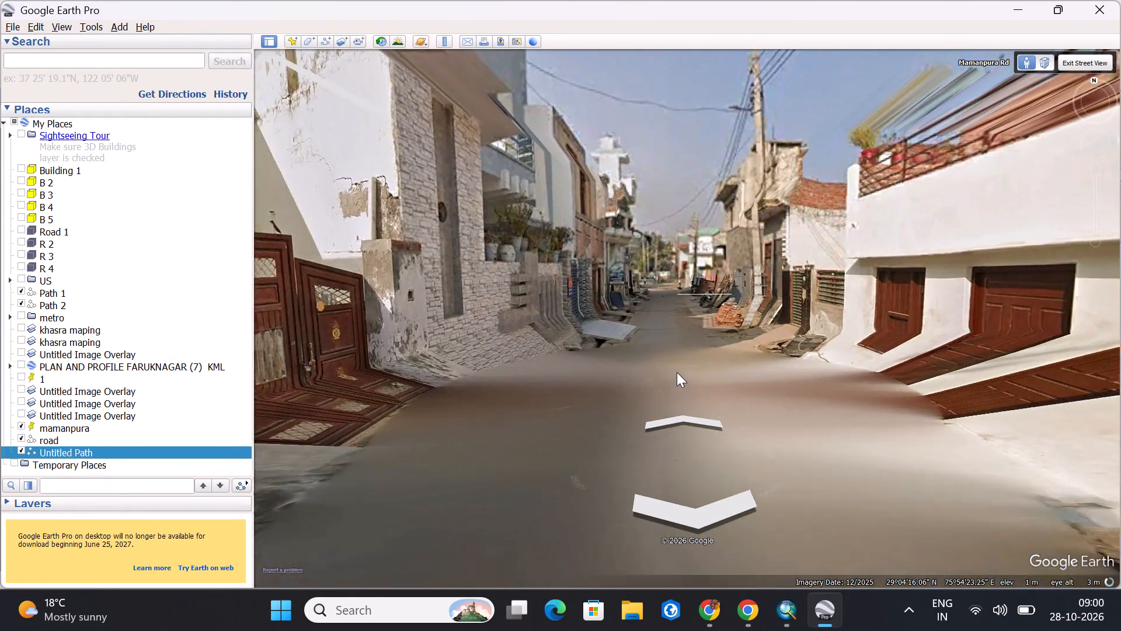
drag(716, 351, 666, 255)
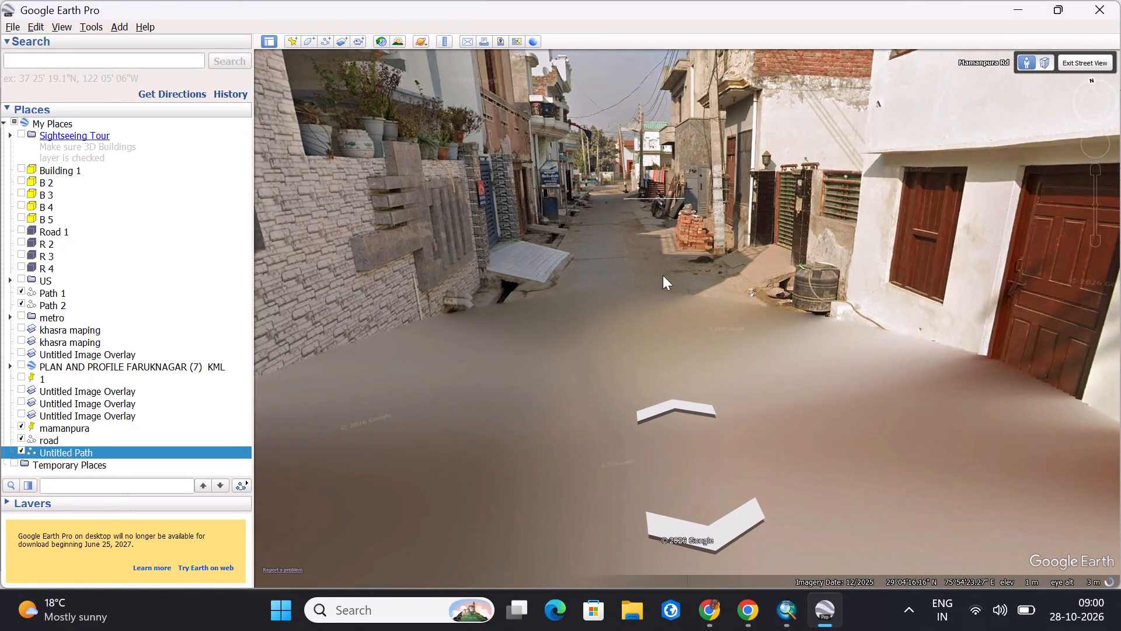
drag(664, 260, 633, 303)
Examine both Street View road edges from the blue barrel and signboard north to the junction with the striped electricity poles.
scroll(619, 296, up, 2)
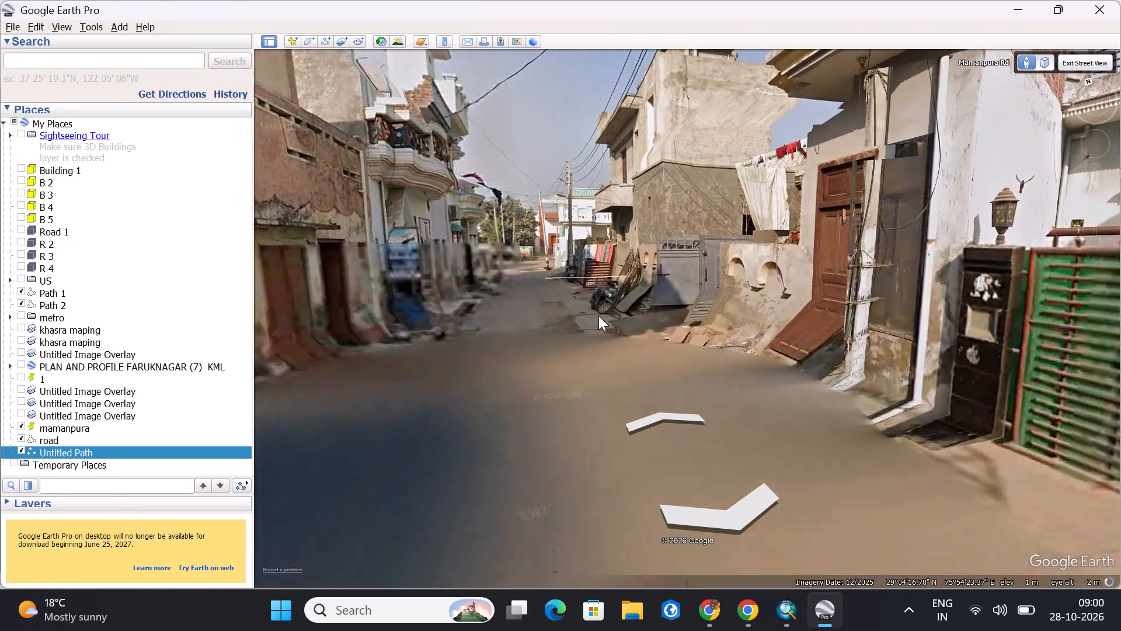
drag(603, 314, 683, 287)
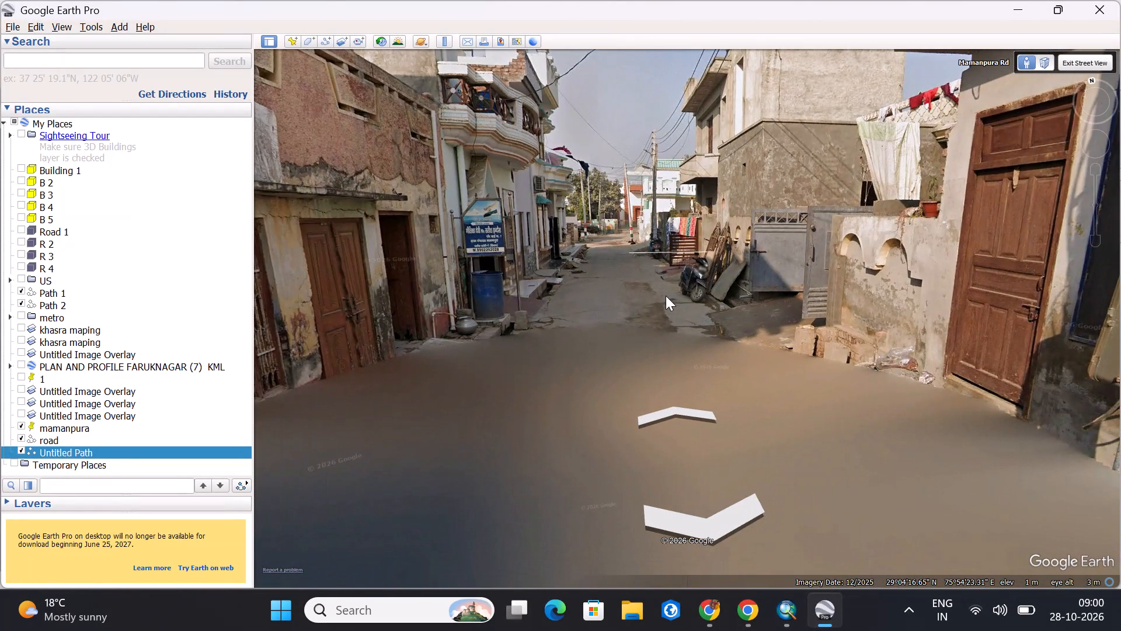
drag(628, 301, 724, 268)
drag(719, 262, 702, 294)
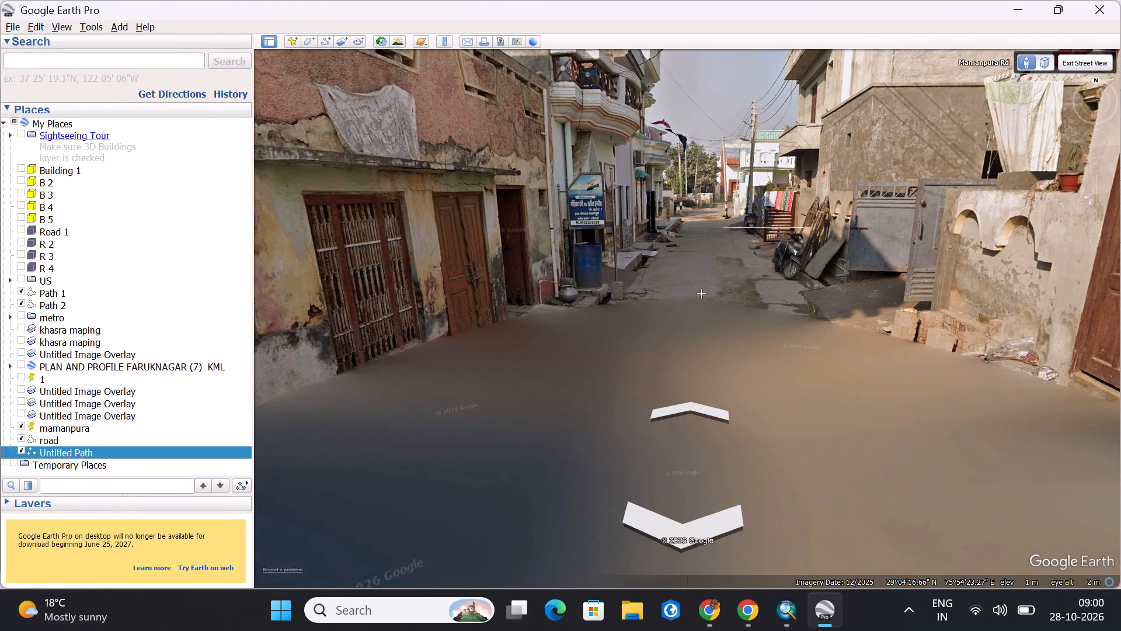
drag(702, 294, 691, 307)
drag(681, 299, 650, 337)
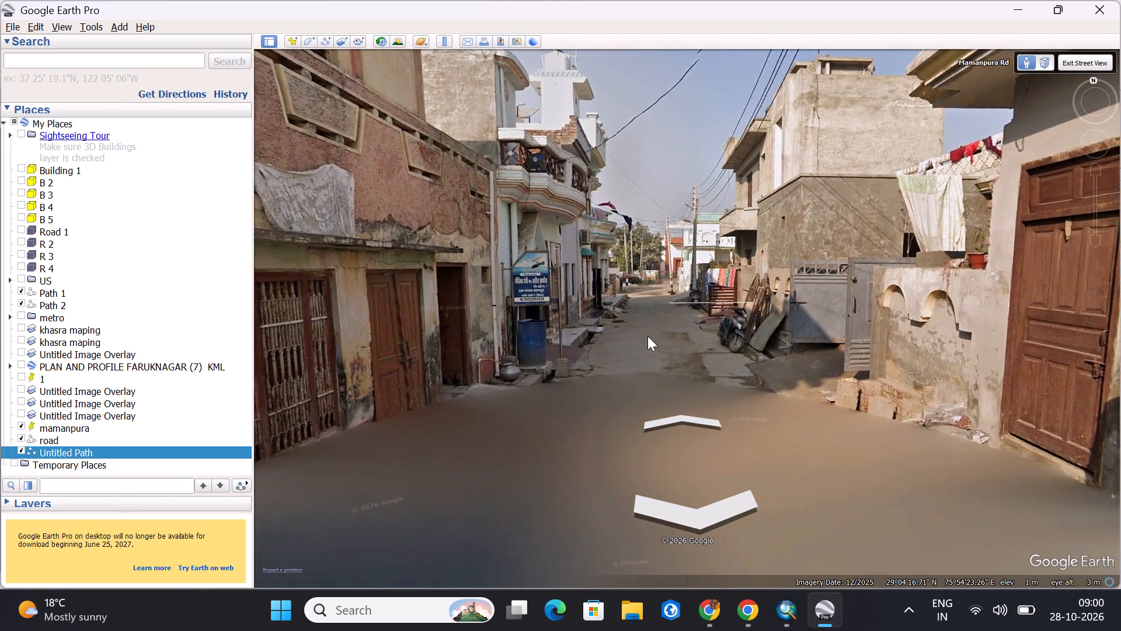
scroll(647, 336, up, 1)
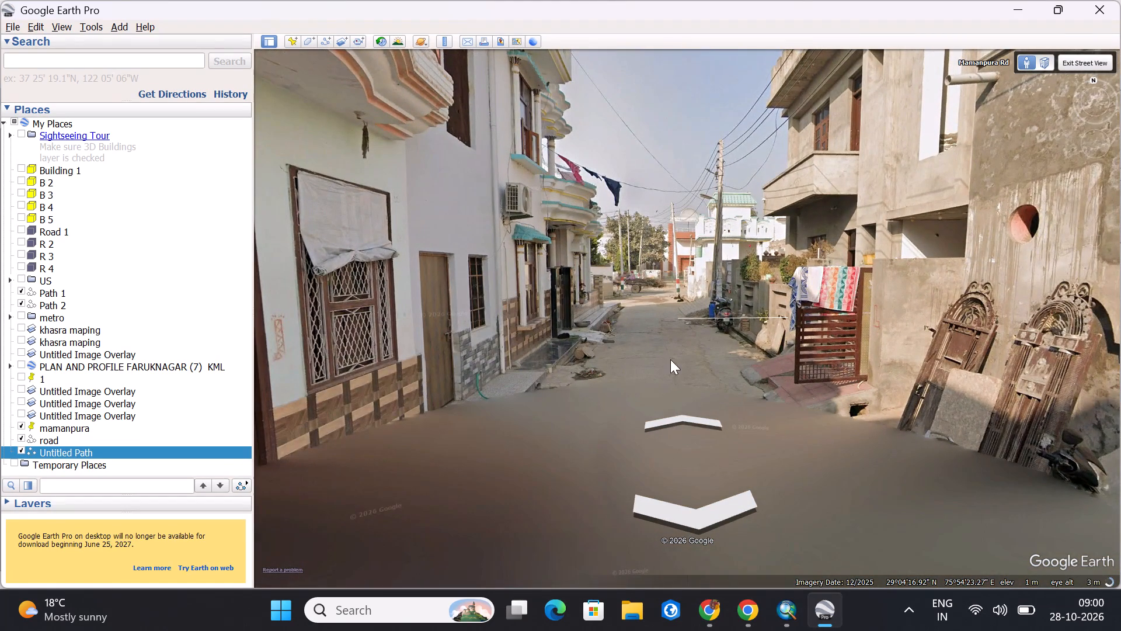
drag(680, 357, 691, 314)
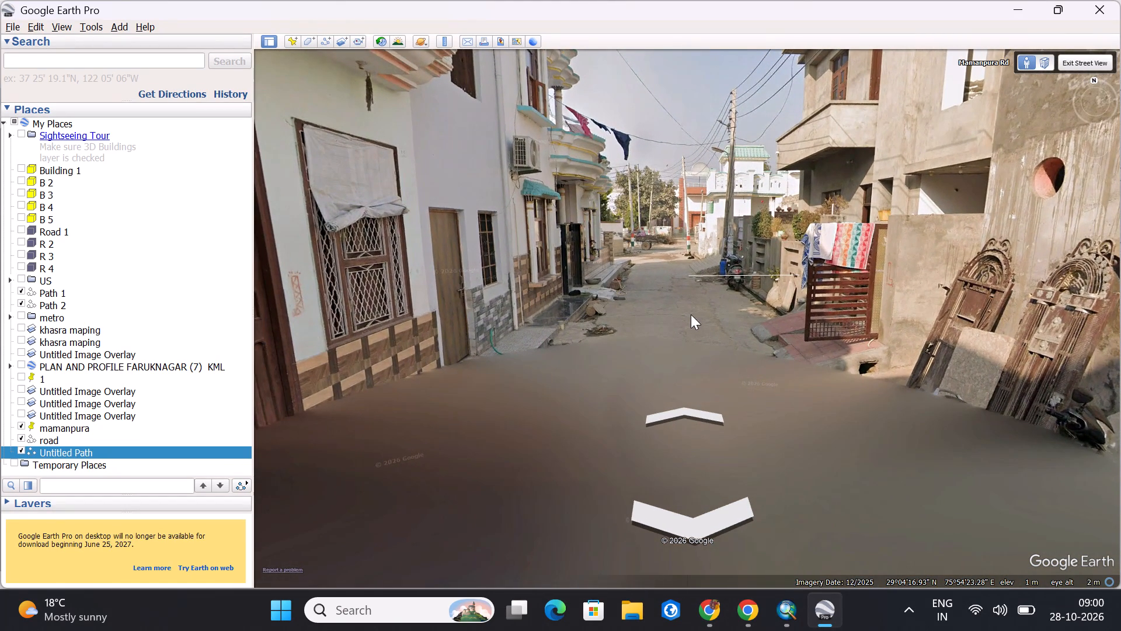
scroll(691, 314, up, 1)
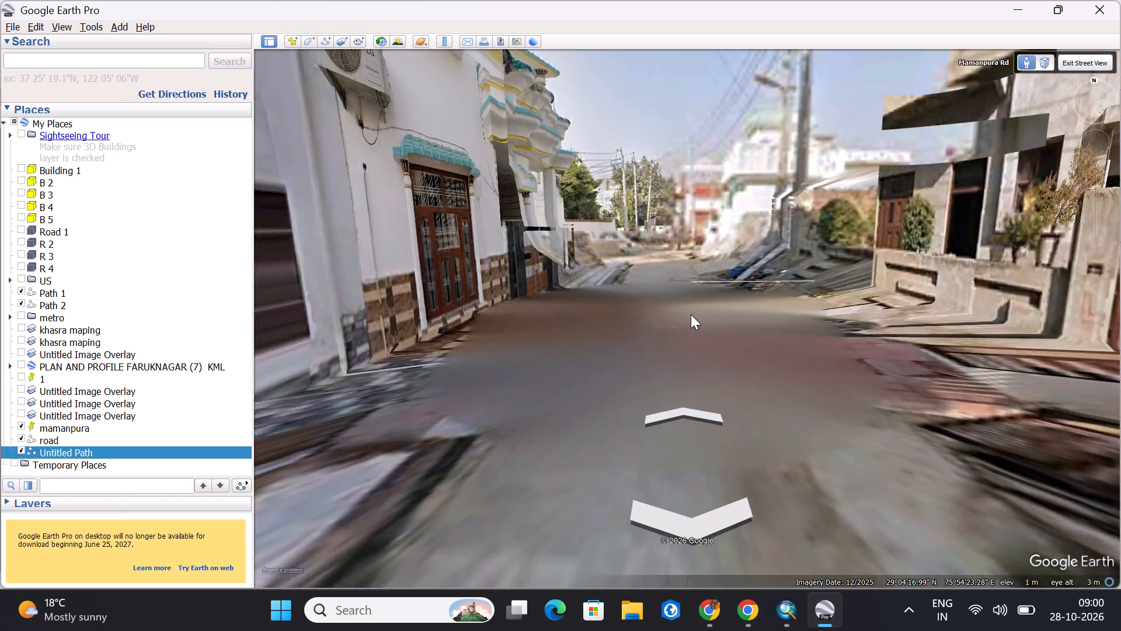
scroll(691, 314, up, 1)
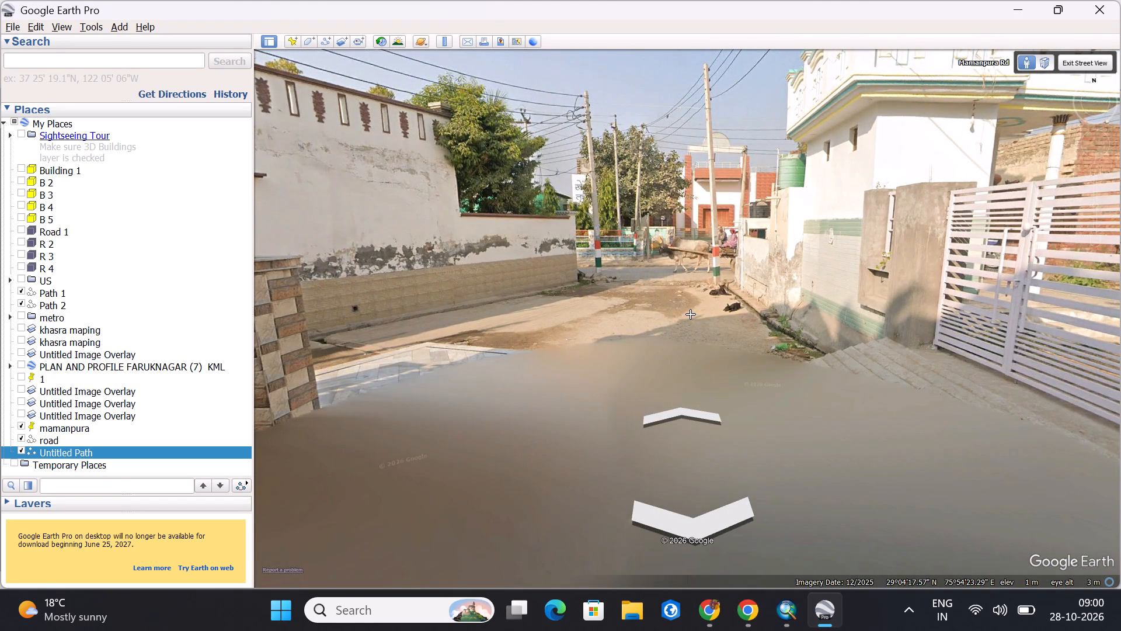
scroll(691, 314, up, 1)
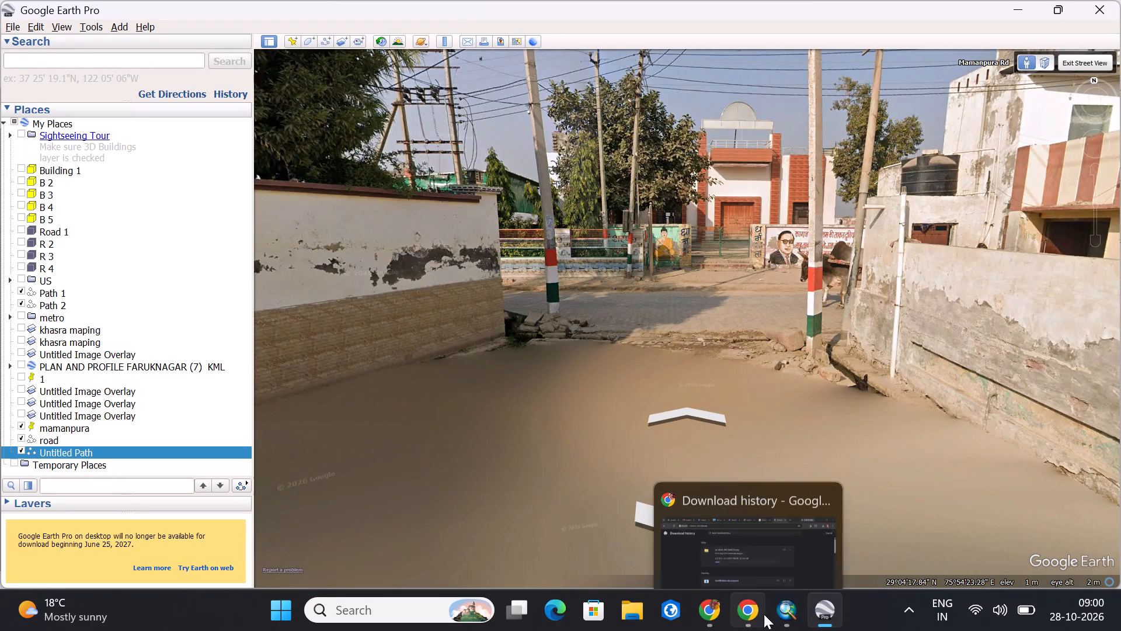
Switch to ArcMap and examine the drone-image road north to the image's upper edge, around the wedge-shaped built-up polygon.
click(786, 609)
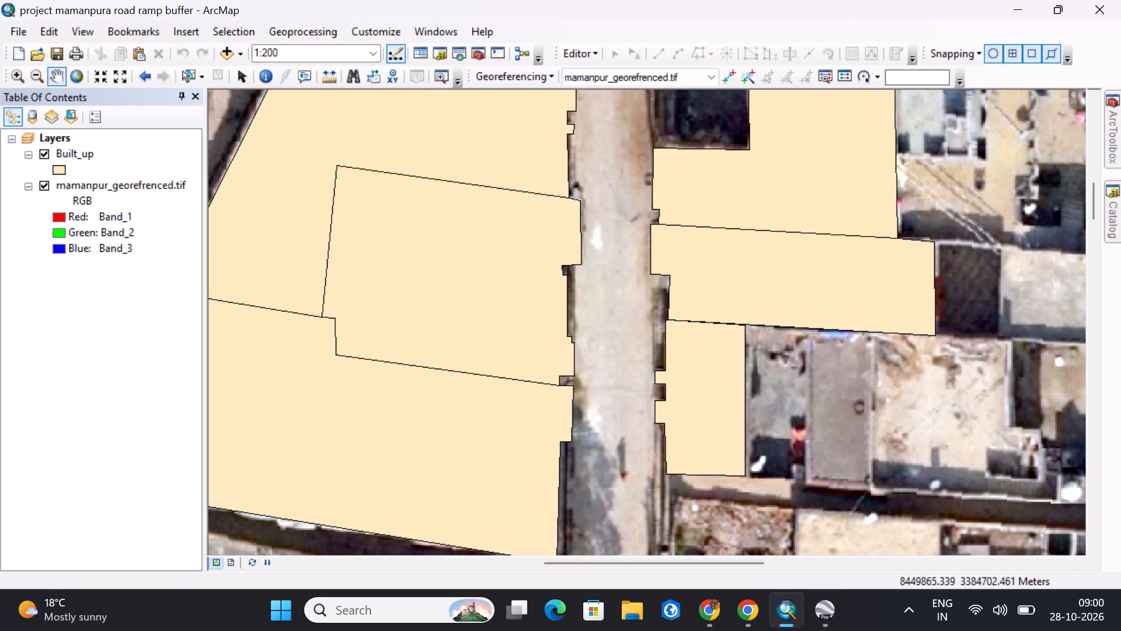
drag(612, 301, 587, 500)
drag(572, 231, 542, 597)
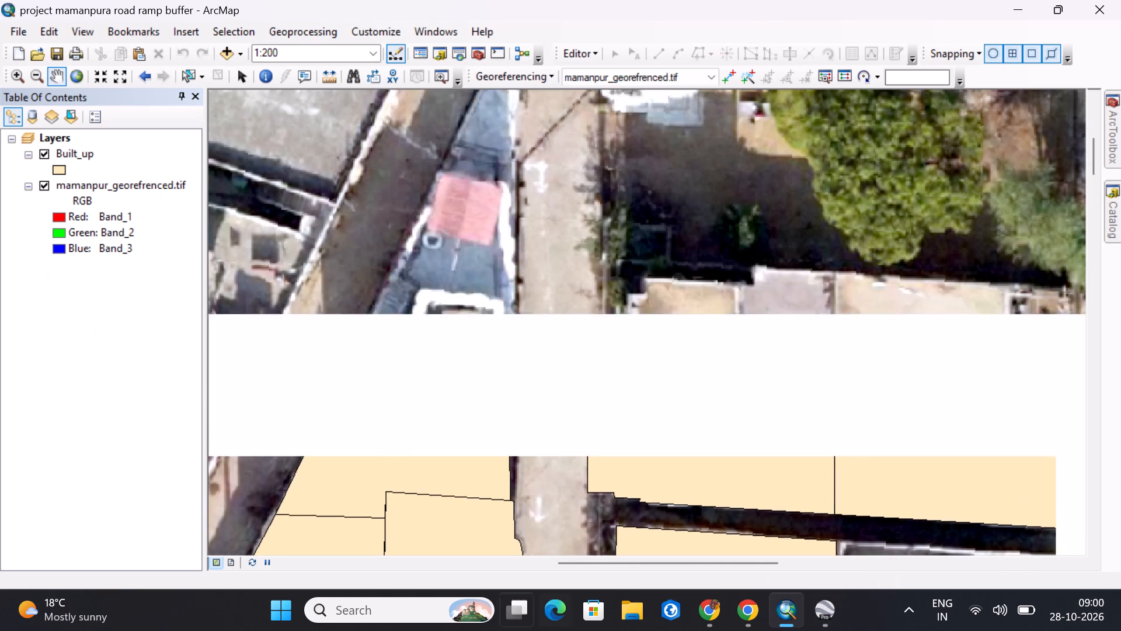
drag(544, 363, 537, 504)
drag(569, 294, 562, 549)
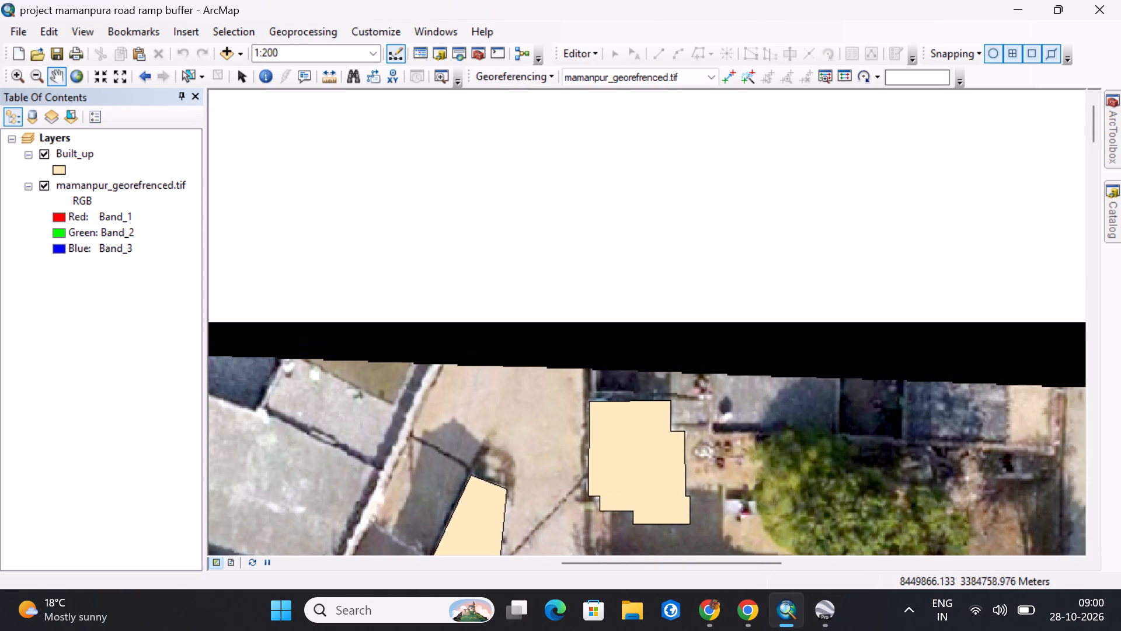
click(527, 349)
drag(548, 441, 539, 319)
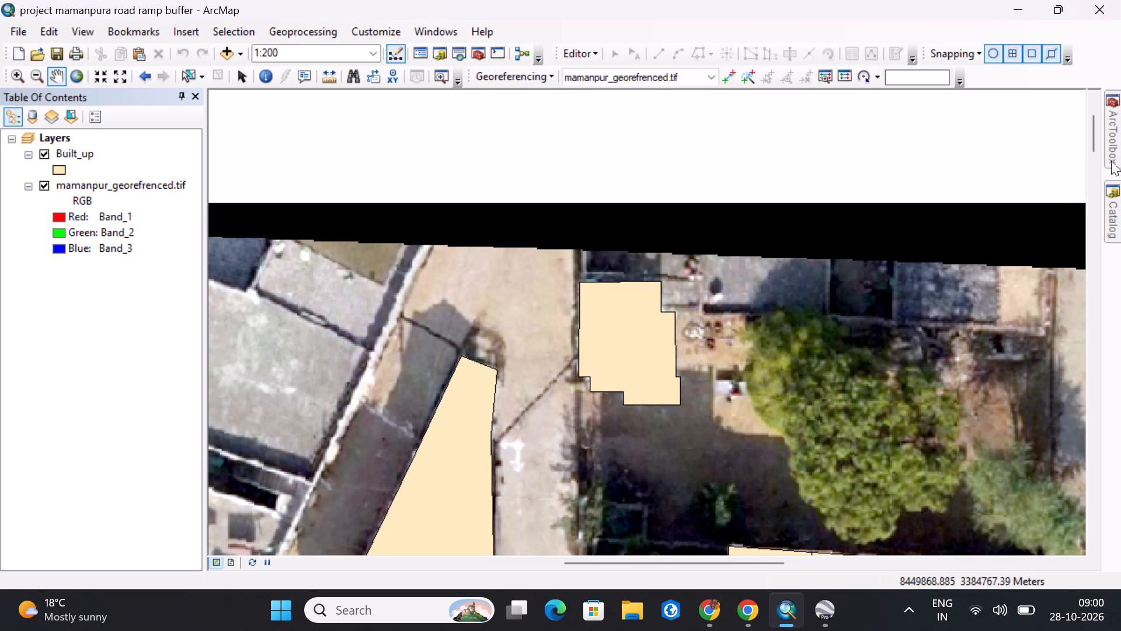
Start a new feature class named Road_center_line in the Mamanpura feature dataset of mamanpura.gdb.
click(1108, 217)
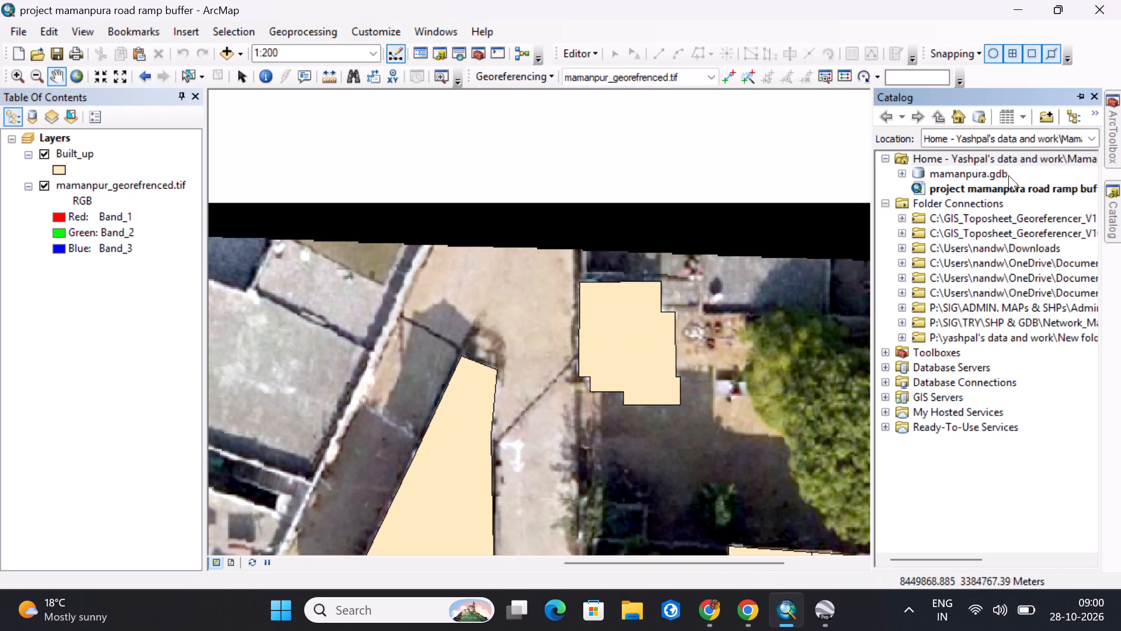
click(904, 172)
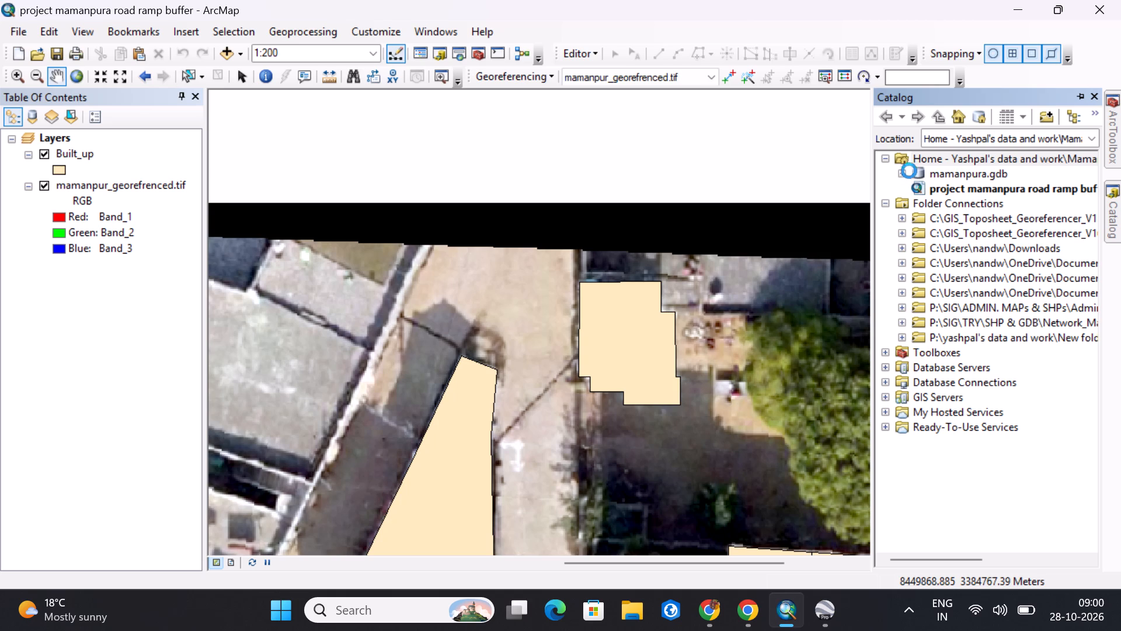
click(986, 187)
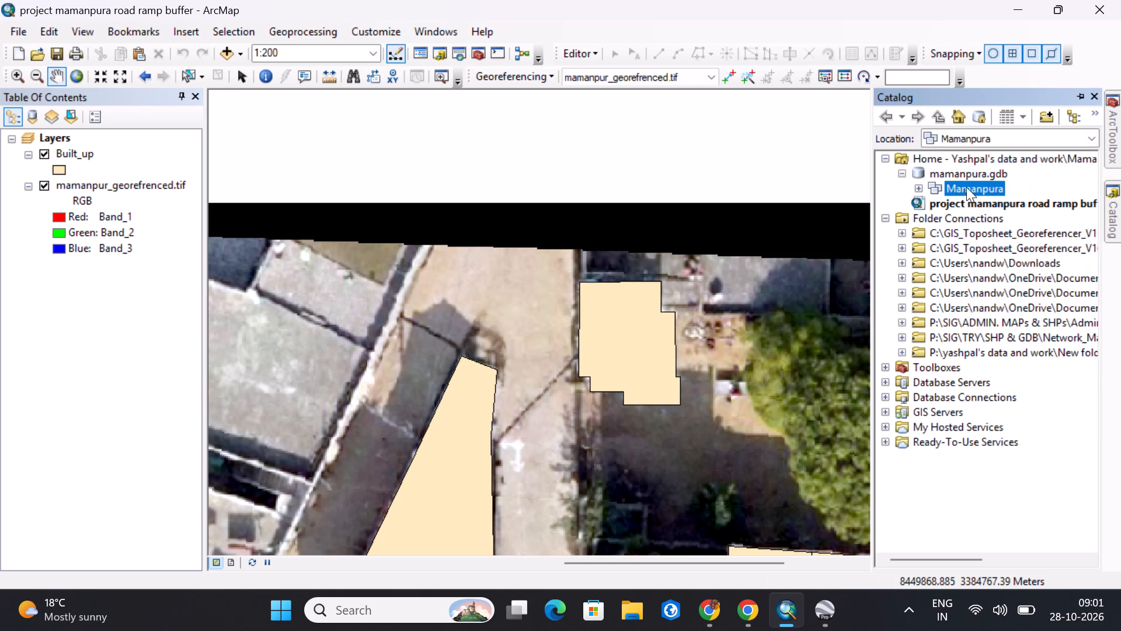
click(922, 188)
right_click(989, 189)
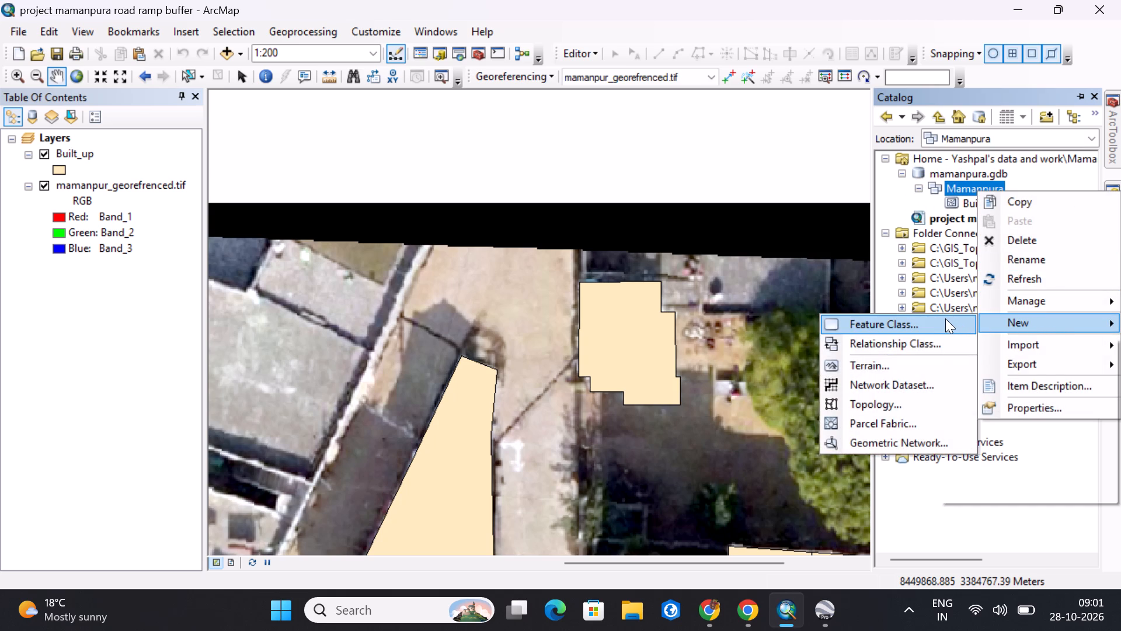
click(945, 318)
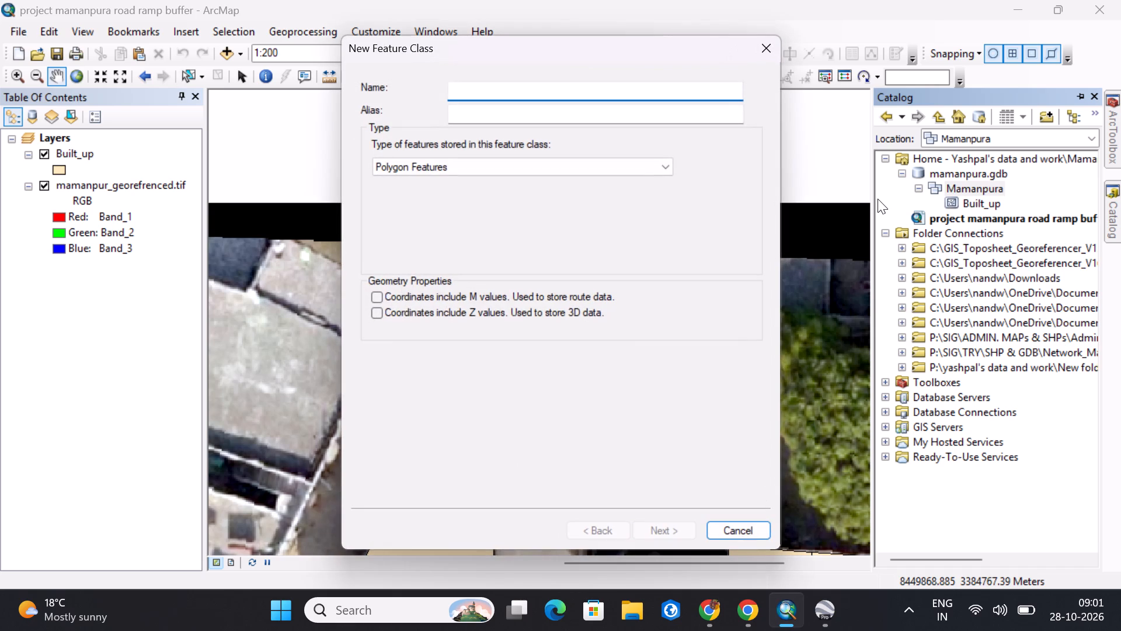
text(Road)
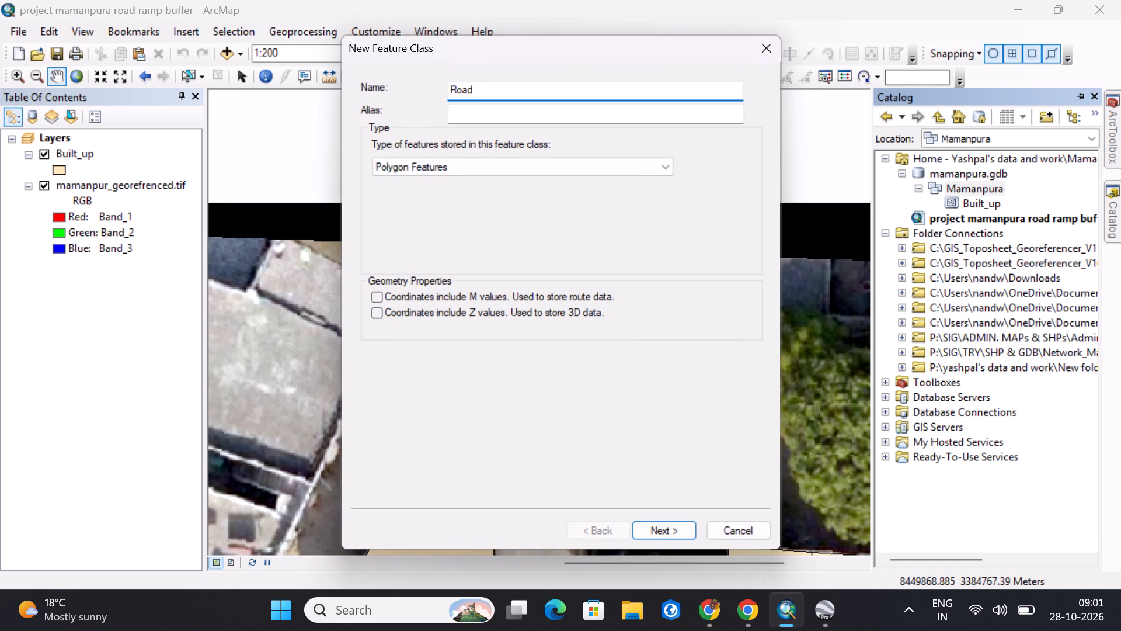
key(shift+underscore)
text(cem)
key(BackSpace)
text(nter)
text(_loionr)
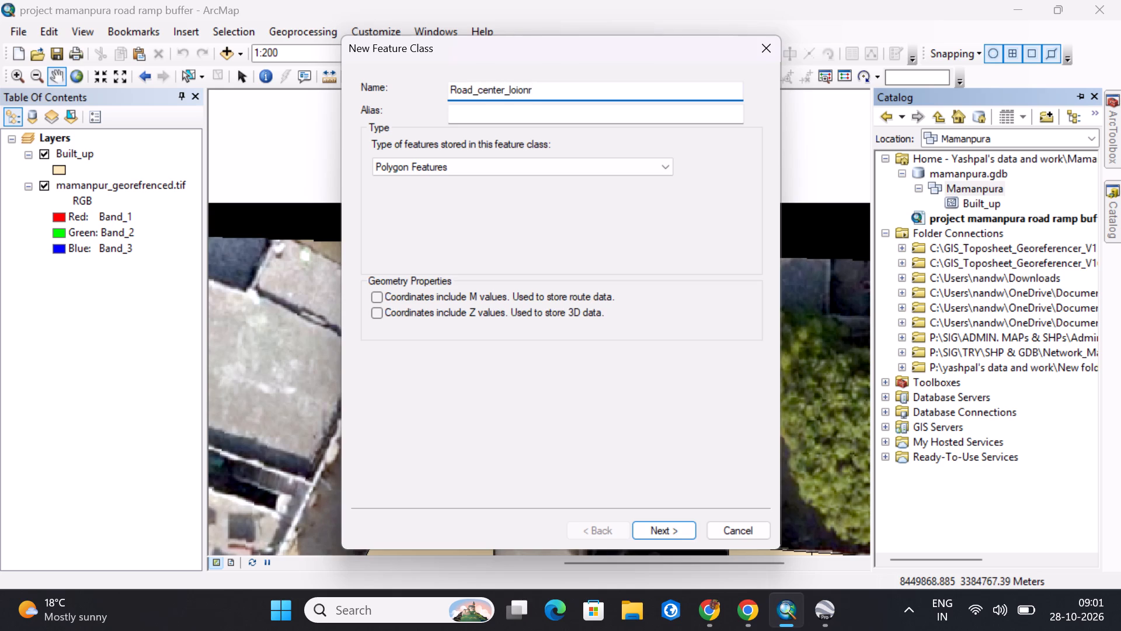
key(BackSpace)
key(BackSpace)
key(BackSpace)
key(BackSpace)
key(BackSpace)
text(ine)
Set the new feature class to store Line Features and finish creating it with the remaining default settings.
click(650, 165)
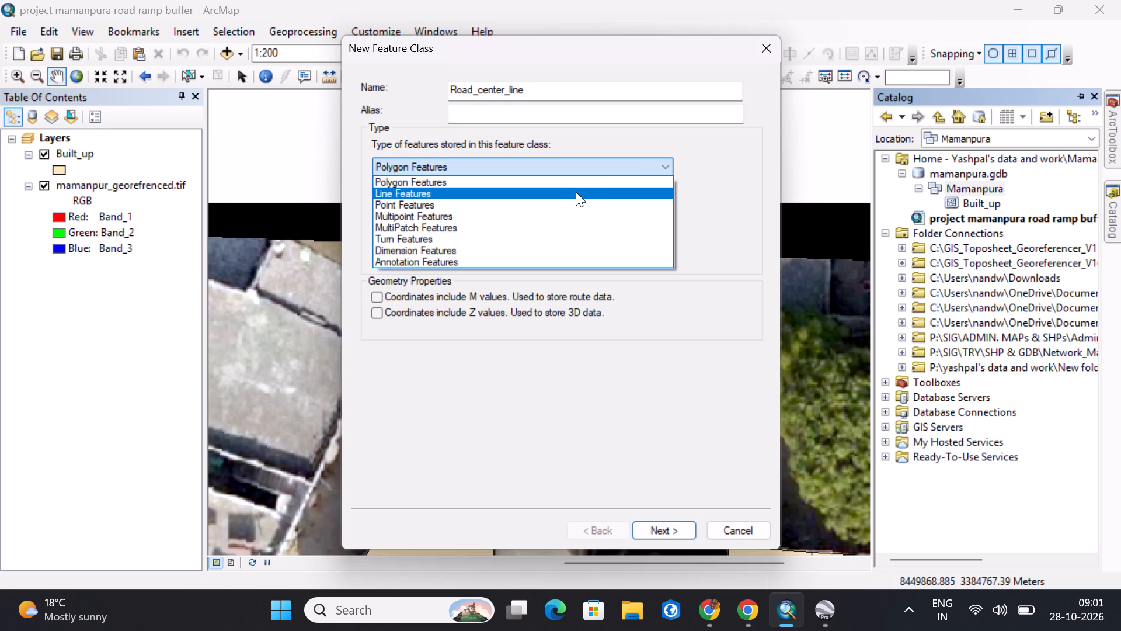
click(576, 192)
click(653, 523)
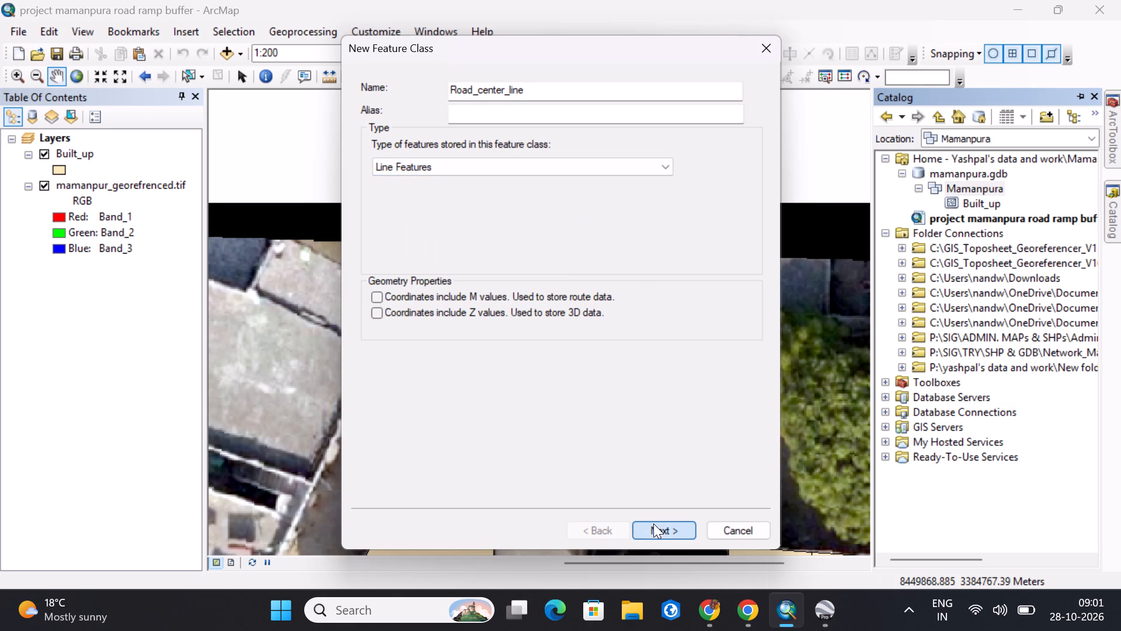
click(653, 531)
click(653, 531)
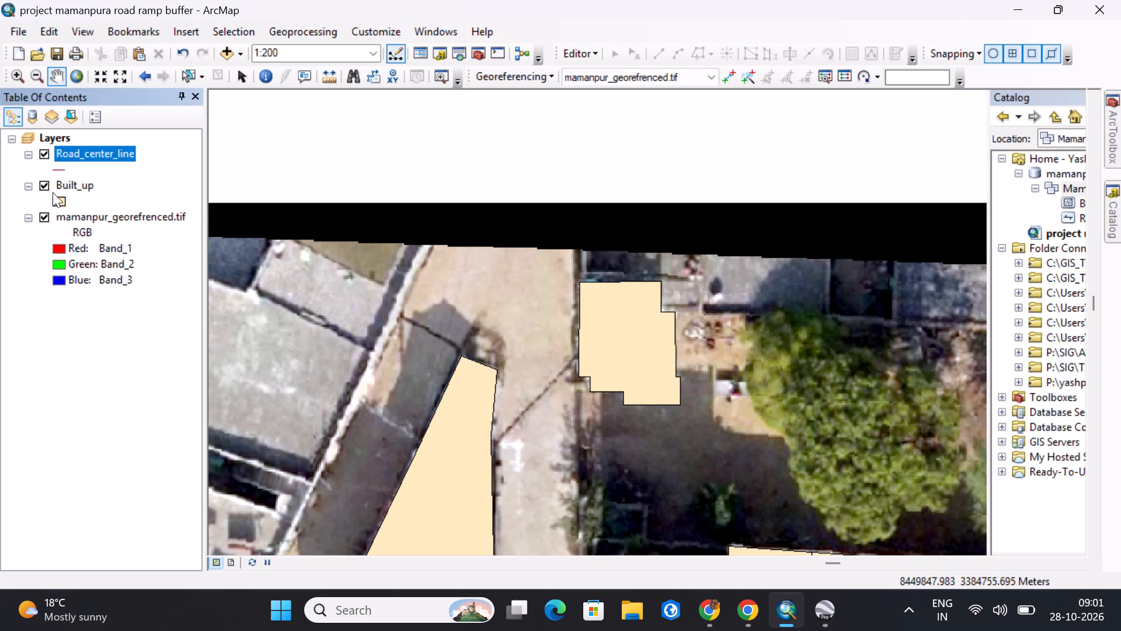
Hide the Built_up layer so the drone imagery beneath it is uncovered.
click(45, 187)
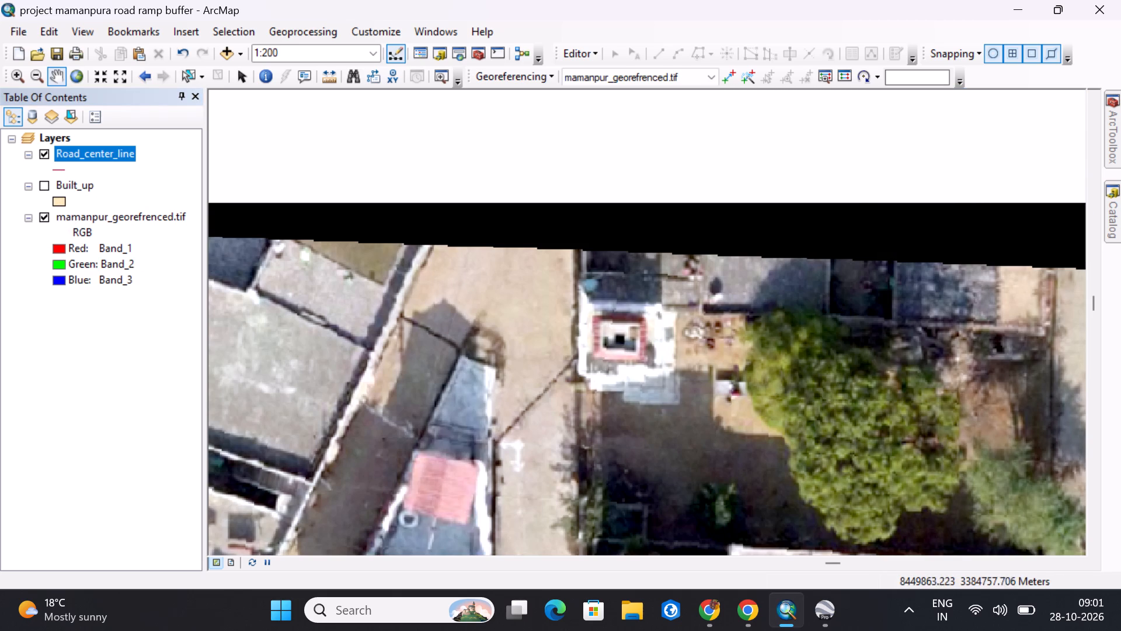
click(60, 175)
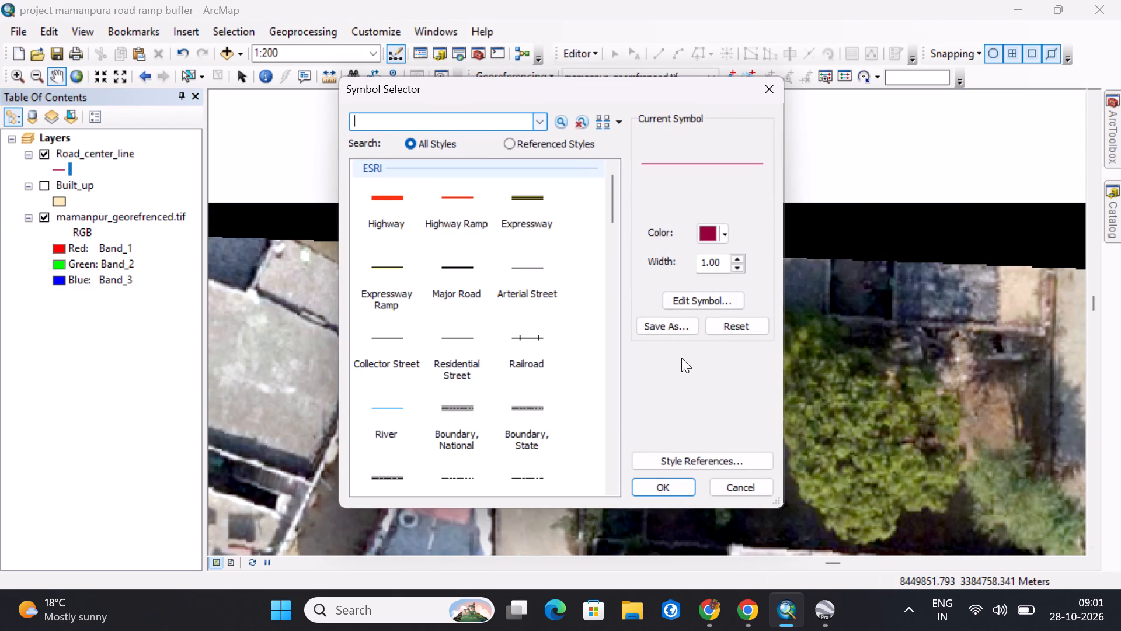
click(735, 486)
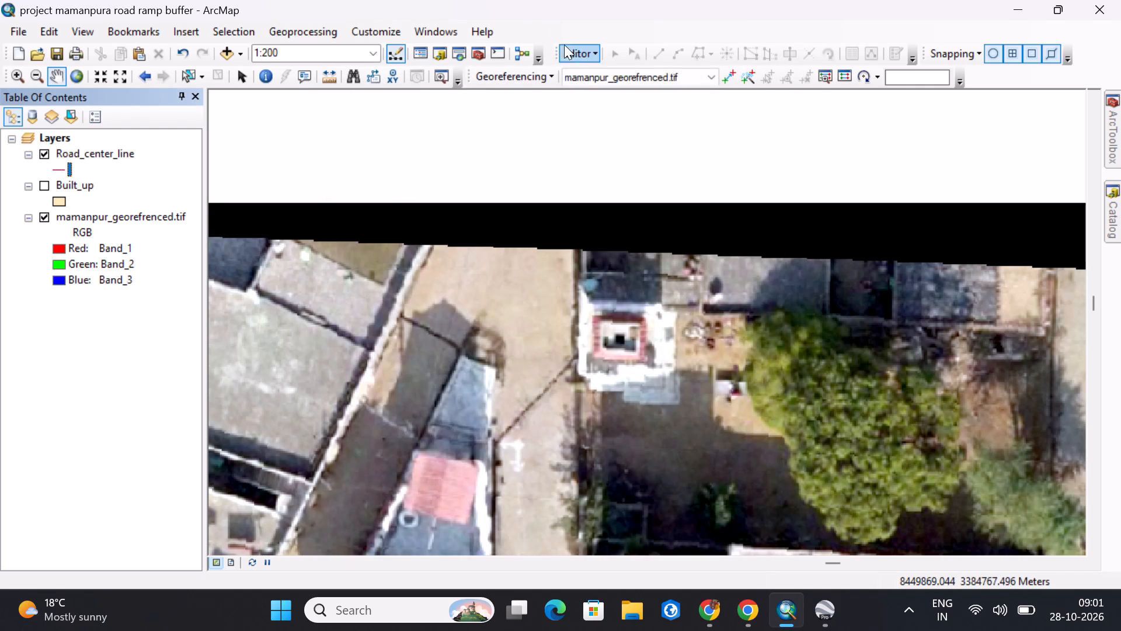
Start an edit session and activate the Line construction tool with the Road_center_line template.
click(571, 50)
click(617, 79)
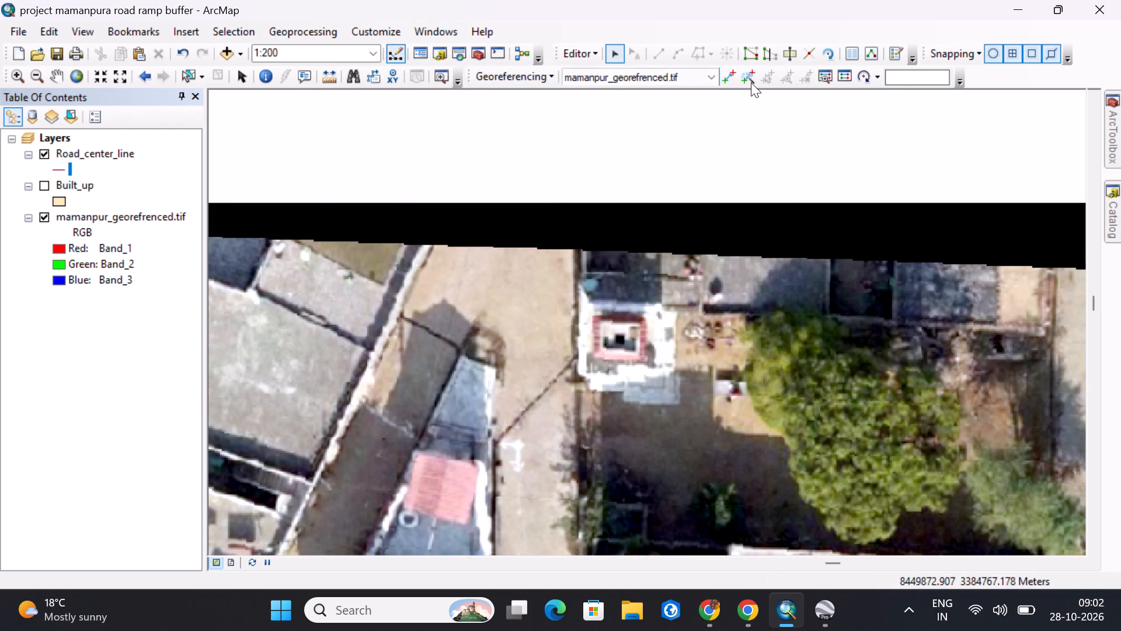
click(896, 49)
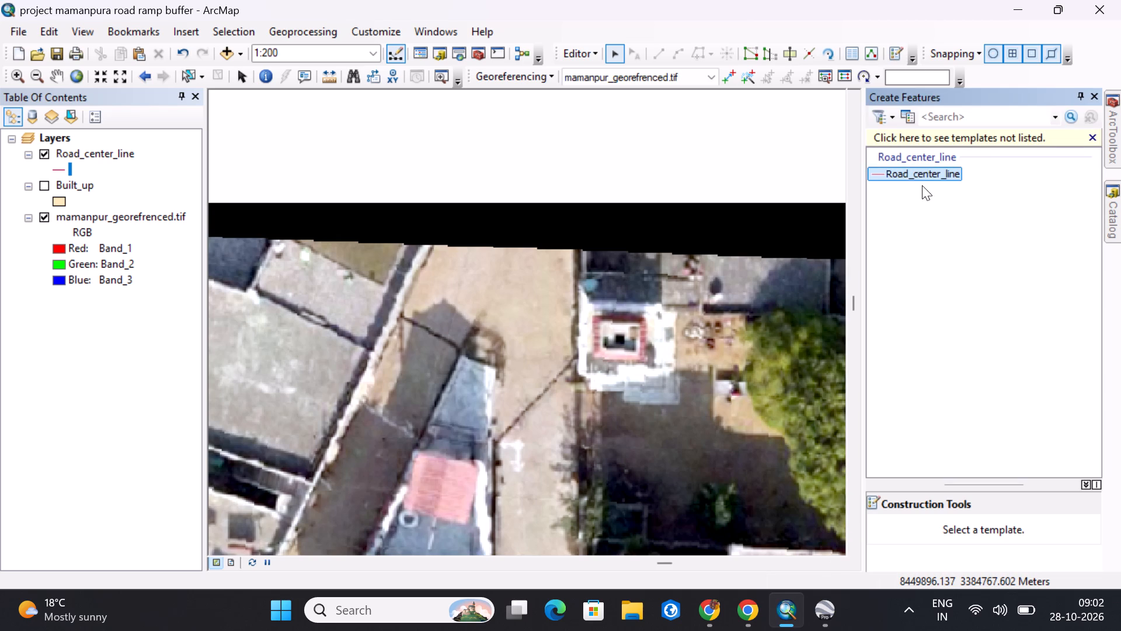
click(919, 177)
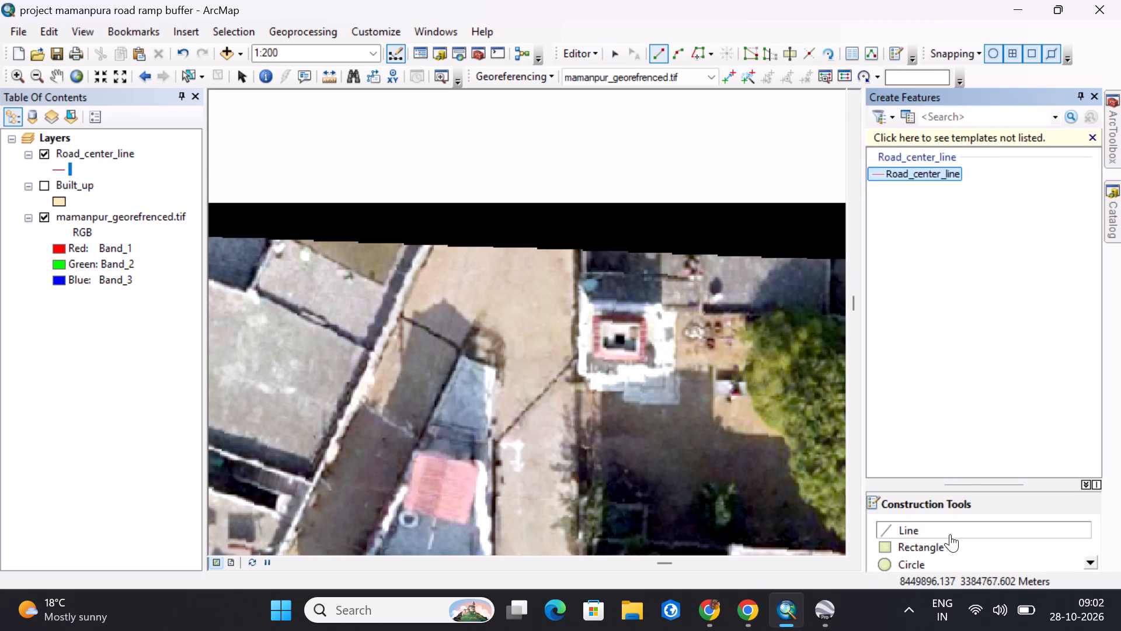
click(952, 534)
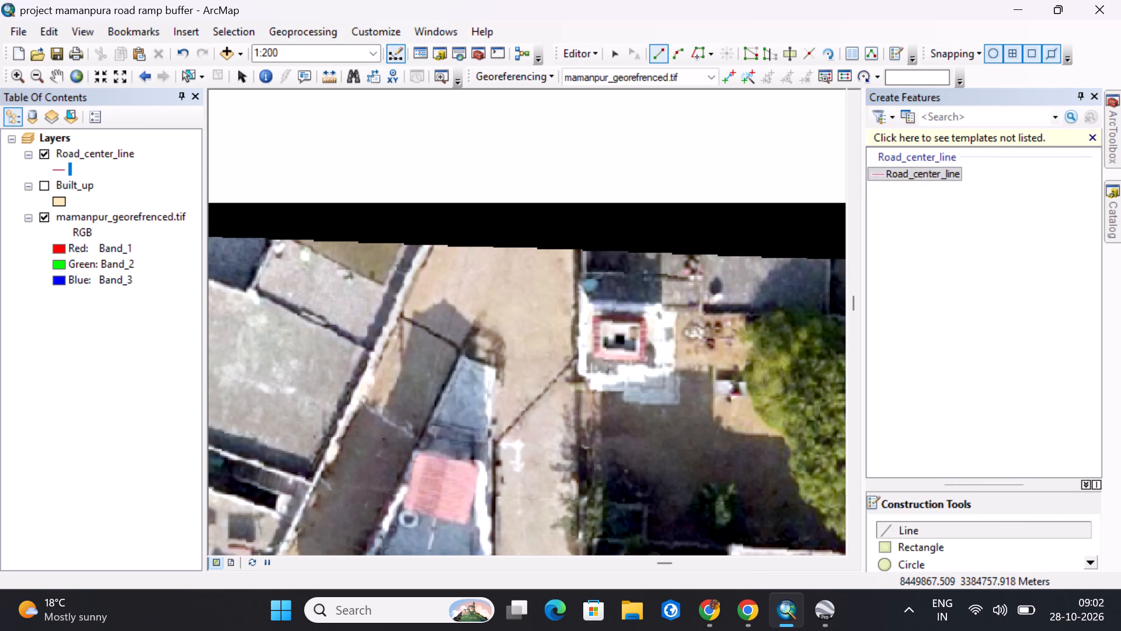
Digitize the main north–south road's centre line from beside the wedge-shaped building's northern tip, about 95 m southward.
click(539, 249)
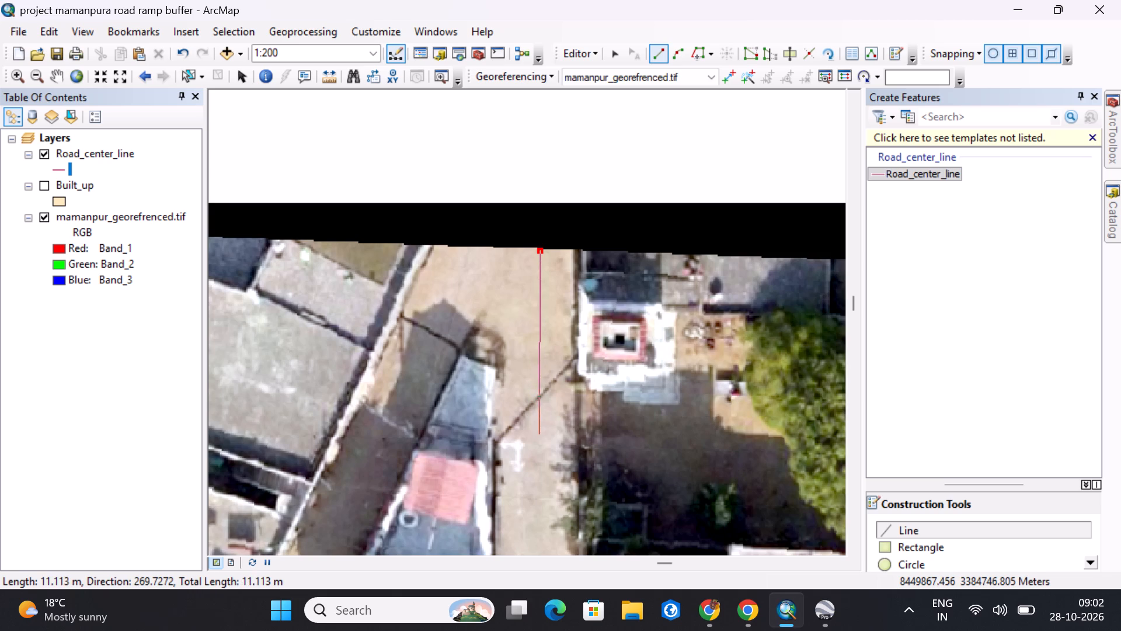
key(ctrl+z)
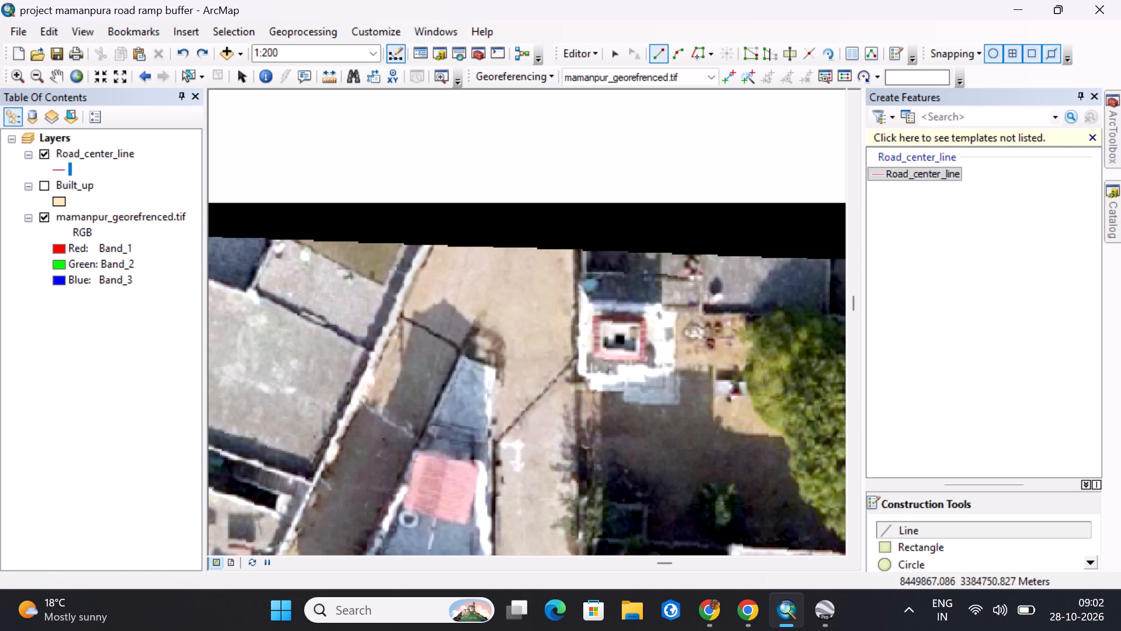
click(534, 367)
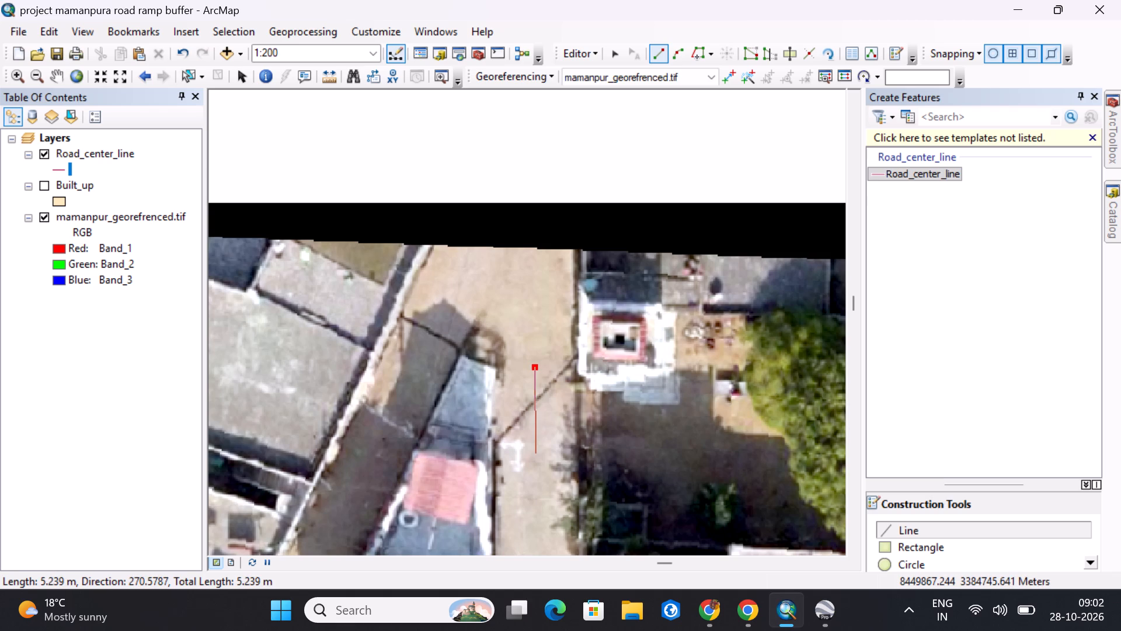
scroll(534, 486, down, 2)
scroll(534, 488, up, 7)
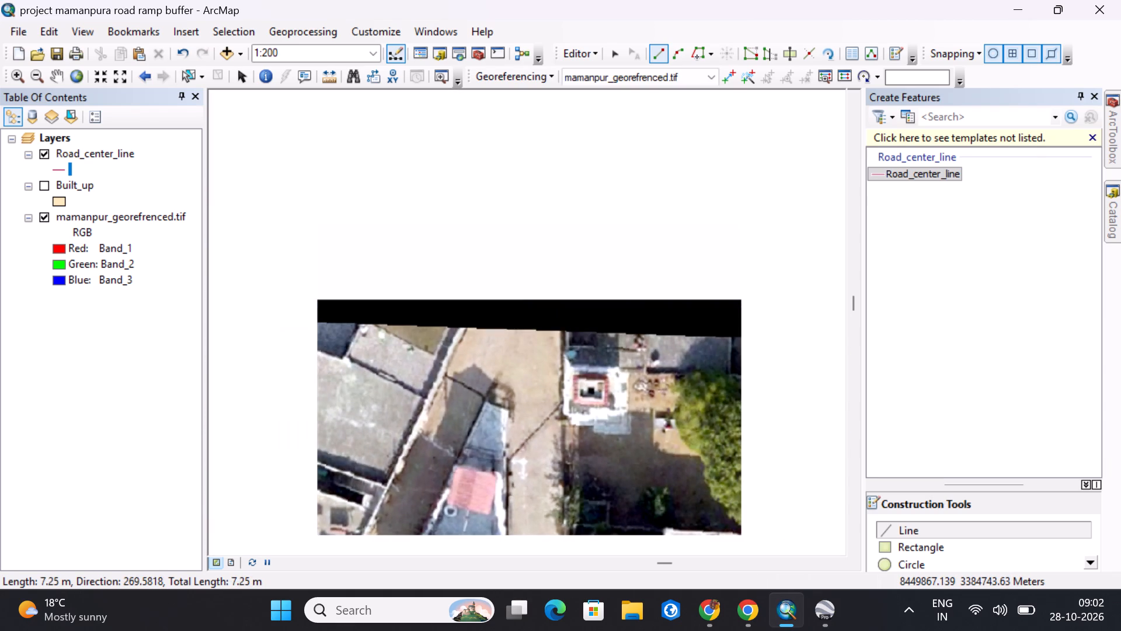
middle_drag(537, 460, 539, 181)
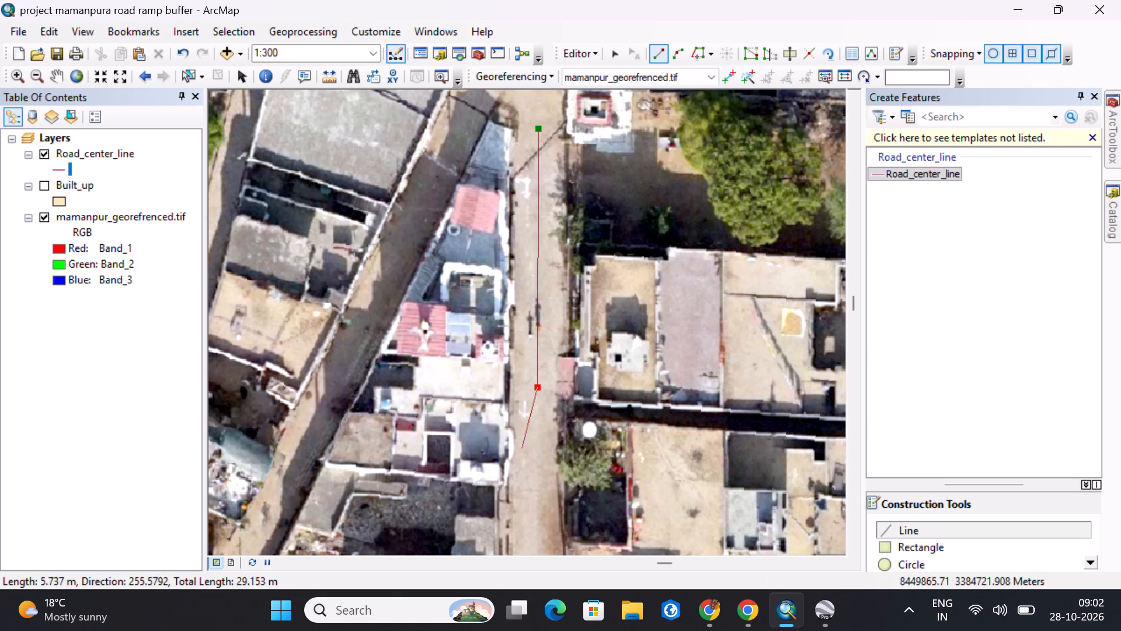
middle_drag(529, 448, 536, 201)
scroll(532, 247, up, 1)
middle_drag(532, 248, 510, 330)
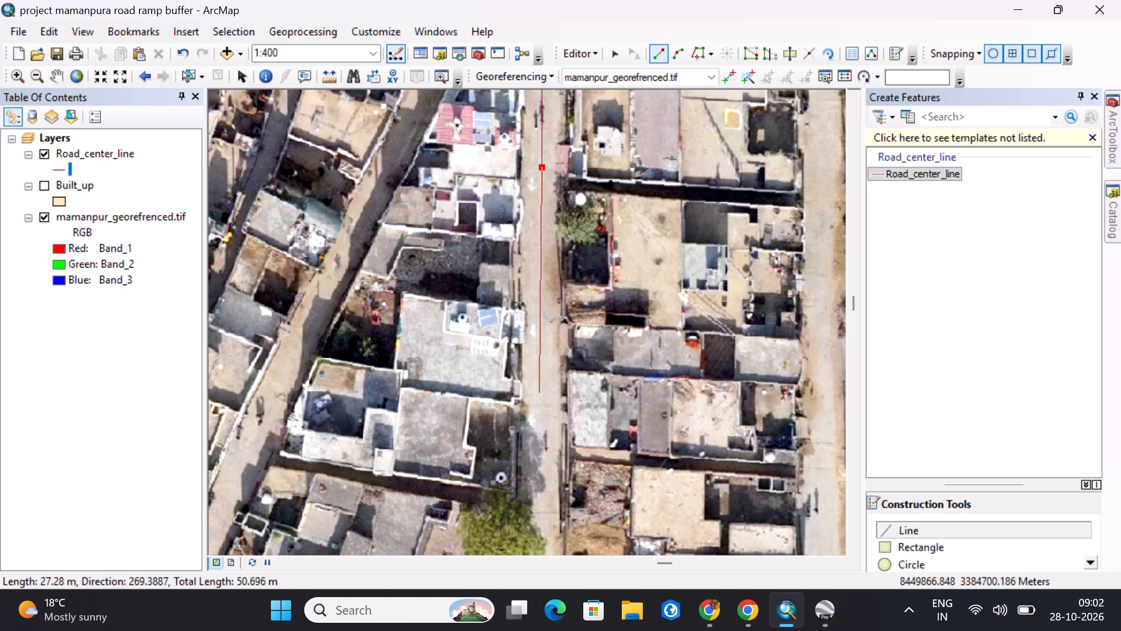
middle_drag(529, 450, 535, 317)
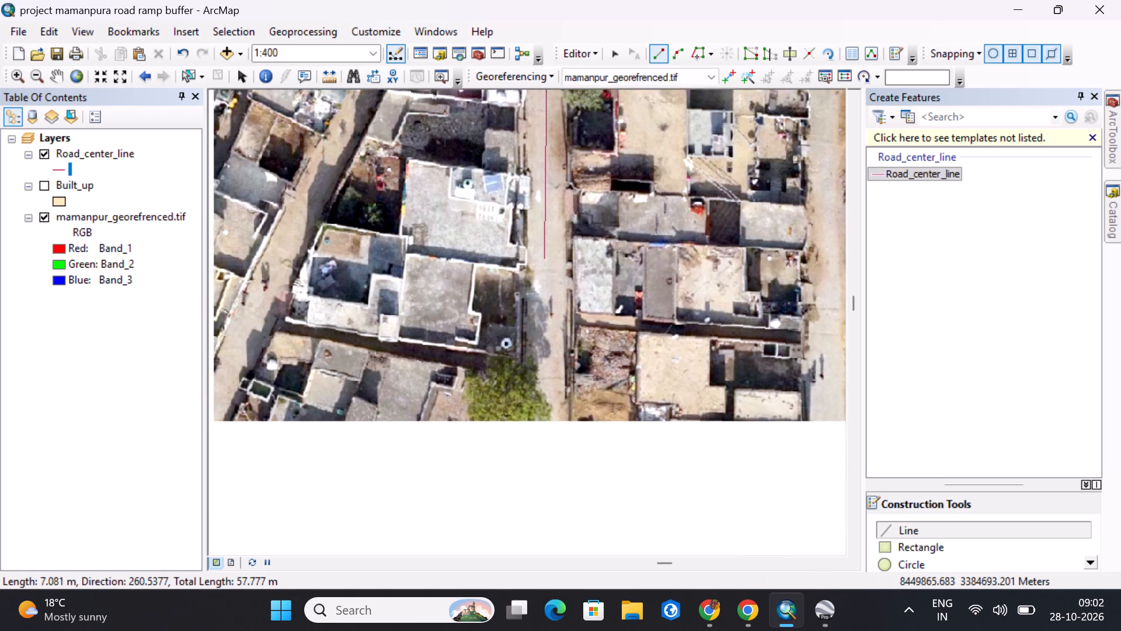
middle_drag(535, 317, 526, 165)
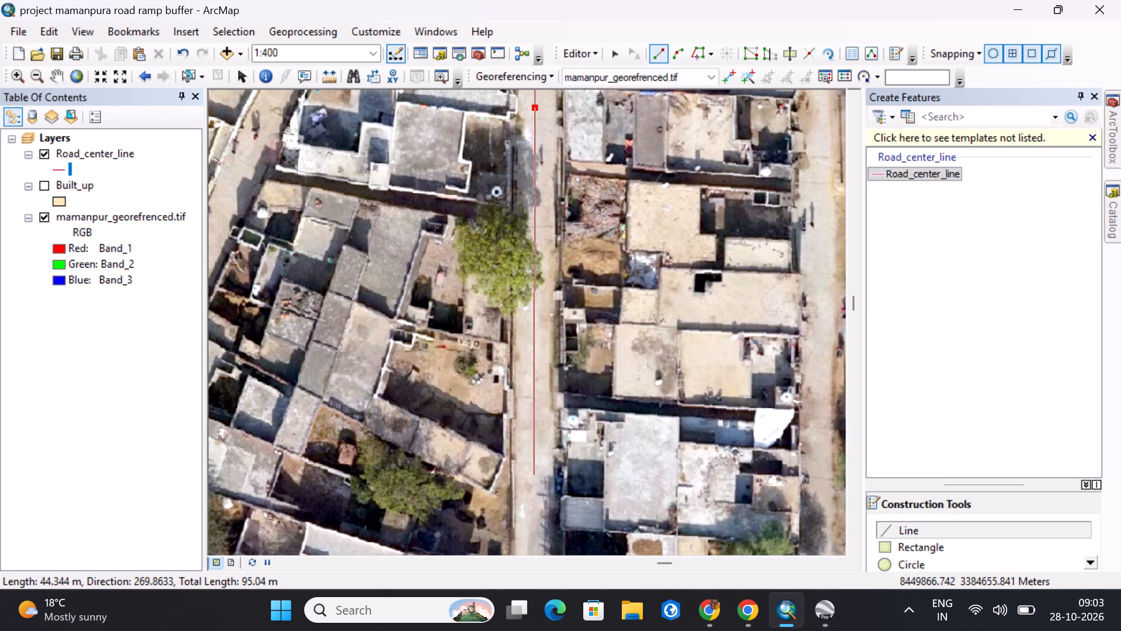
click(533, 474)
Continue the centre line south past the dense roadside trees, re-placing the misplaced vertex, to a total length of about 156 m.
middle_drag(552, 412, 552, 176)
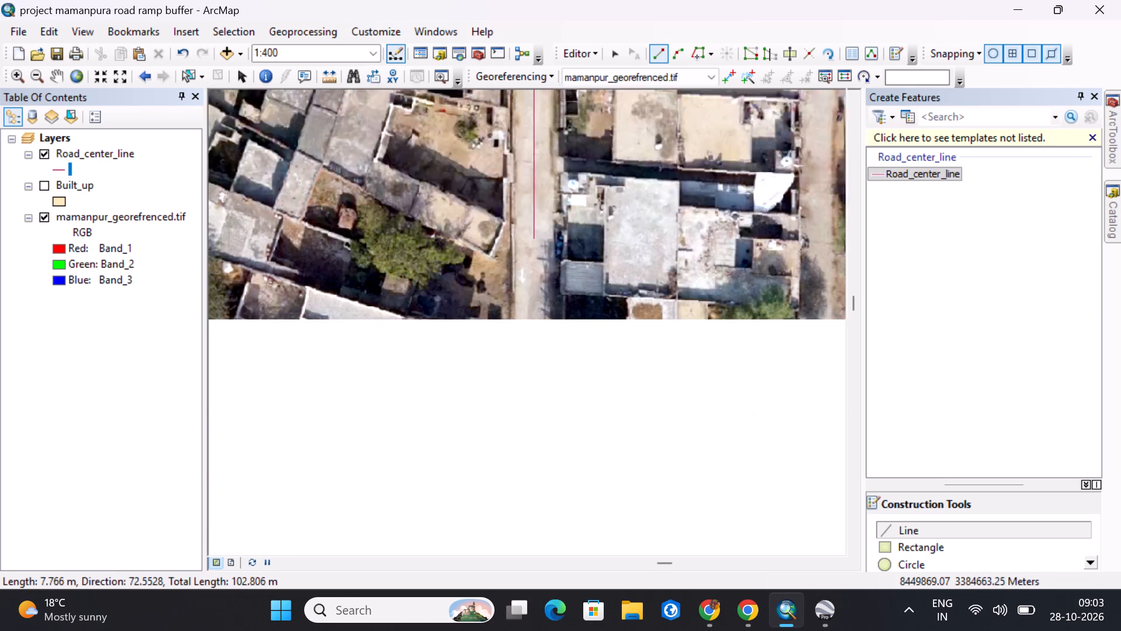
middle_drag(552, 176, 552, 38)
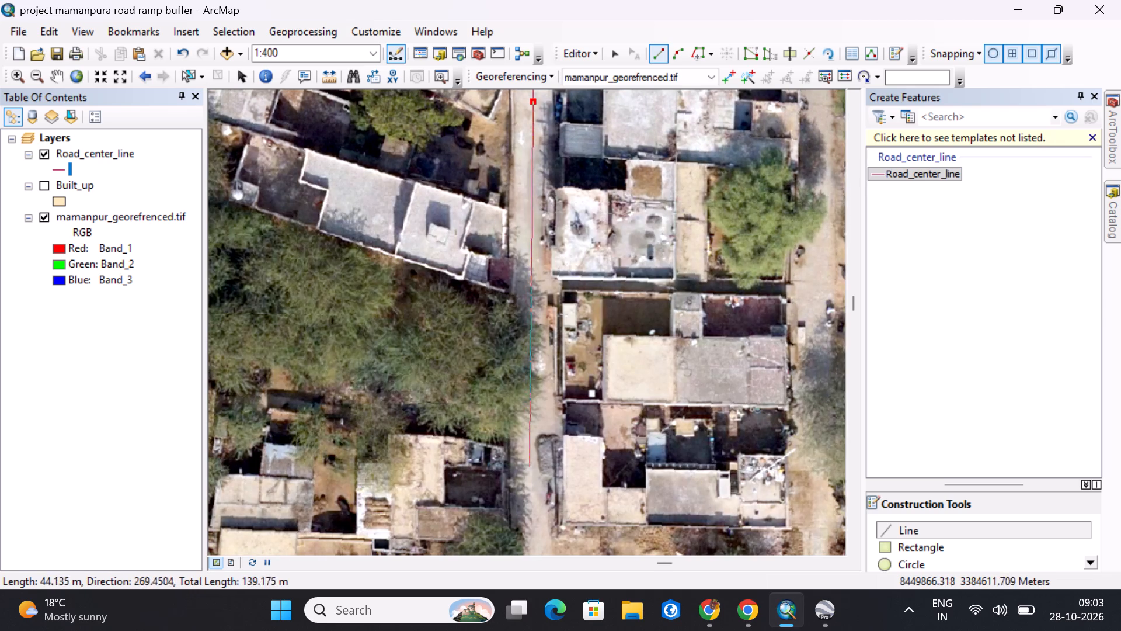
click(534, 511)
middle_drag(565, 389, 553, 162)
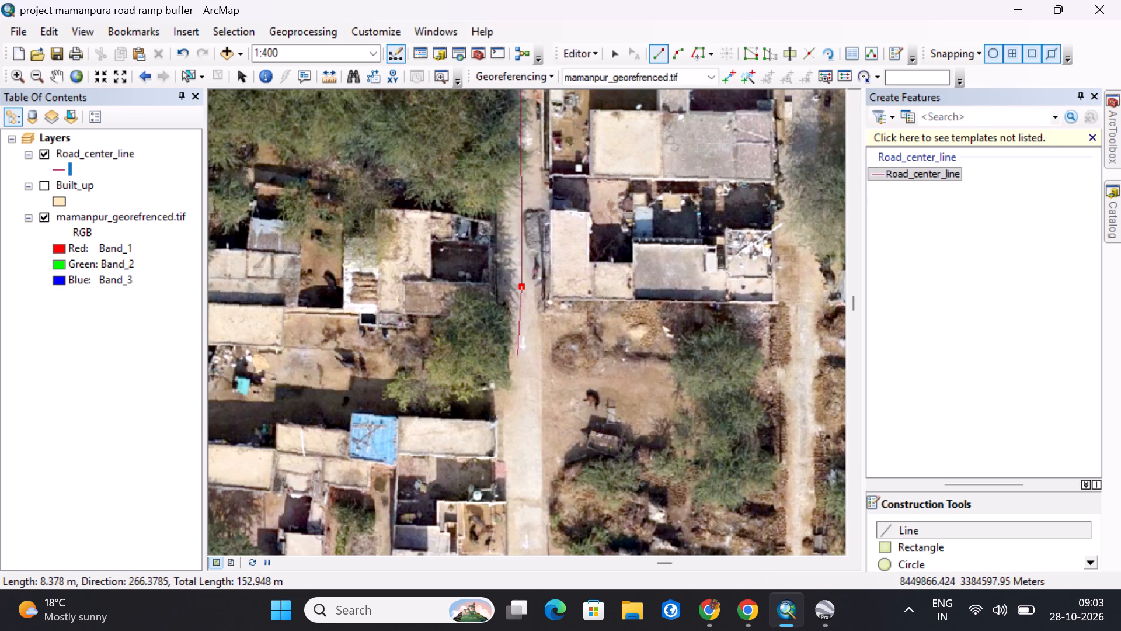
middle_drag(520, 220, 489, 387)
key(ctrl+z)
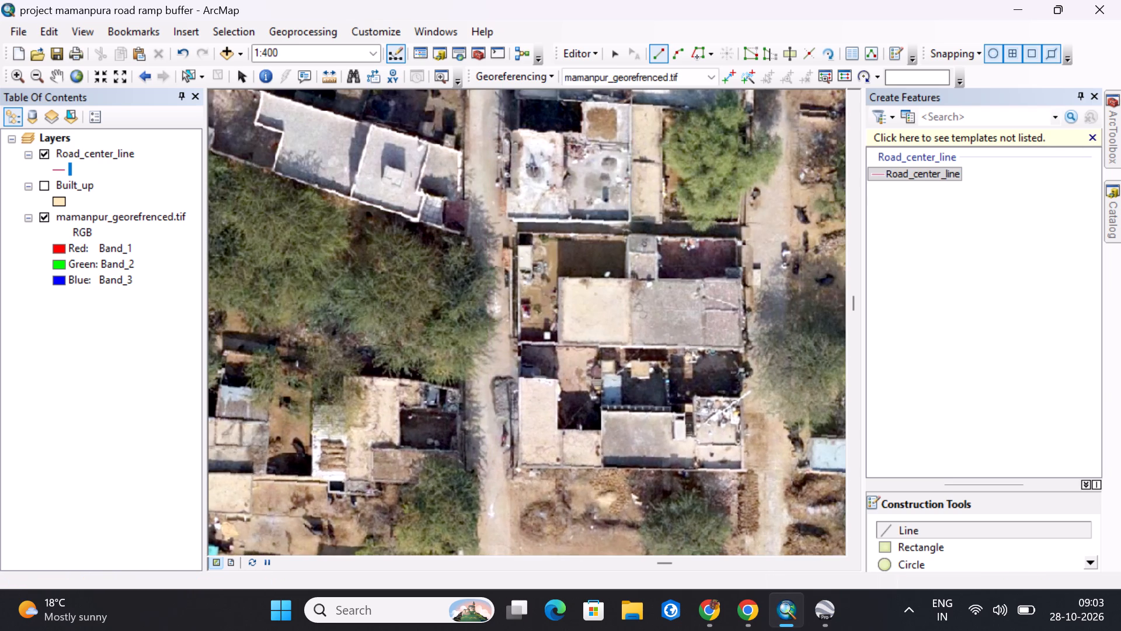
middle_drag(495, 181, 482, 338)
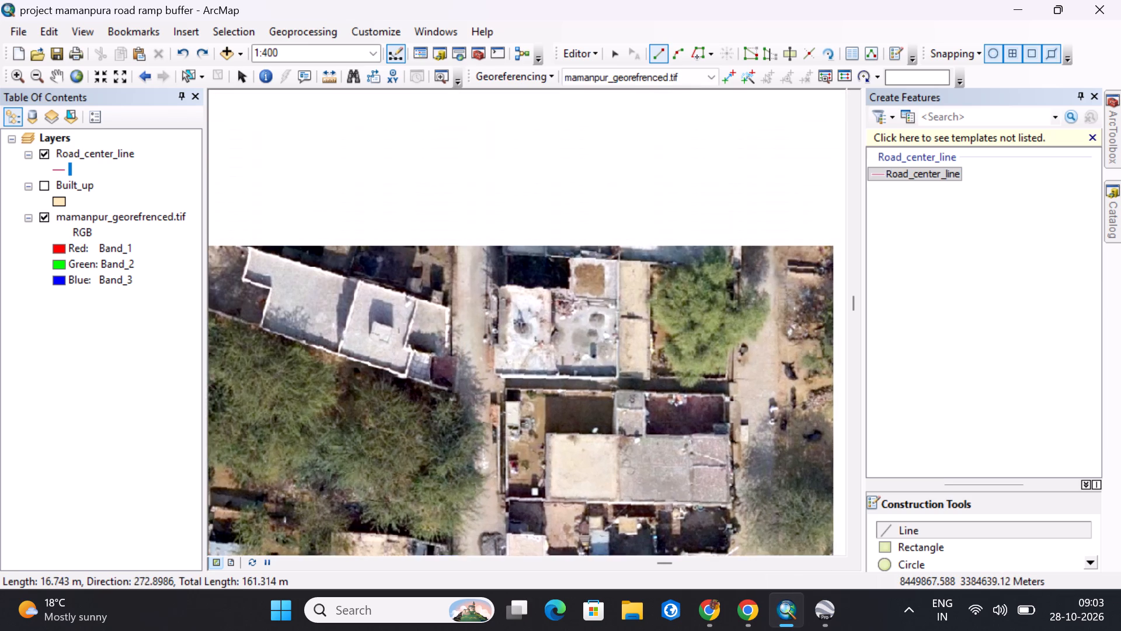
middle_drag(482, 338, 481, 361)
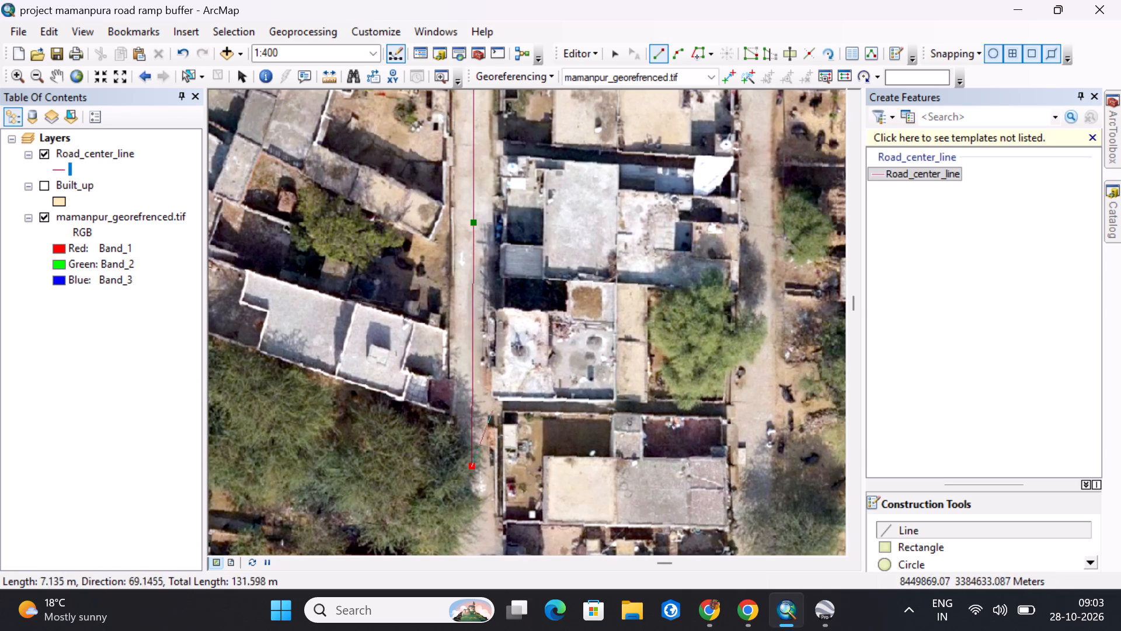
middle_drag(503, 384, 510, 25)
scroll(510, 25, up, 1)
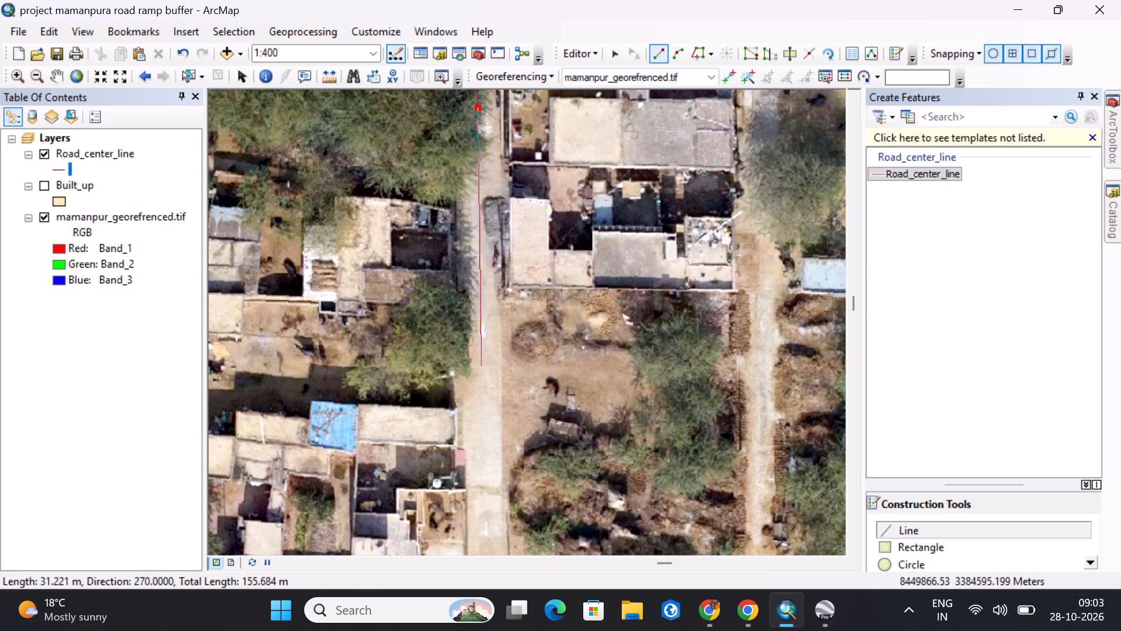
click(481, 365)
Extend the centre line to the road junction near the image's southern edge, correcting one vertex, and finish the sketch at about 283 m.
middle_drag(507, 293, 518, 43)
scroll(518, 43, up, 1)
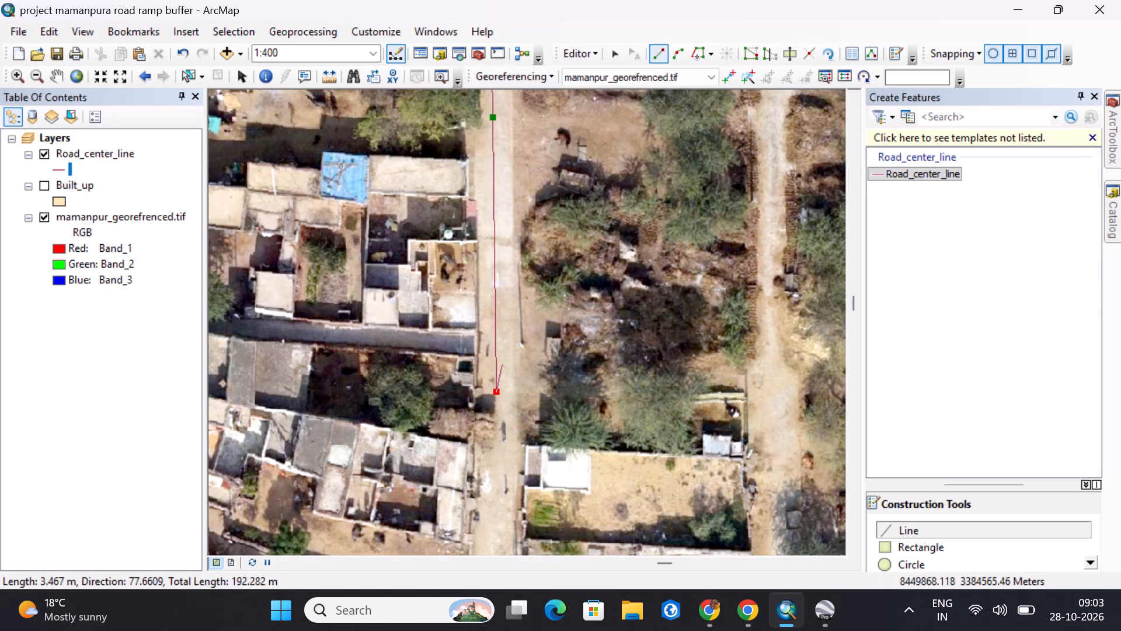
middle_drag(503, 359, 505, 152)
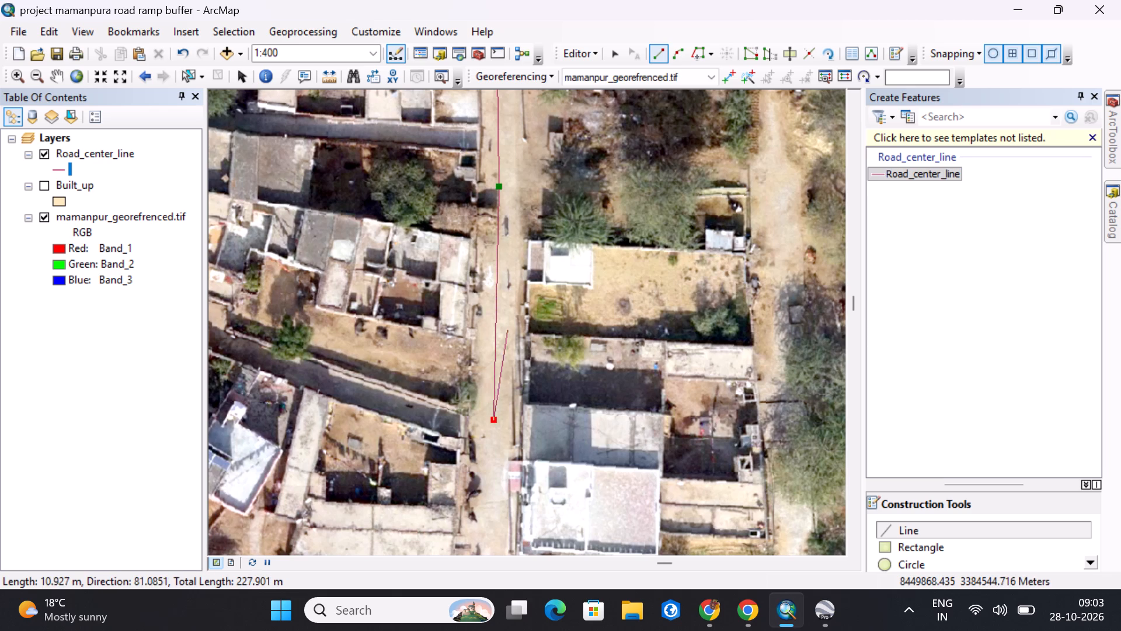
middle_drag(506, 329, 541, 50)
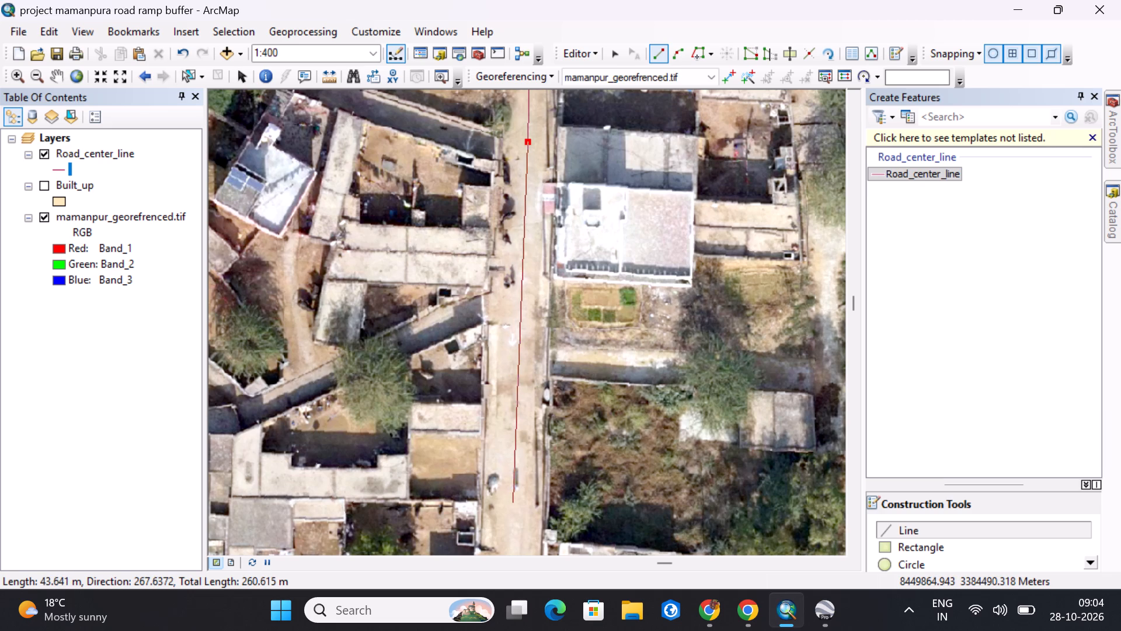
middle_drag(530, 155, 516, 310)
key(ctrl+z)
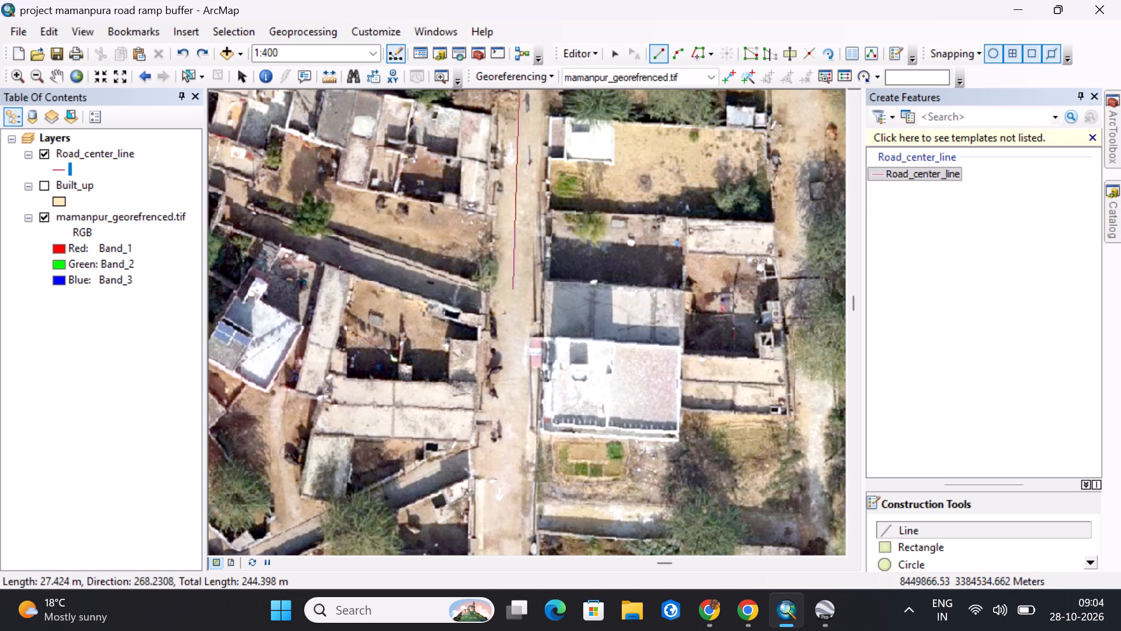
click(512, 290)
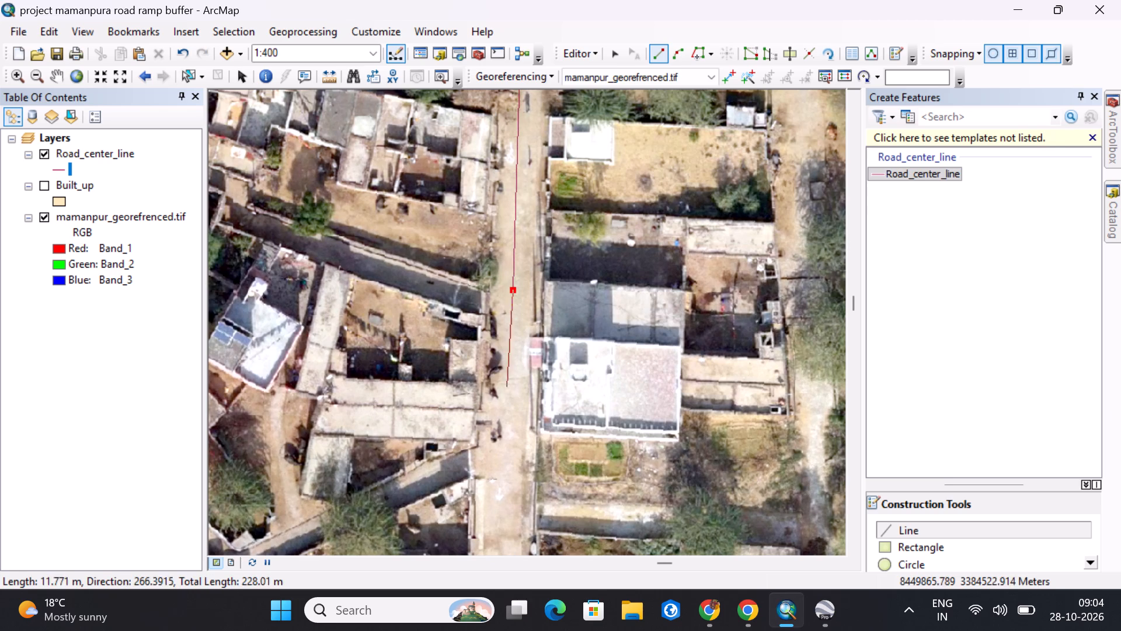
middle_drag(503, 418, 516, 318)
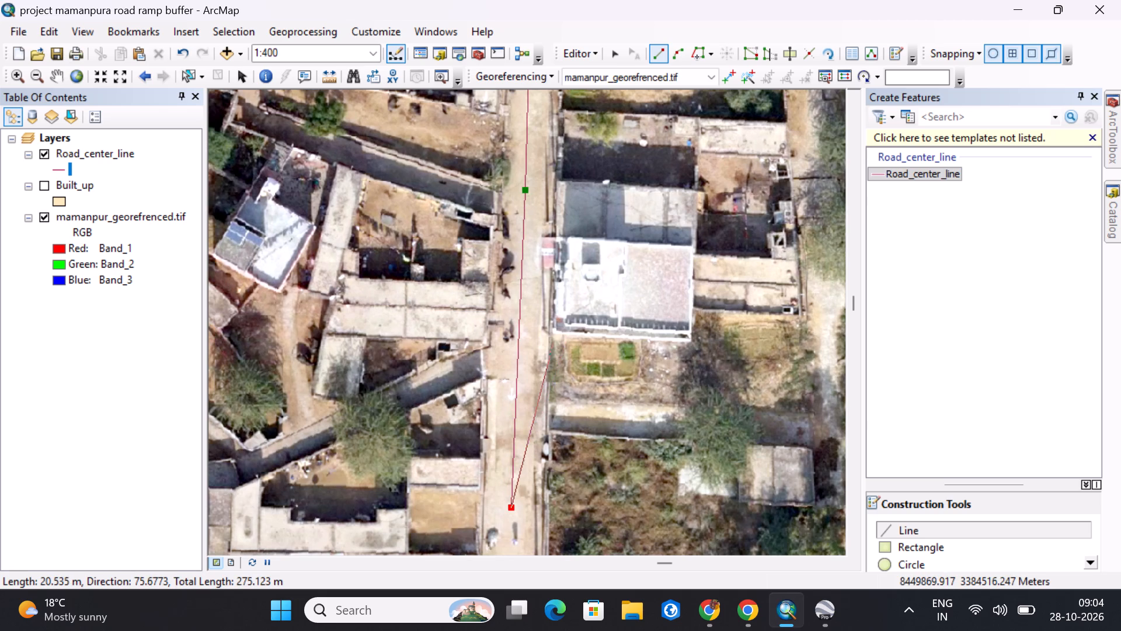
middle_drag(552, 342, 553, 0)
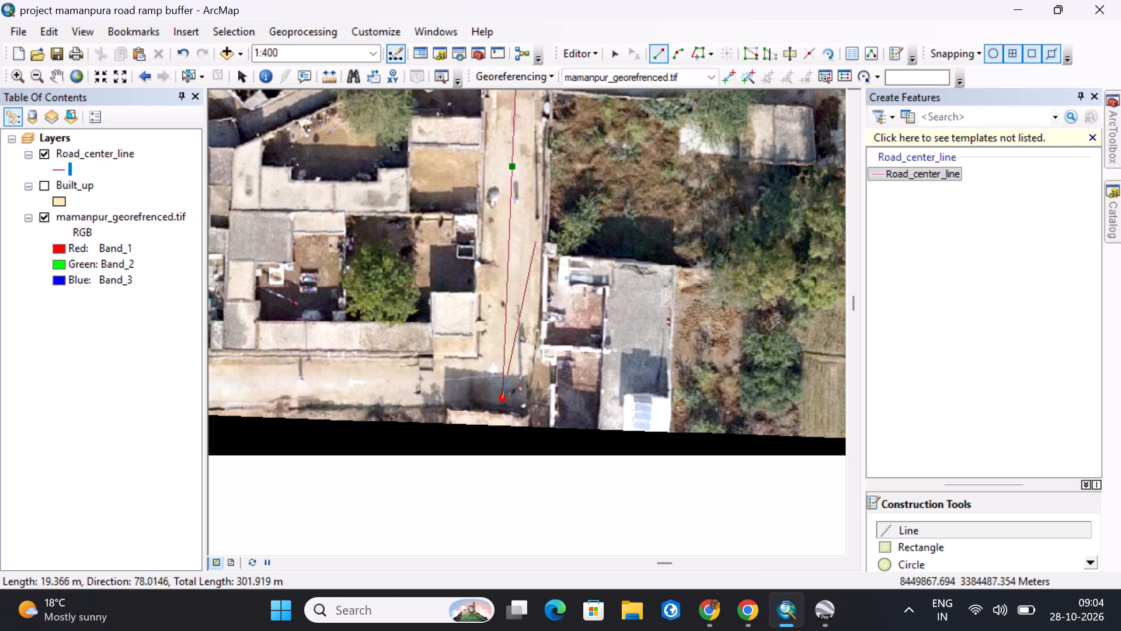
right_click(530, 294)
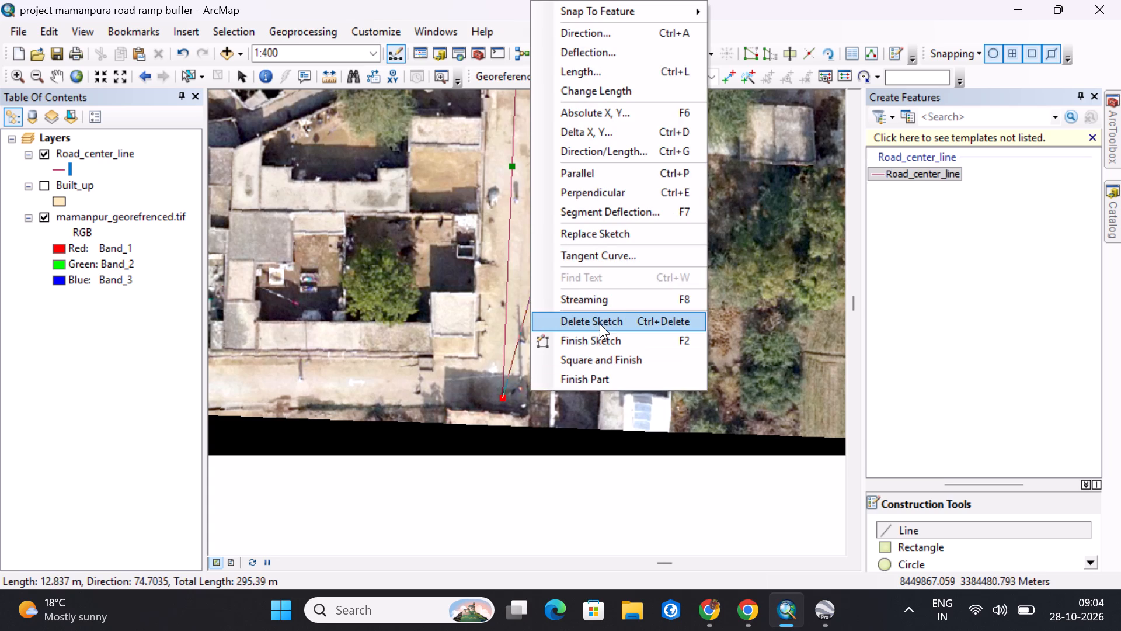
click(594, 339)
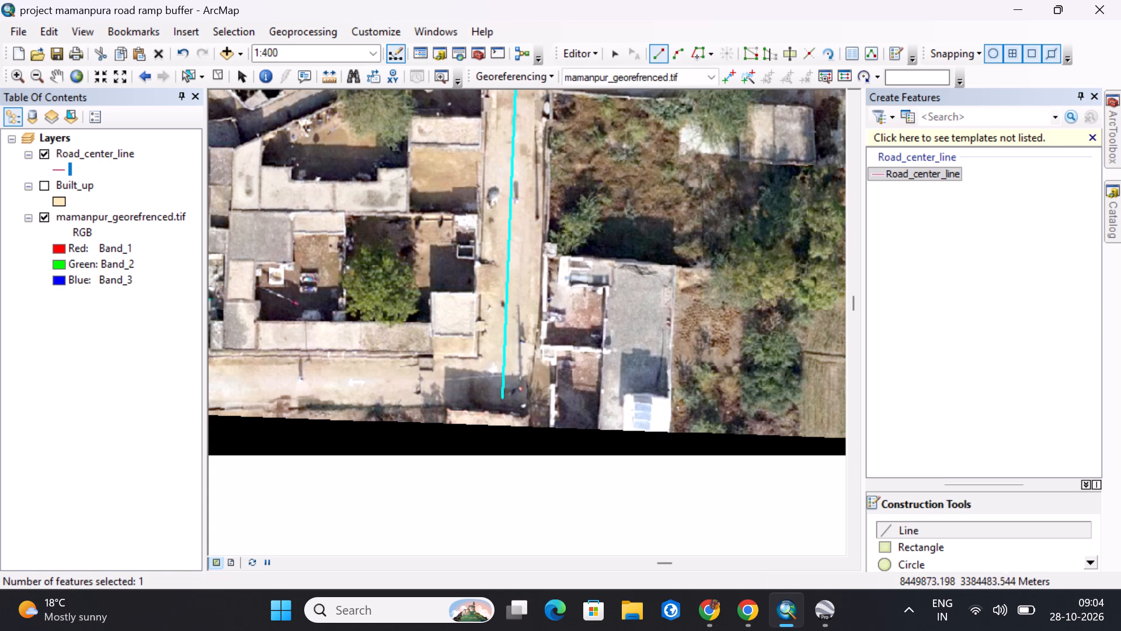
Examine the finished centre line against the road imagery, from its southern end back to its northern start.
middle_drag(540, 170, 522, 470)
middle_drag(568, 183, 559, 203)
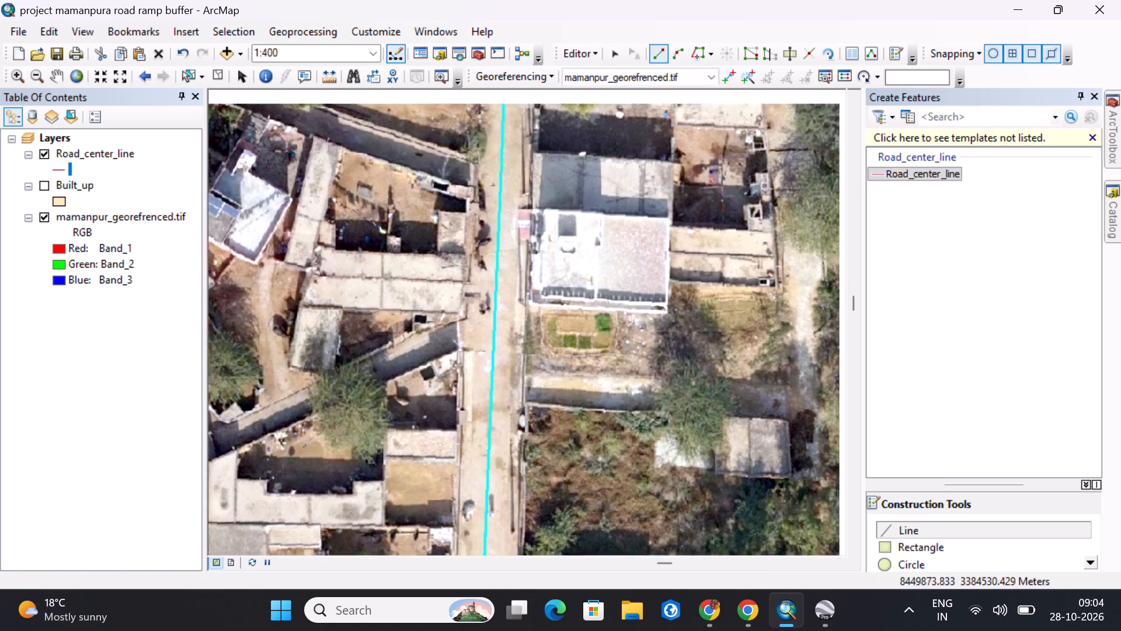
middle_drag(559, 203, 540, 527)
middle_drag(552, 169, 530, 607)
middle_drag(520, 134, 518, 153)
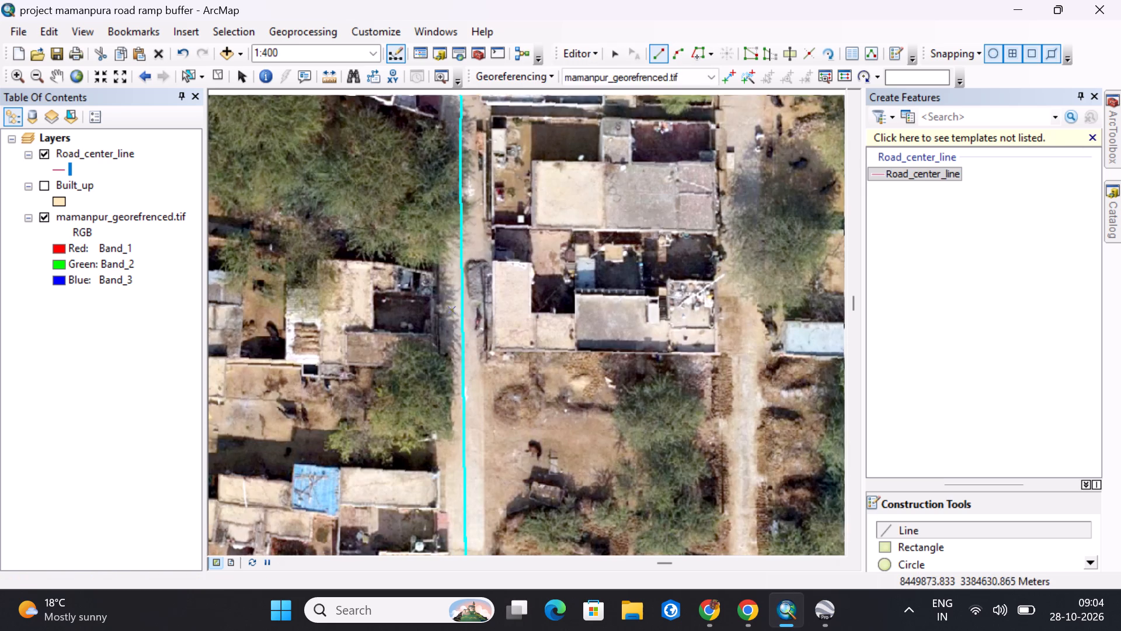
middle_drag(518, 153, 505, 484)
middle_drag(516, 147, 523, 613)
middle_drag(496, 182, 495, 203)
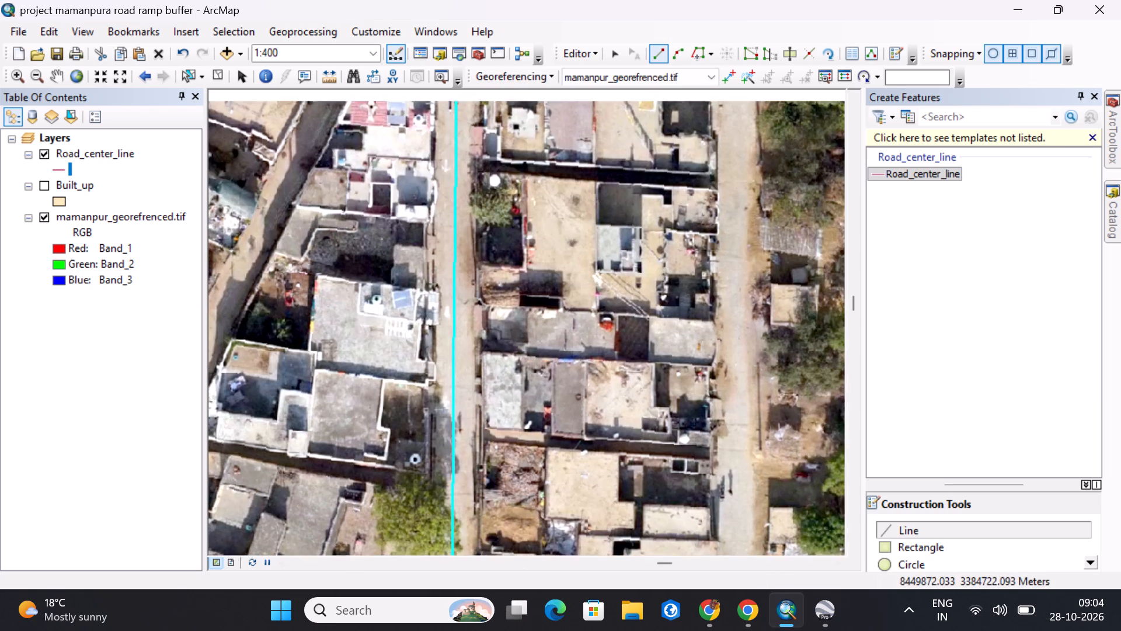
middle_drag(495, 203, 503, 566)
middle_drag(514, 355, 517, 434)
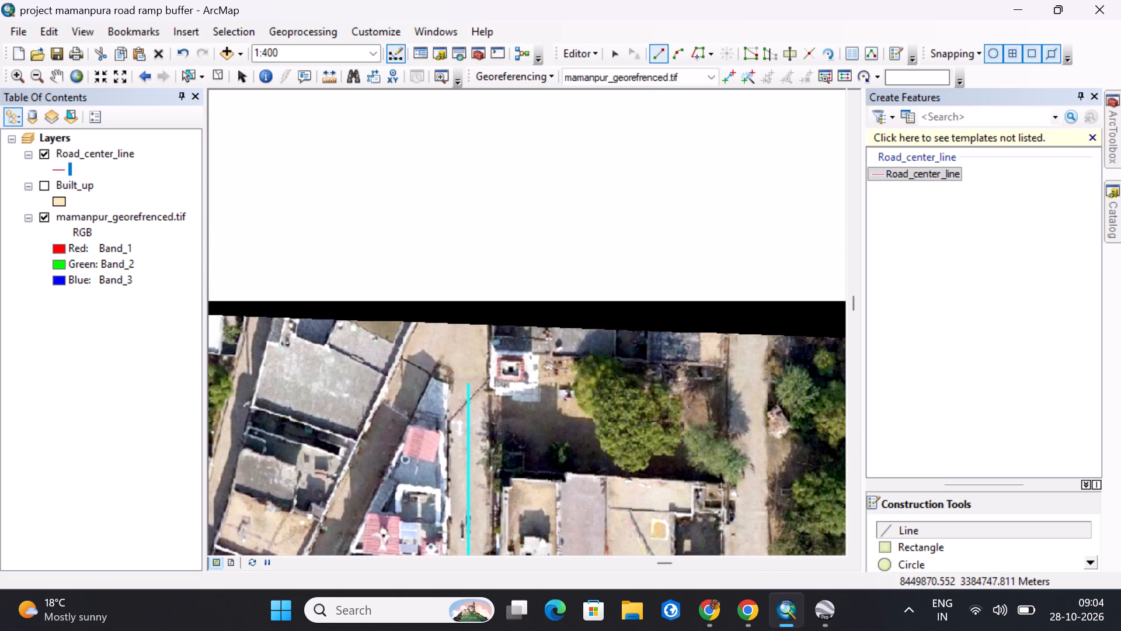
scroll(496, 408, down, 3)
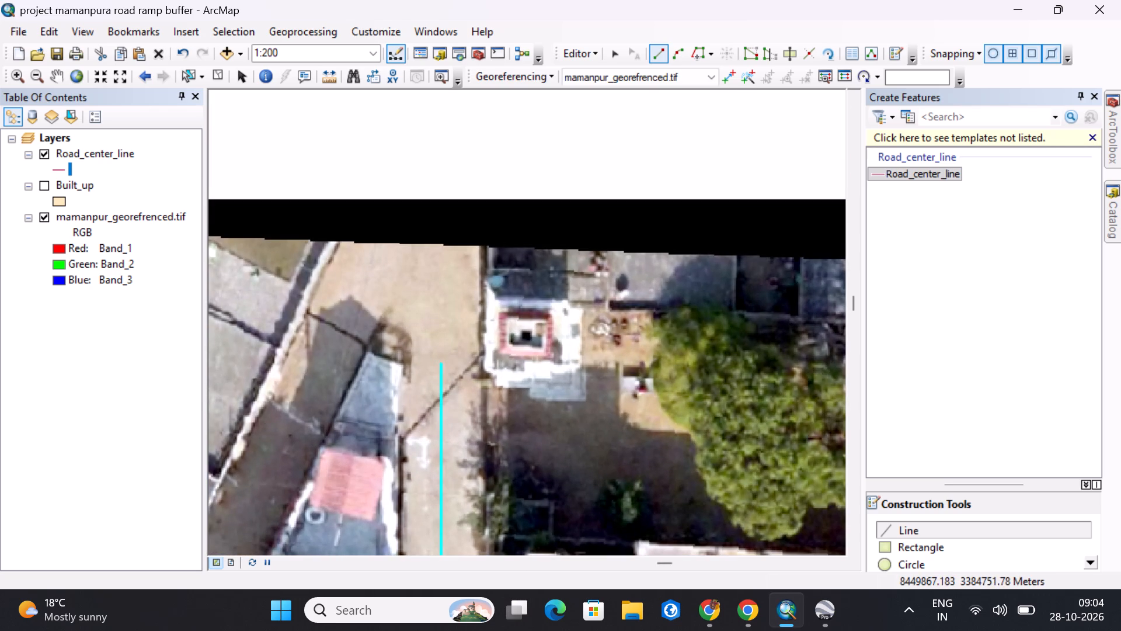
Digitize a road centre-line segment about 7.1 m long from the main line's northern end to the imagery's northern edge.
click(440, 364)
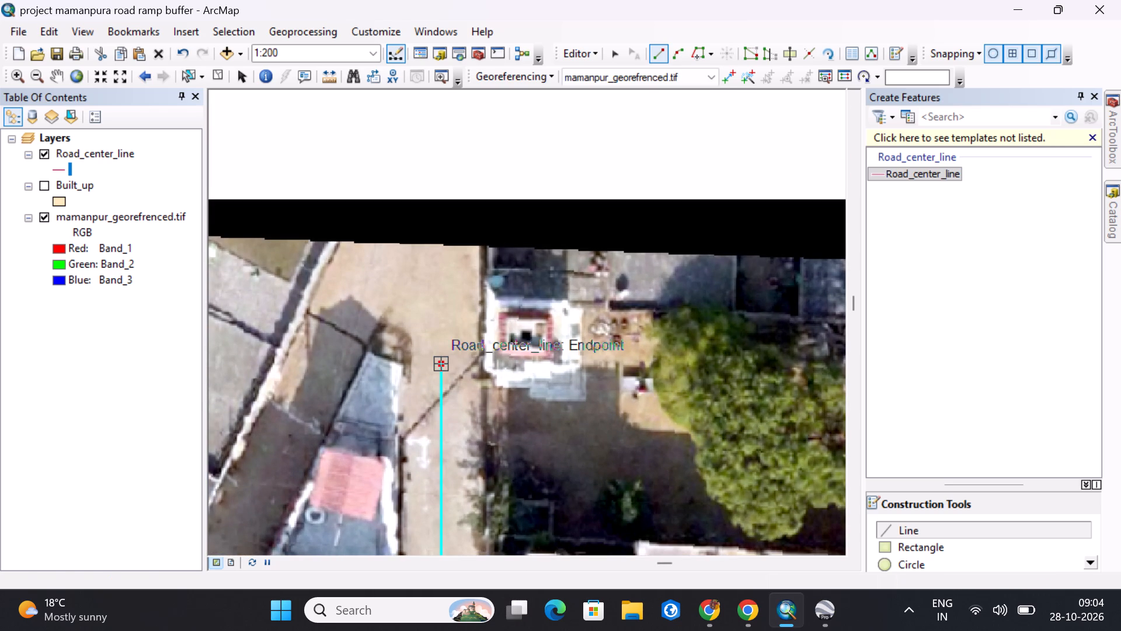
click(440, 245)
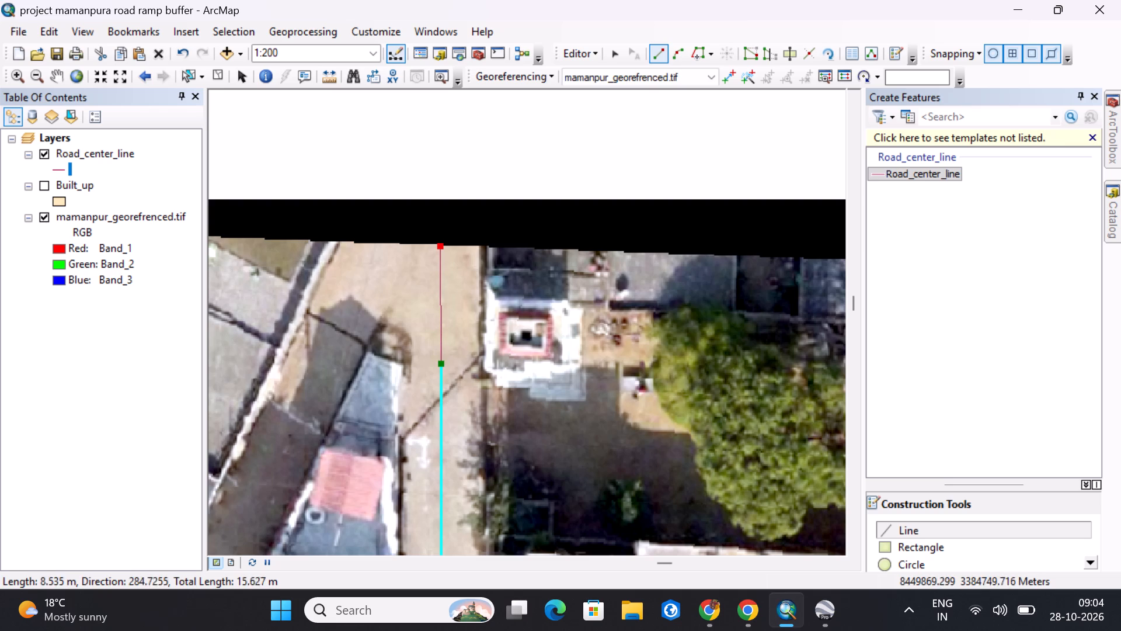
key(F2)
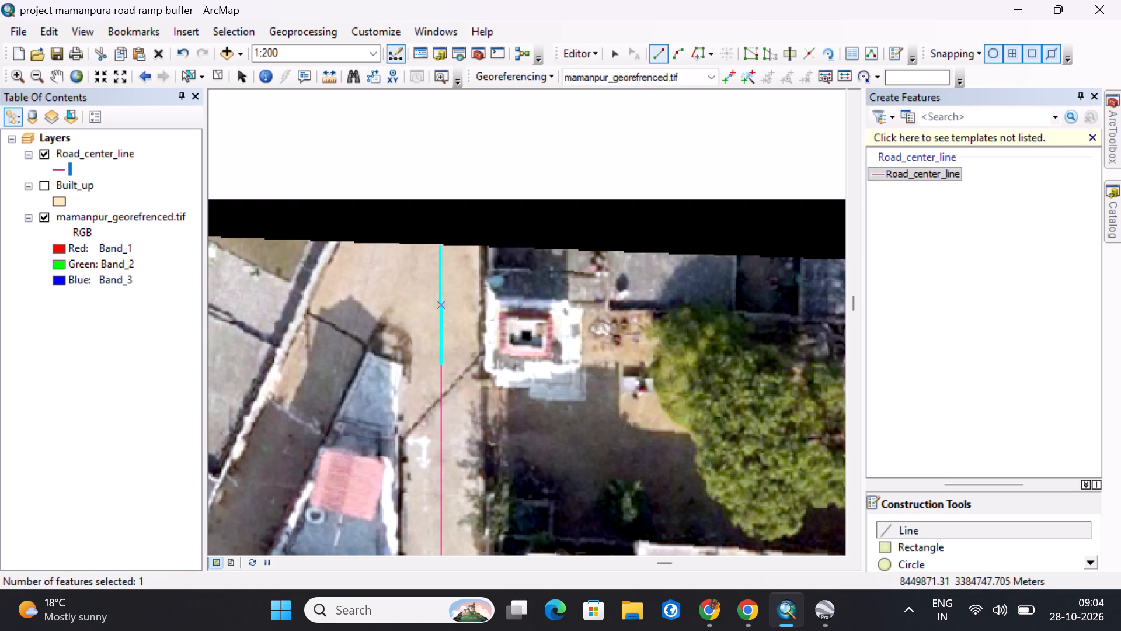
key(F2)
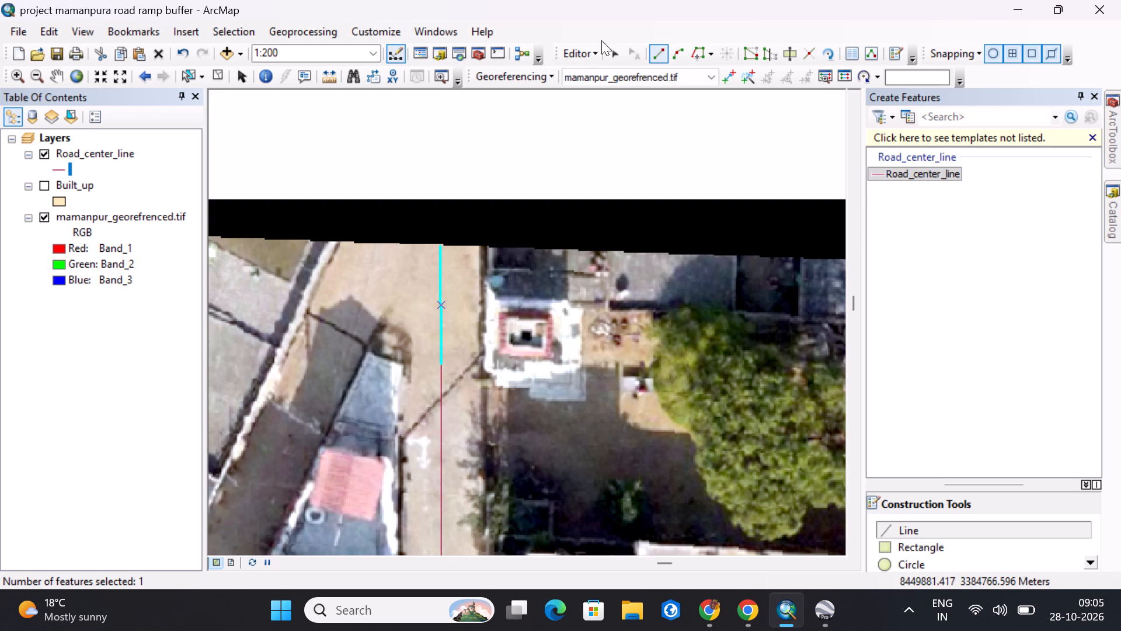
Merge the short northern segment into the main 282.55 m Road_center_line feature and clear the selection.
click(596, 56)
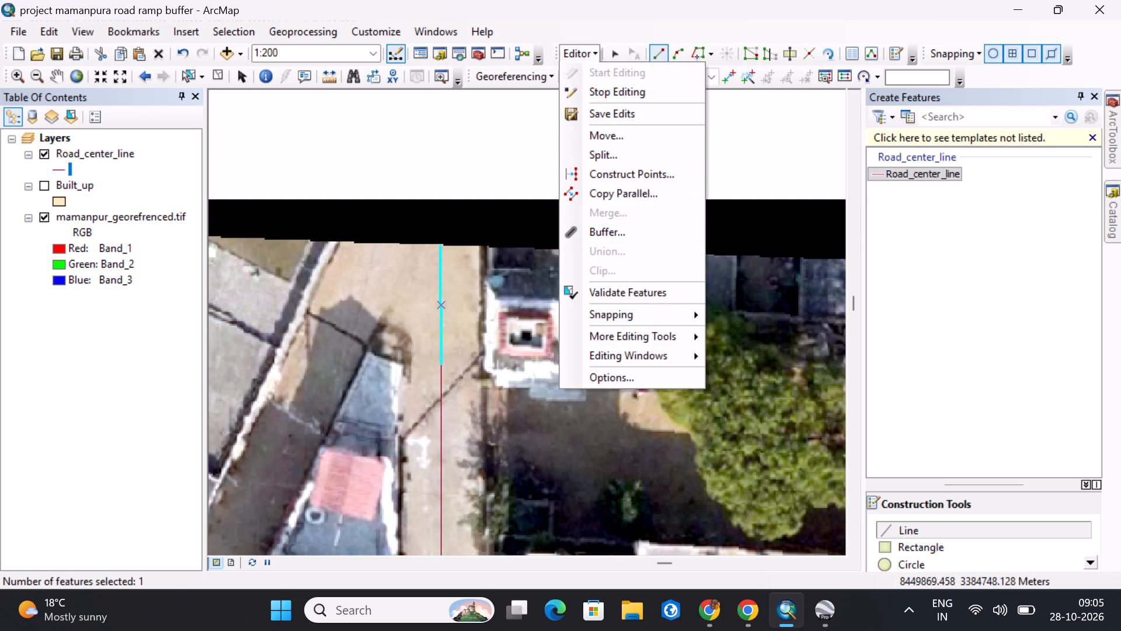
click(605, 57)
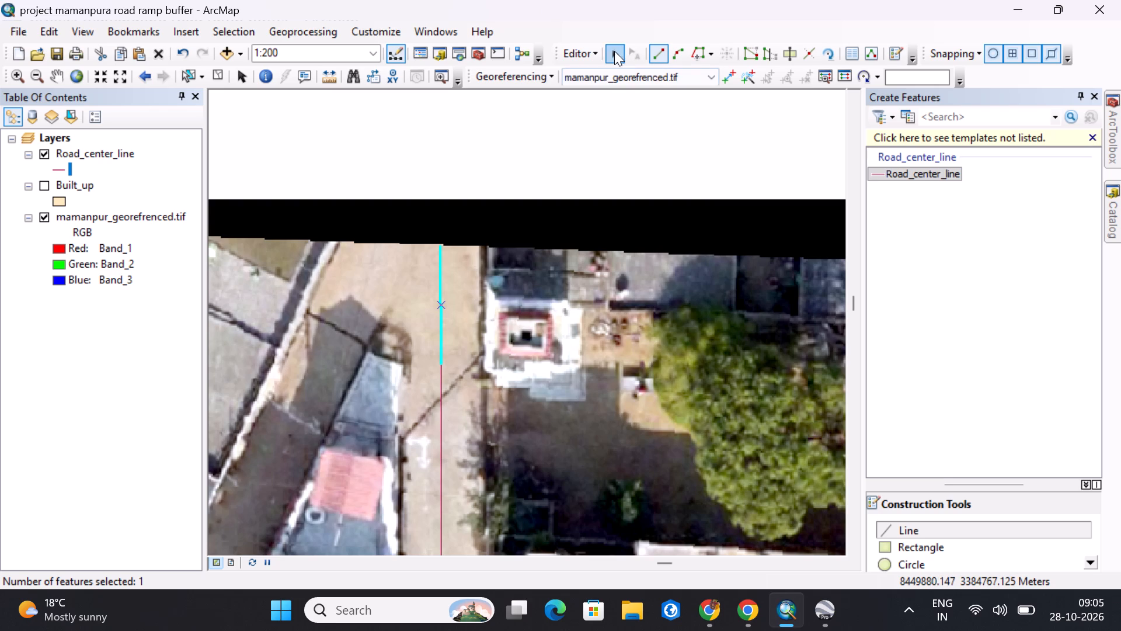
click(614, 51)
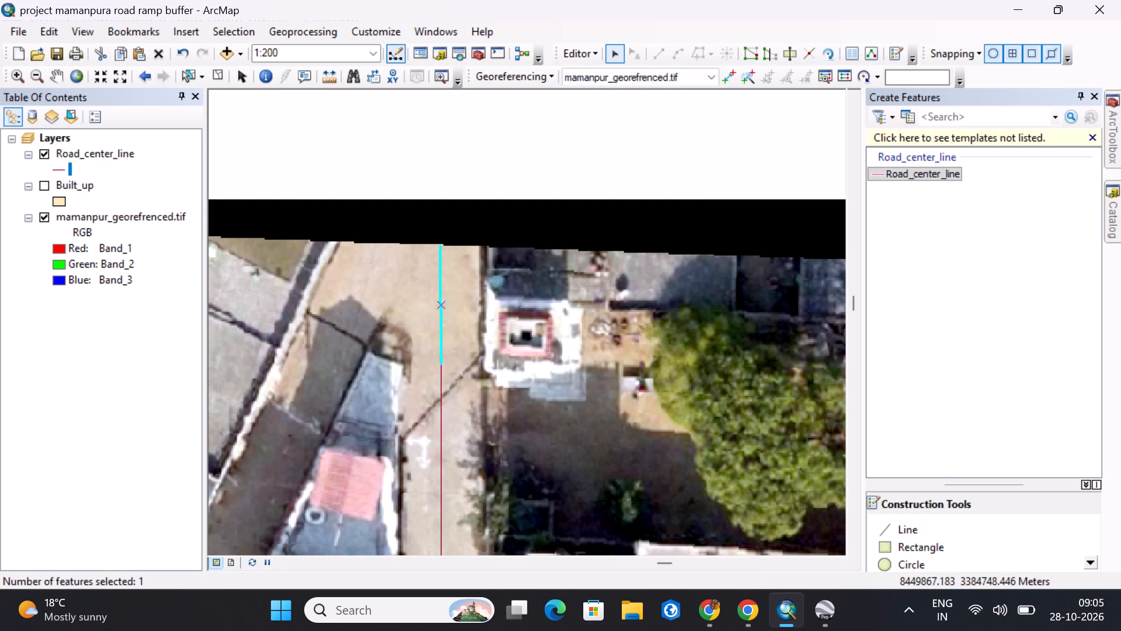
shift+click(440, 403)
click(591, 55)
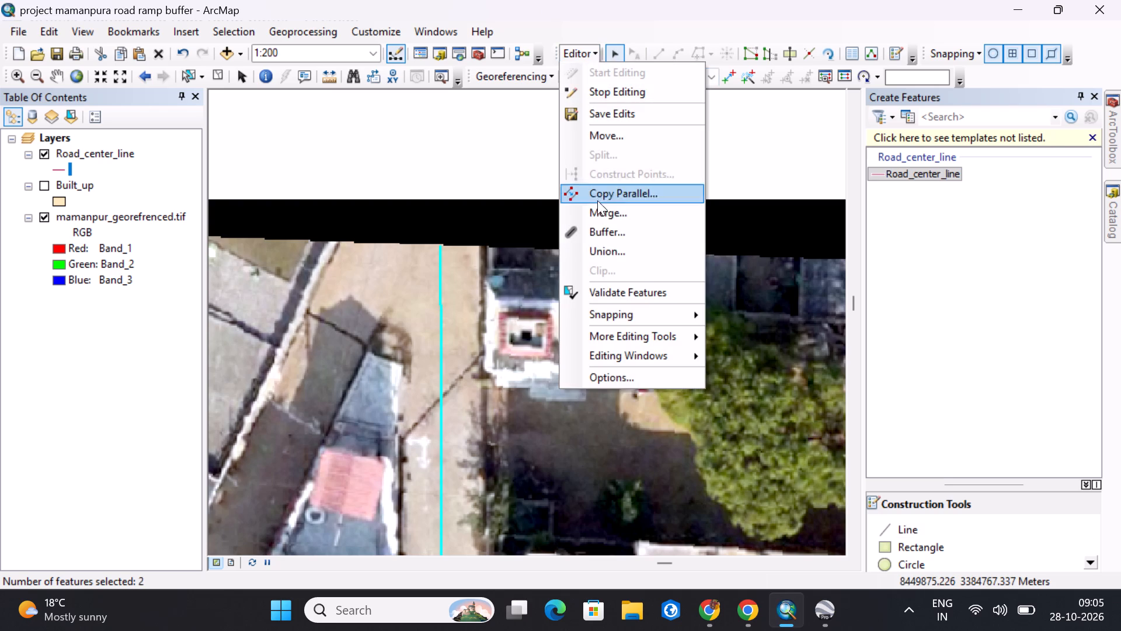
click(605, 218)
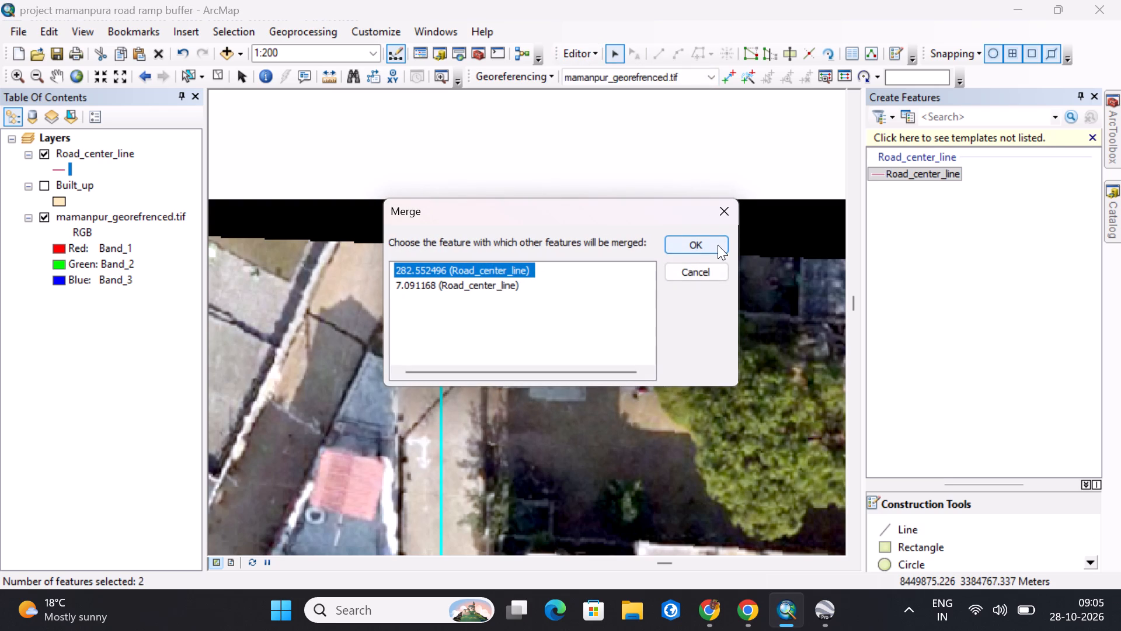
click(714, 245)
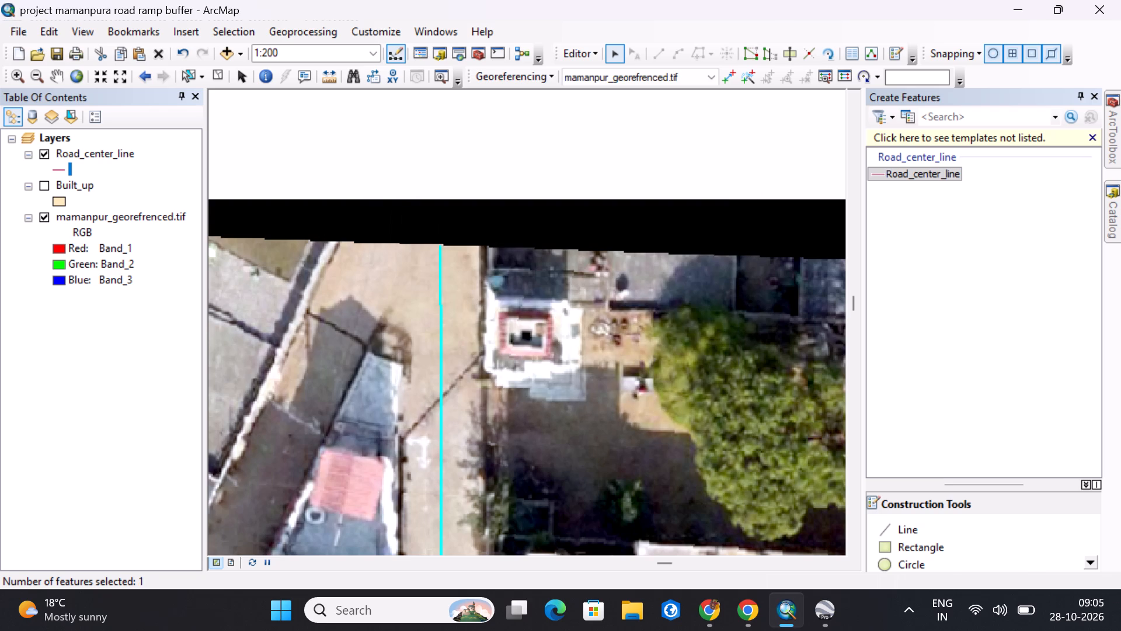
click(454, 415)
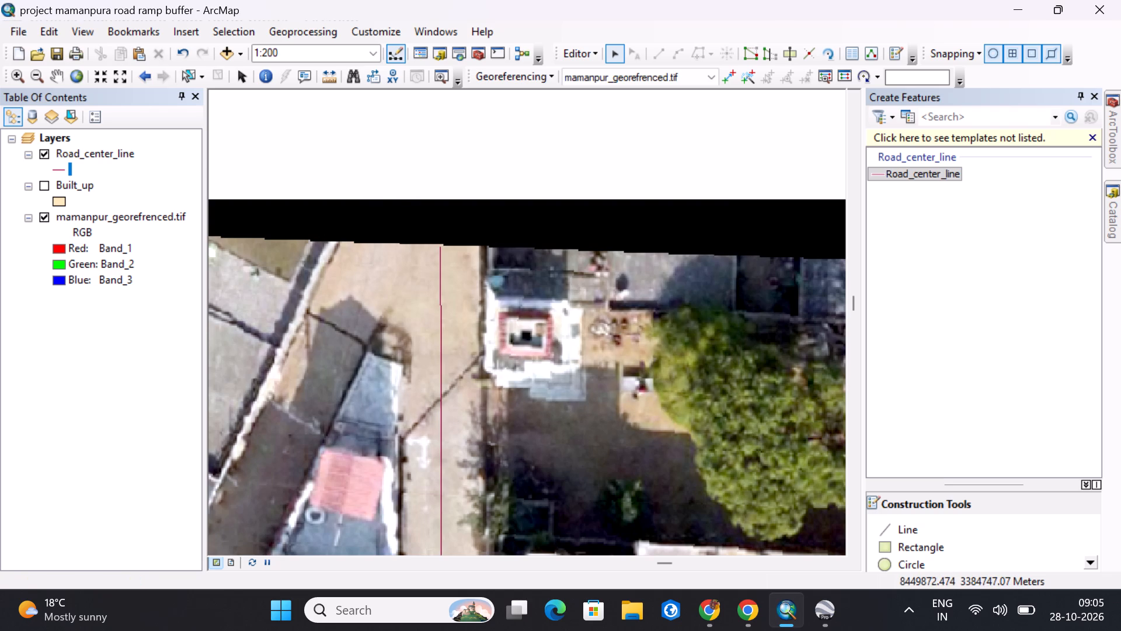
Buffer the merged main road centre line by a distance of 2.5, using the Road_center_line template.
drag(529, 426, 550, 345)
middle_drag(551, 398, 581, 287)
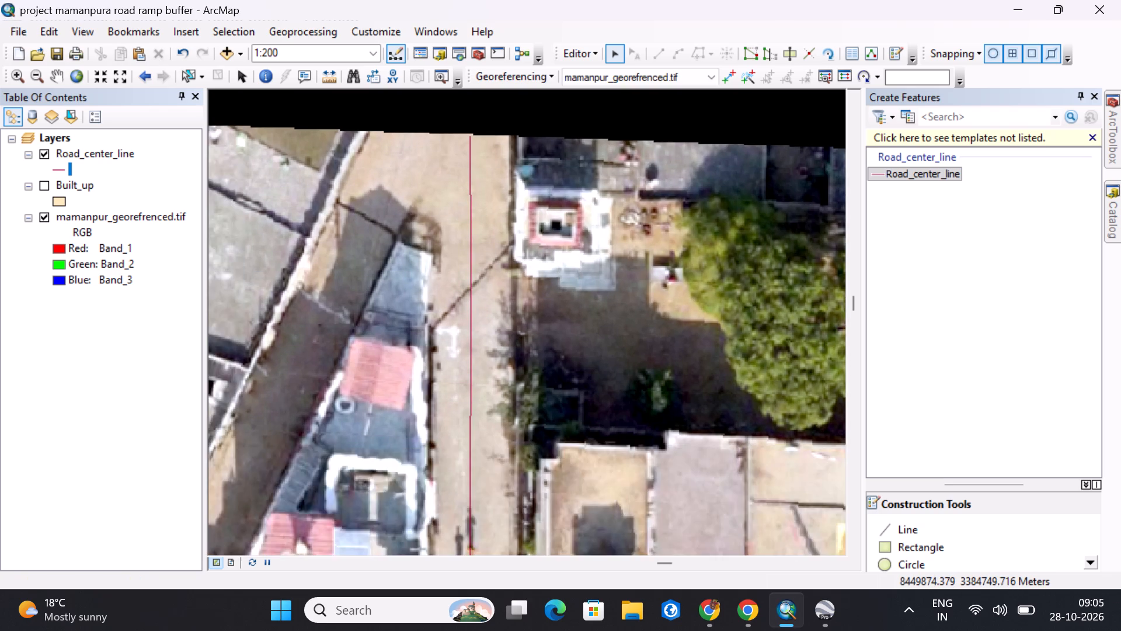
scroll(589, 273, down, 5)
scroll(588, 275, up, 7)
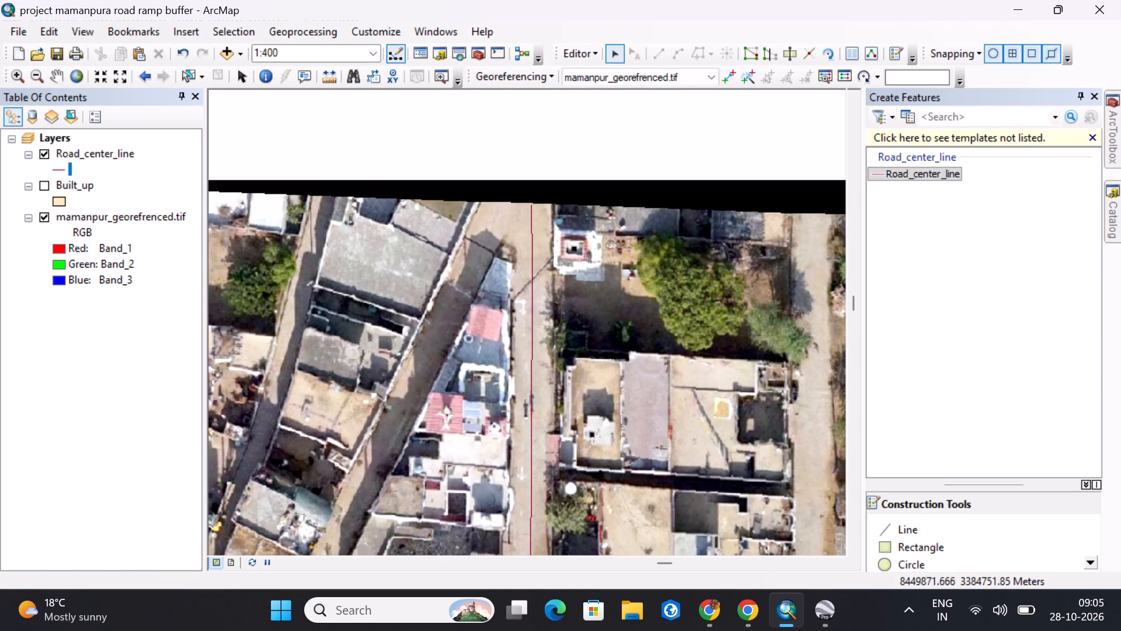
click(587, 54)
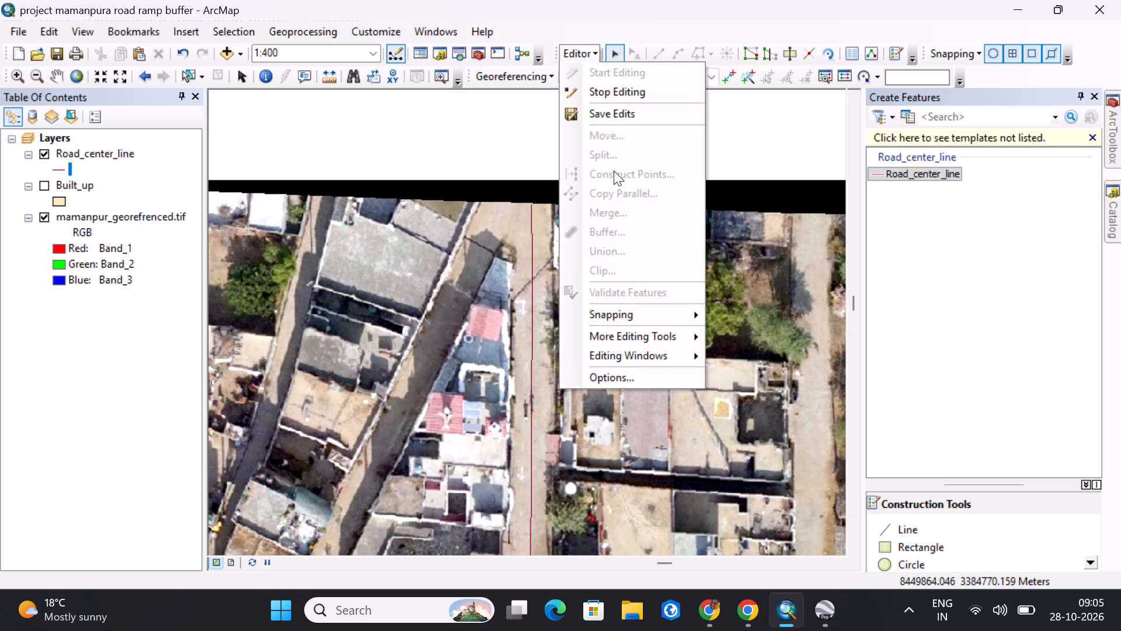
click(750, 218)
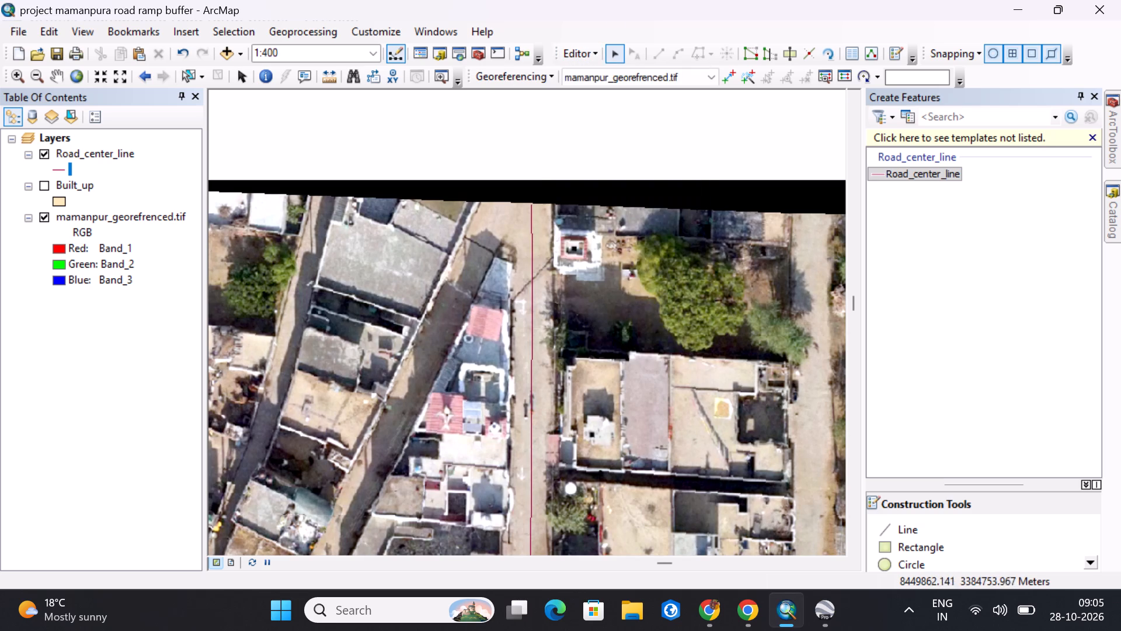
click(532, 235)
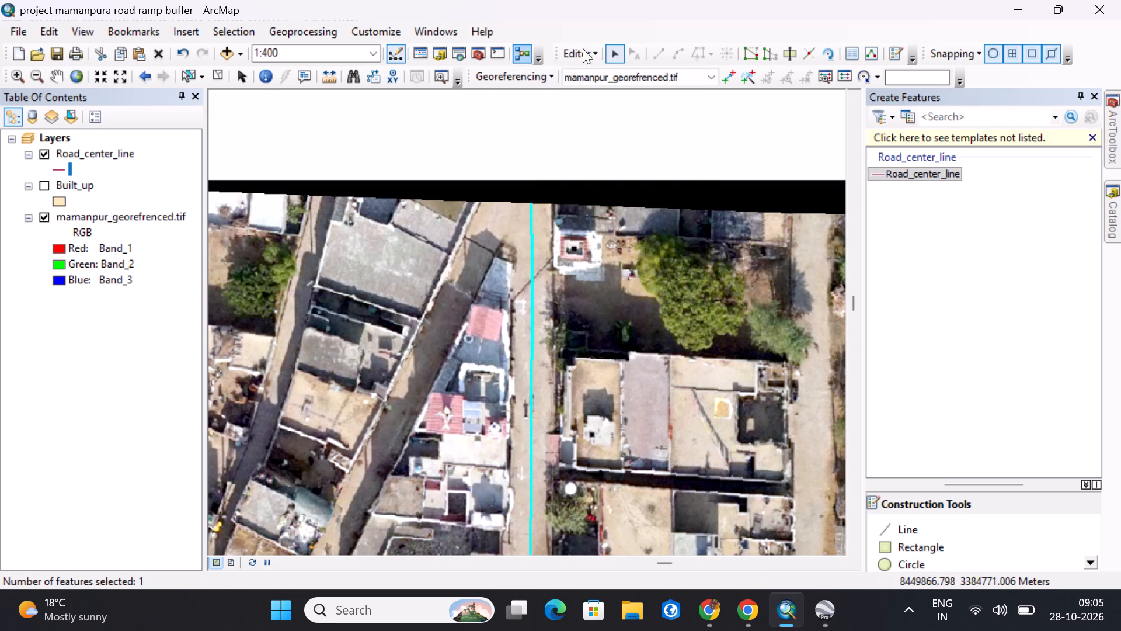
click(593, 52)
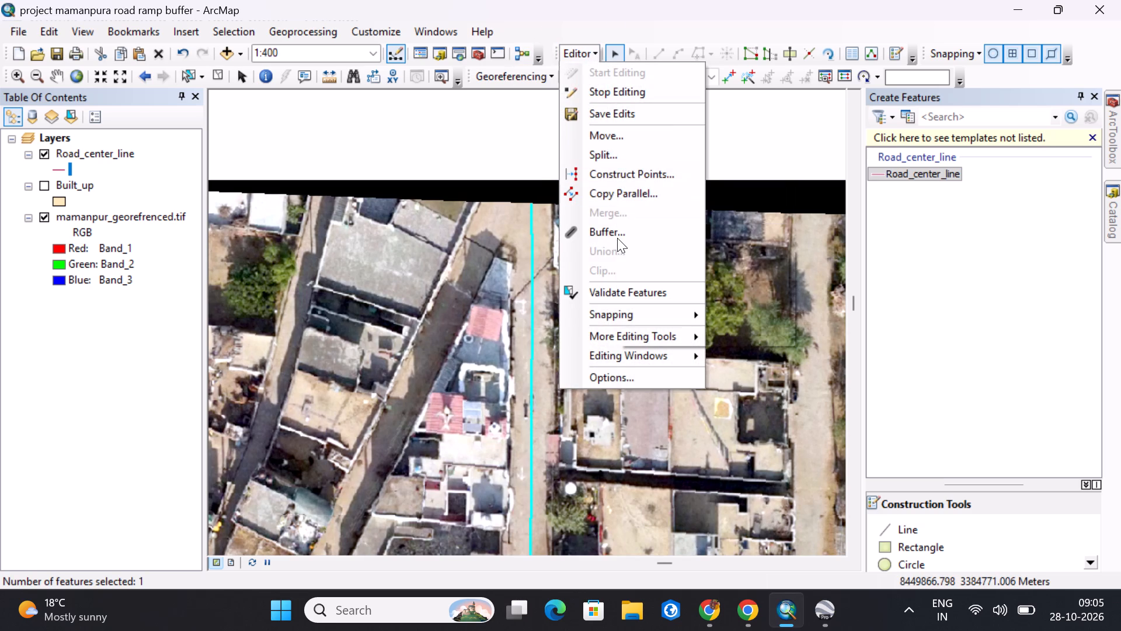
click(616, 237)
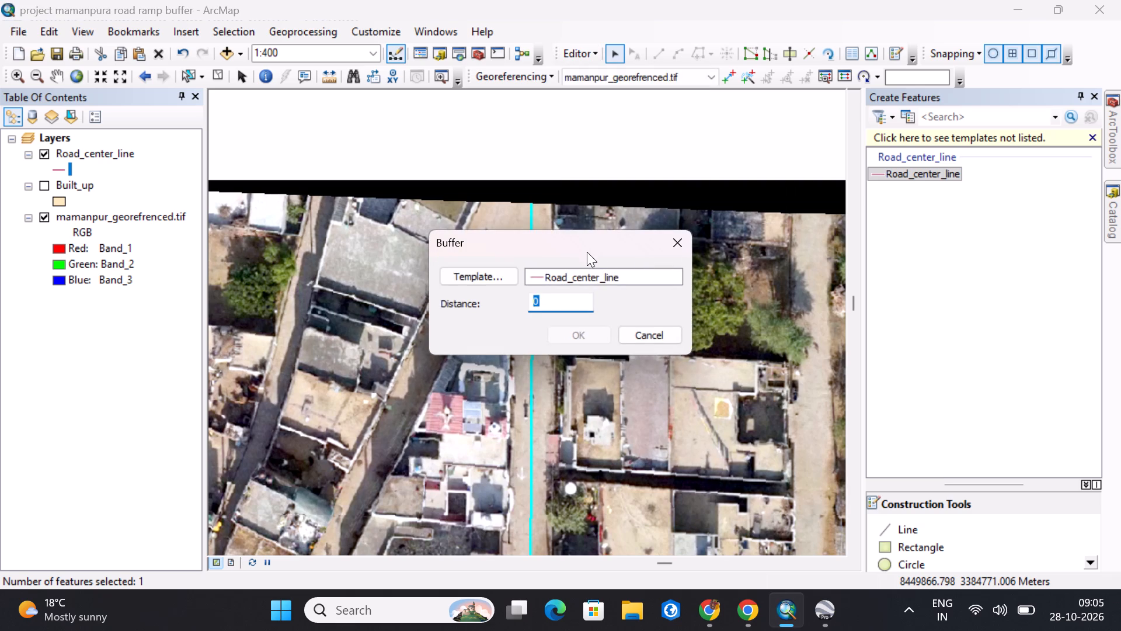
drag(583, 247, 778, 247)
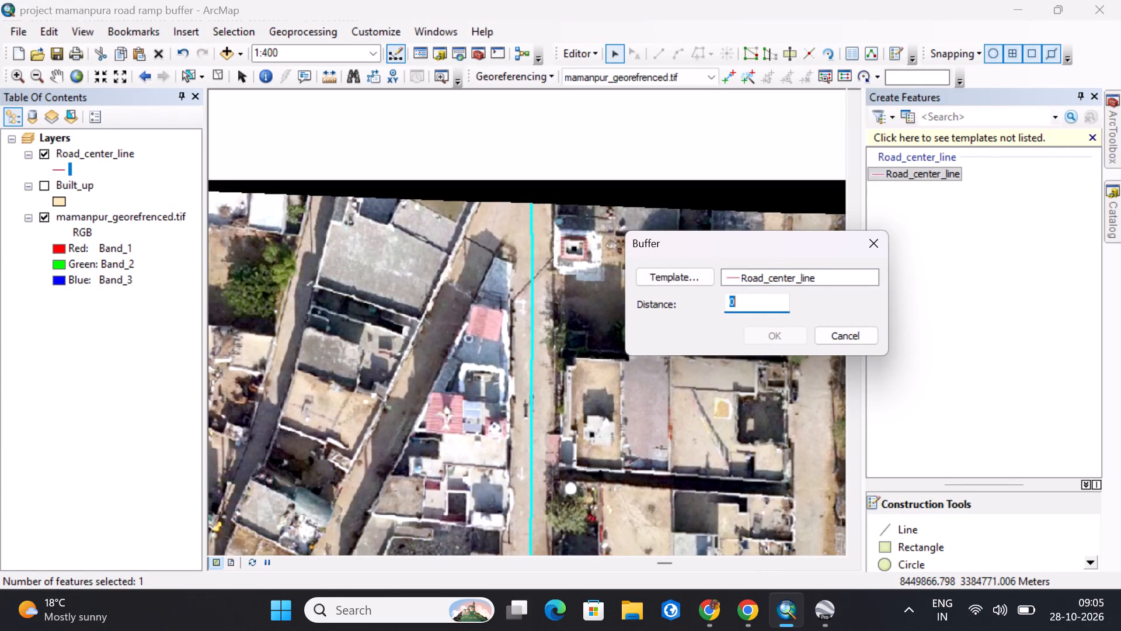
click(753, 304)
double_click(753, 304)
key(BackSpace)
key(BackSpace)
key(BackSpace)
text(2.5)
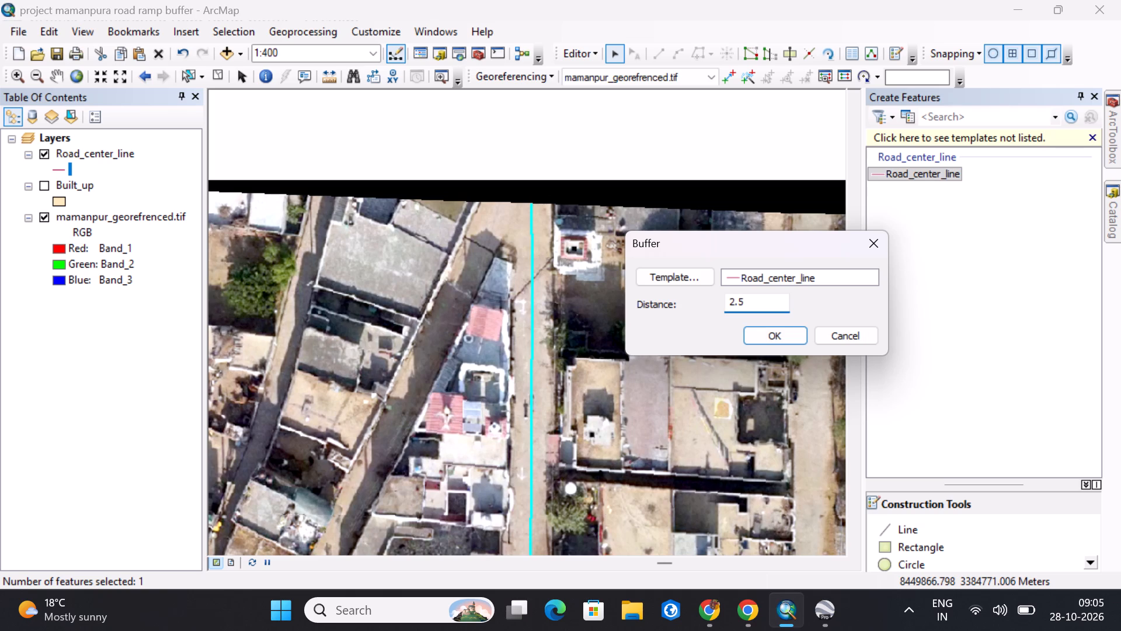
click(785, 327)
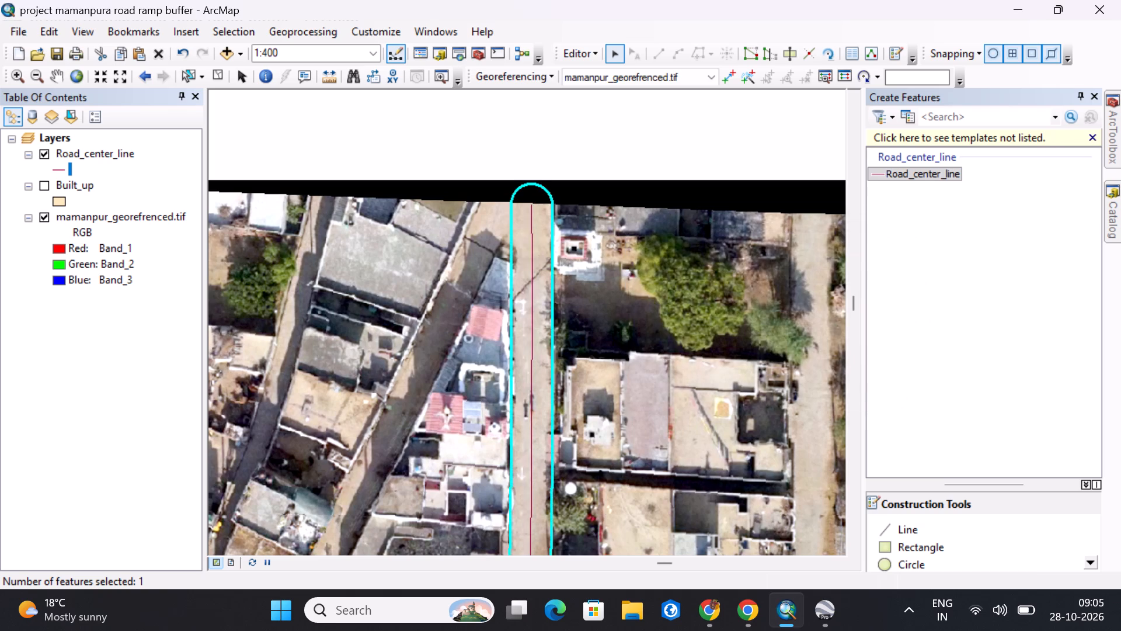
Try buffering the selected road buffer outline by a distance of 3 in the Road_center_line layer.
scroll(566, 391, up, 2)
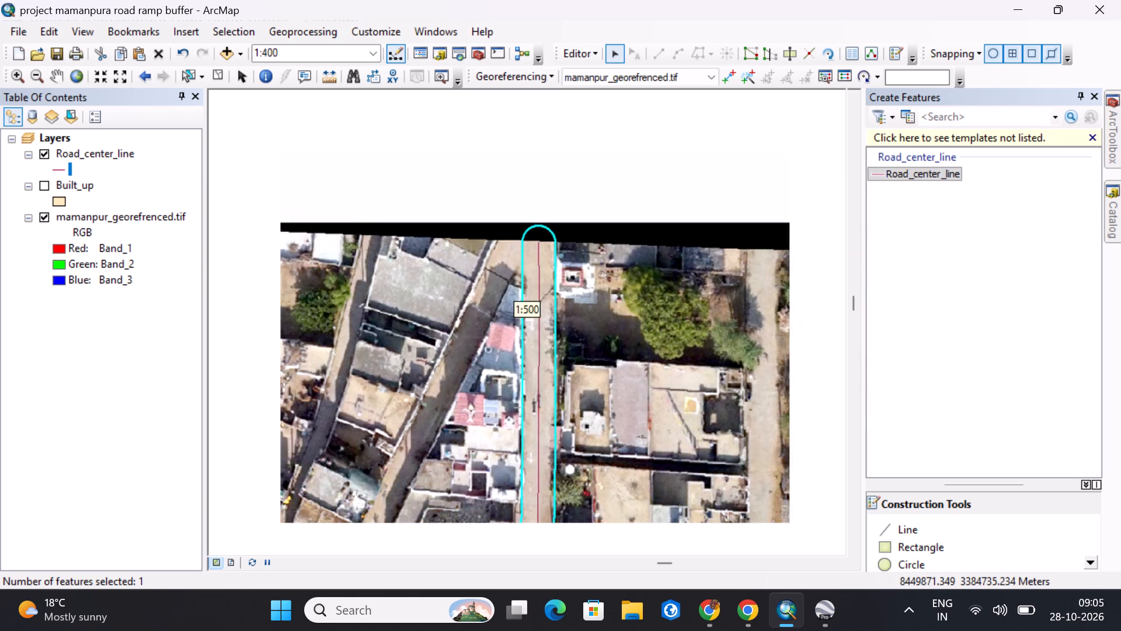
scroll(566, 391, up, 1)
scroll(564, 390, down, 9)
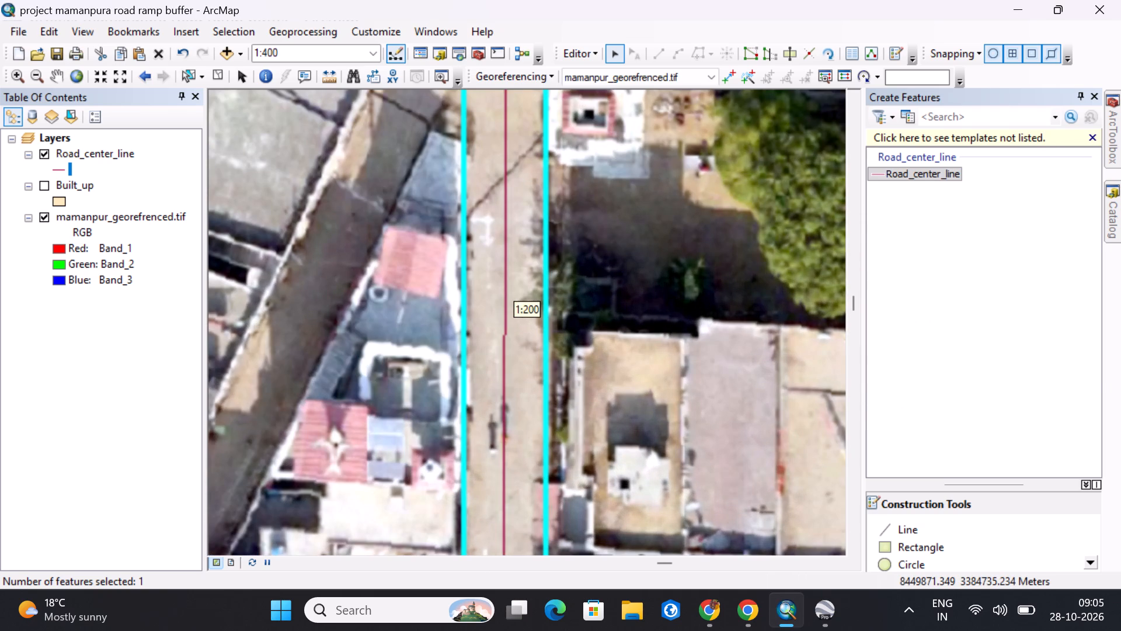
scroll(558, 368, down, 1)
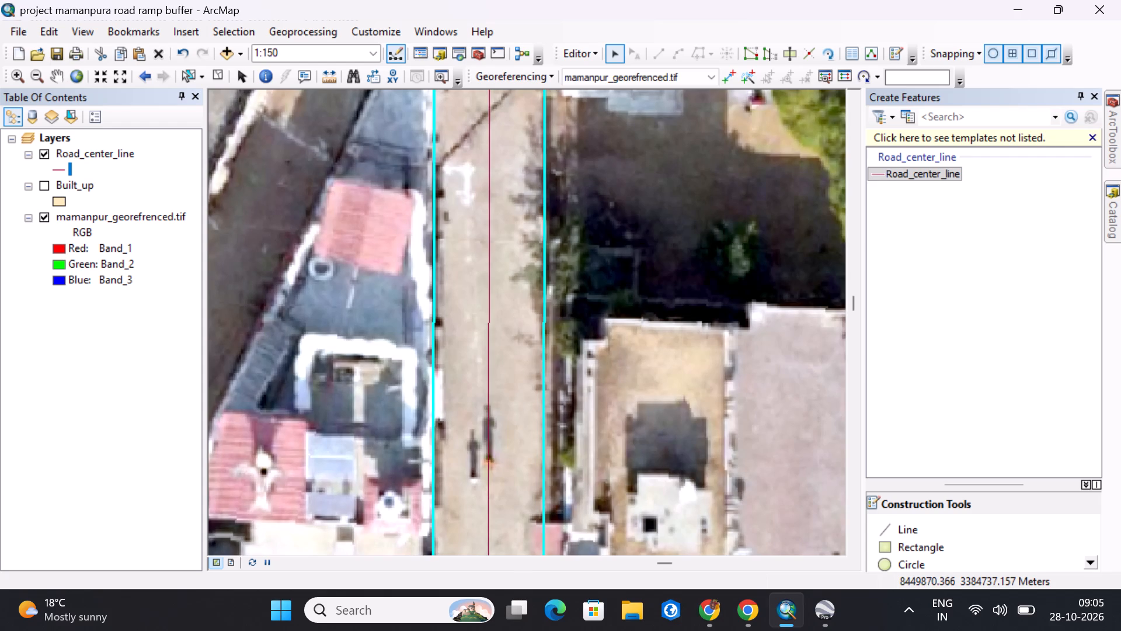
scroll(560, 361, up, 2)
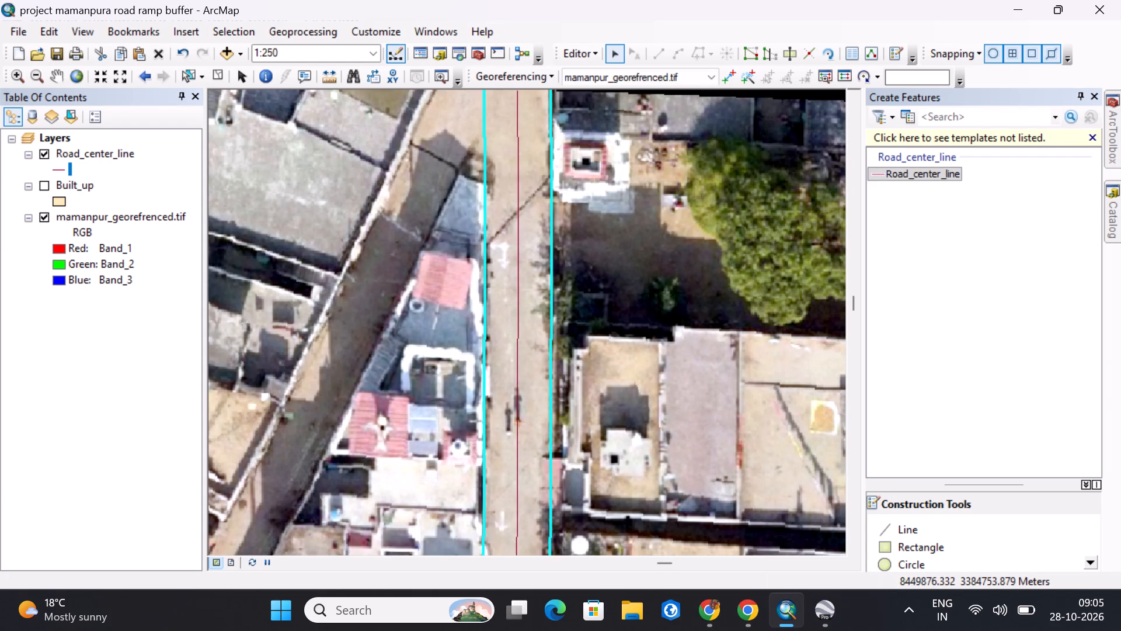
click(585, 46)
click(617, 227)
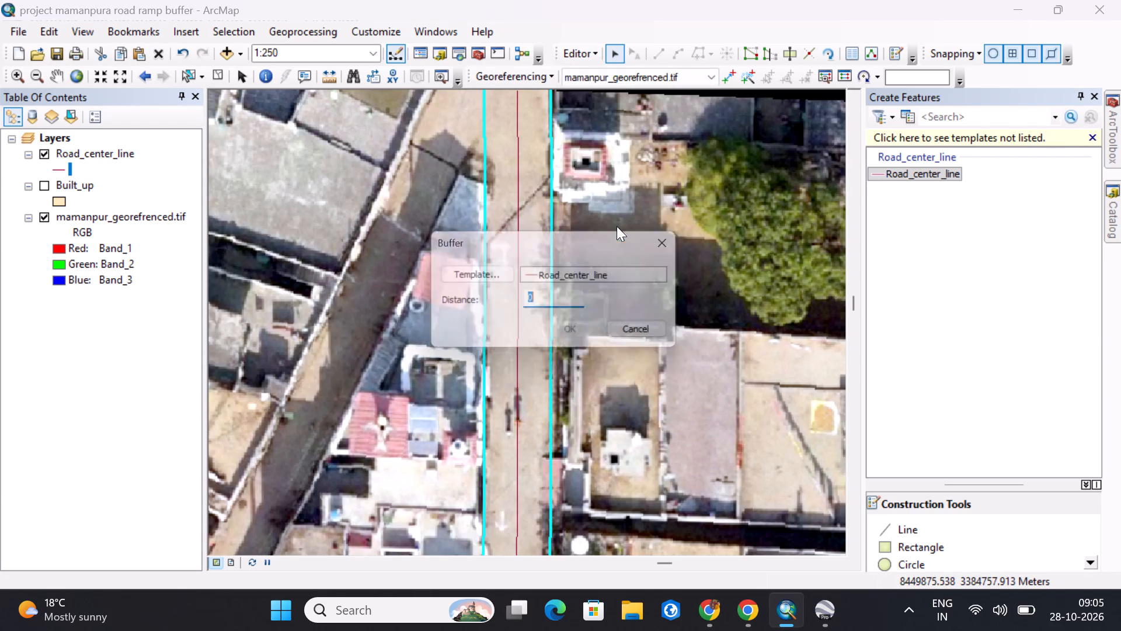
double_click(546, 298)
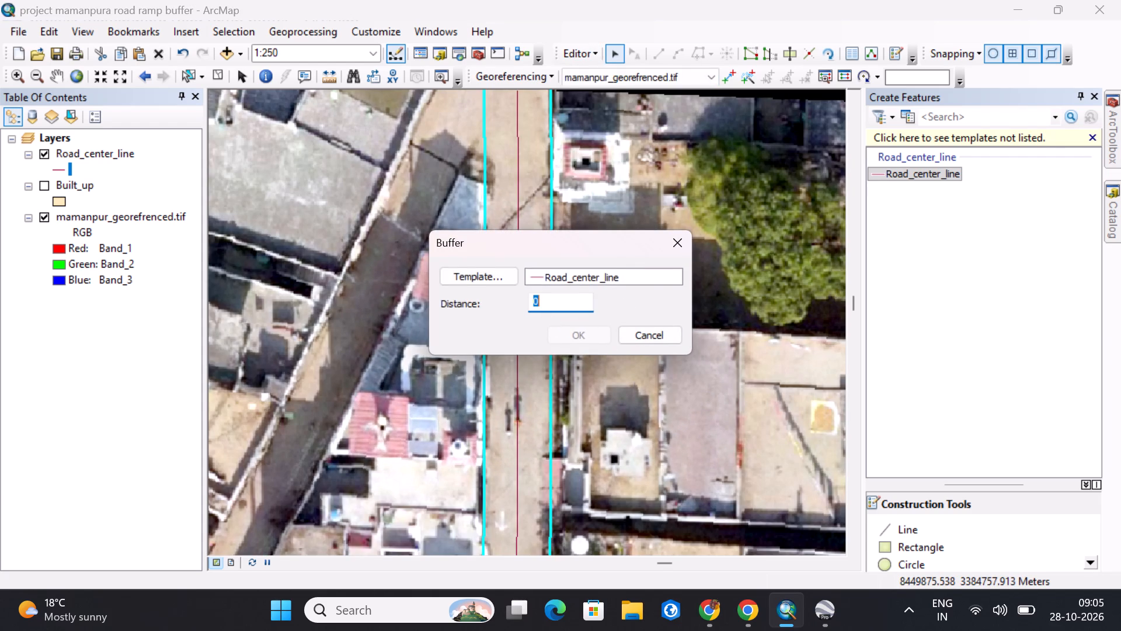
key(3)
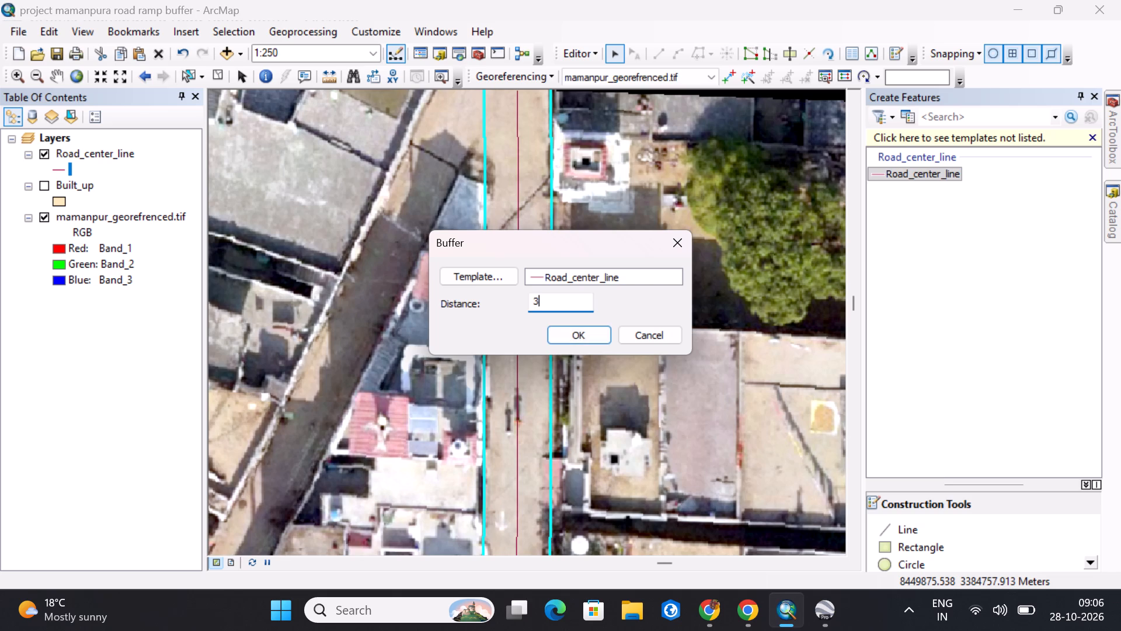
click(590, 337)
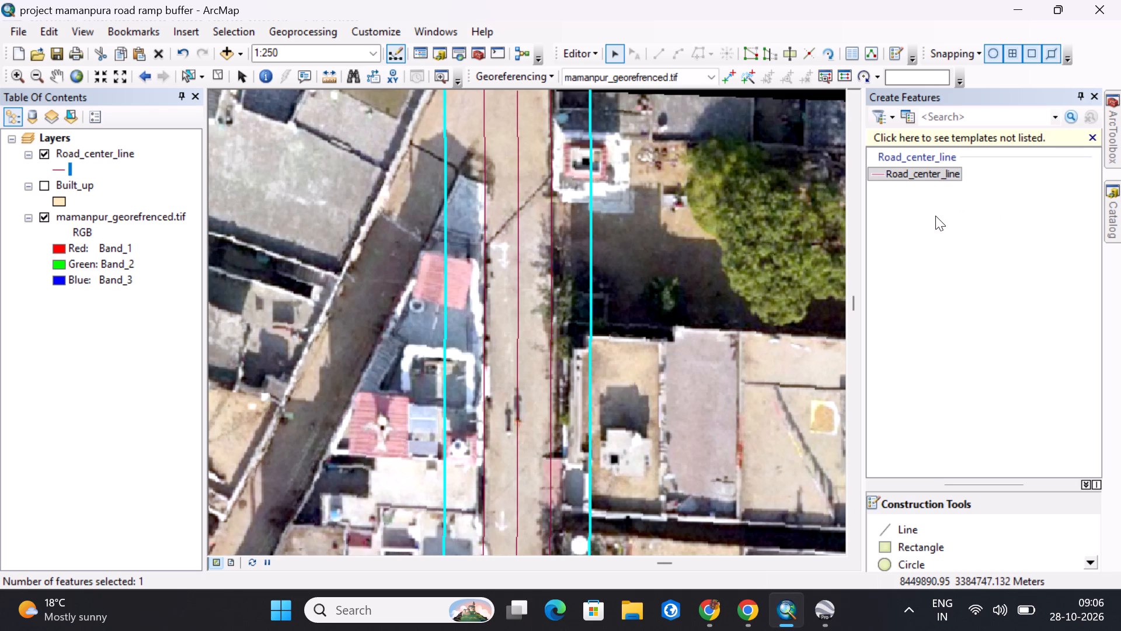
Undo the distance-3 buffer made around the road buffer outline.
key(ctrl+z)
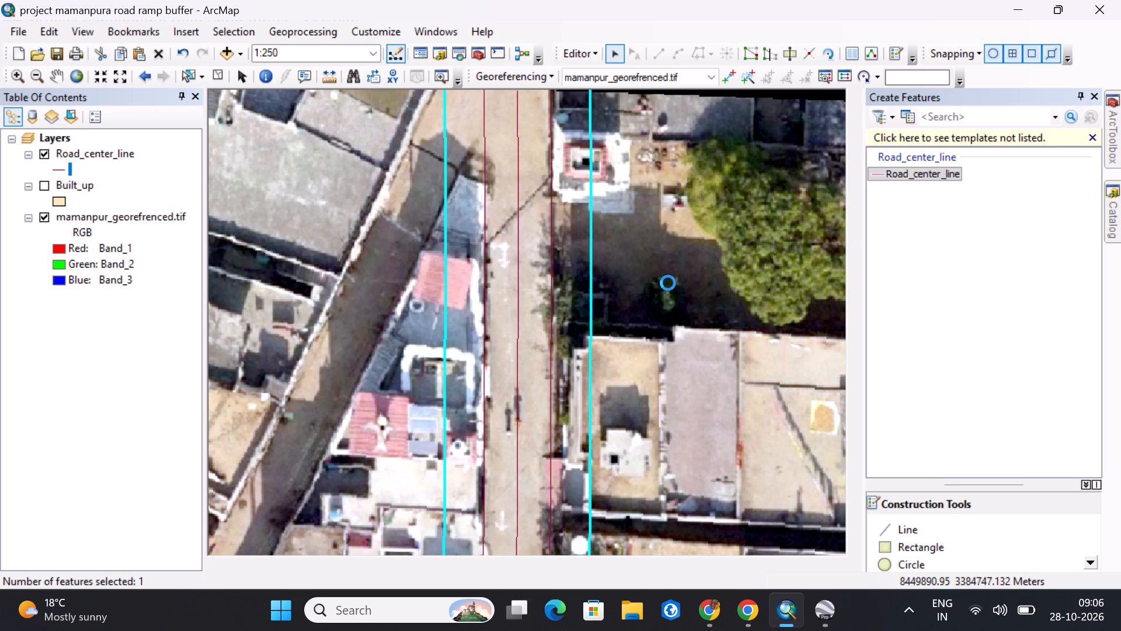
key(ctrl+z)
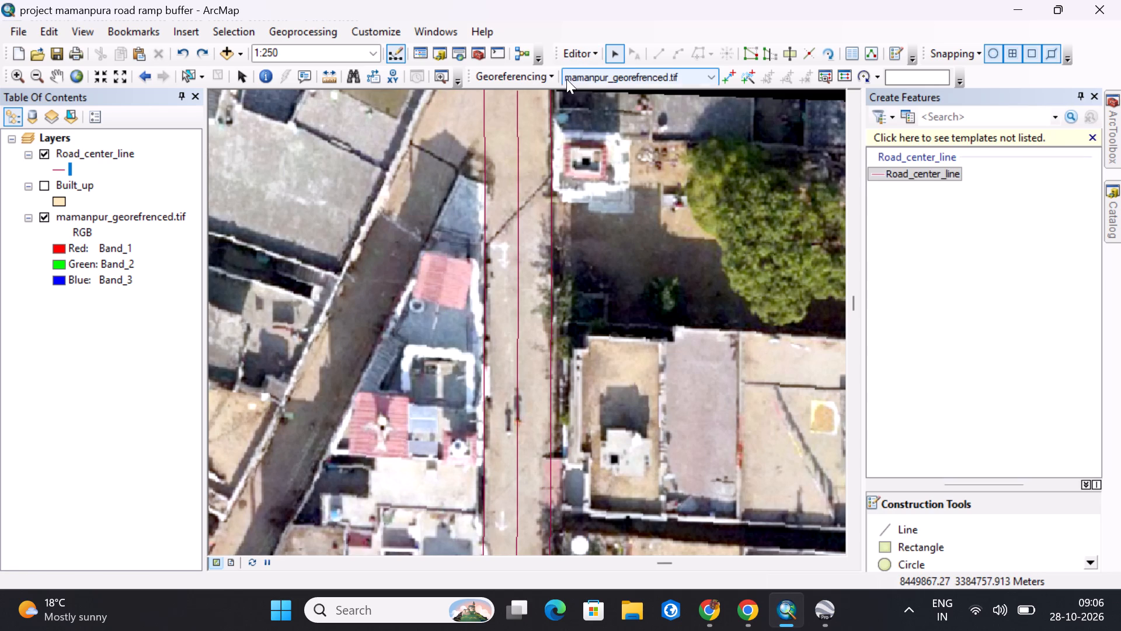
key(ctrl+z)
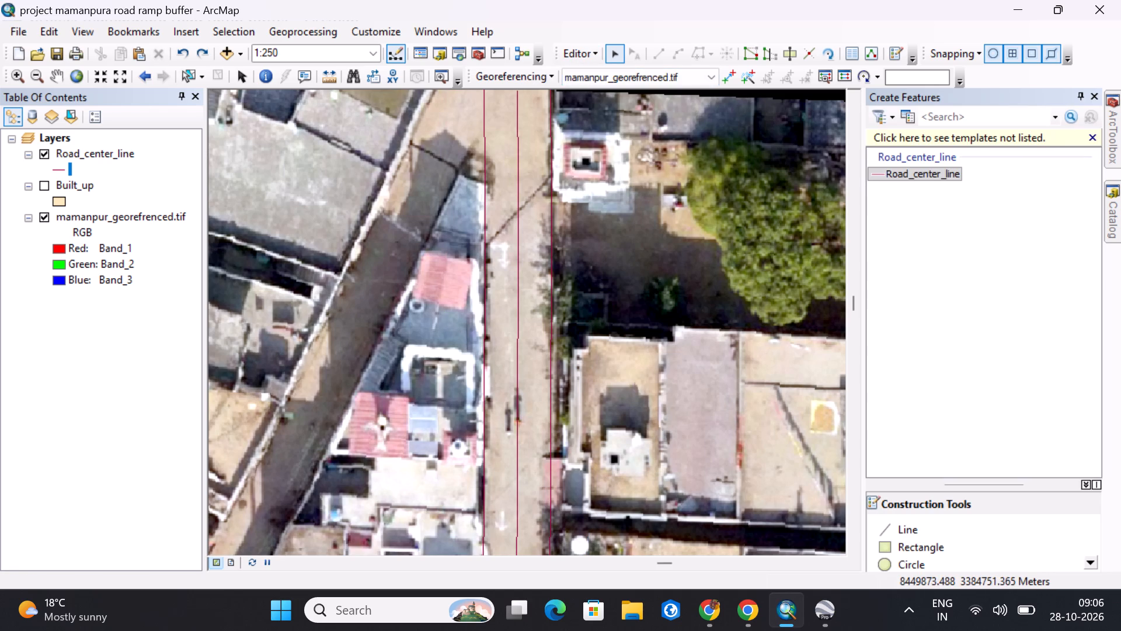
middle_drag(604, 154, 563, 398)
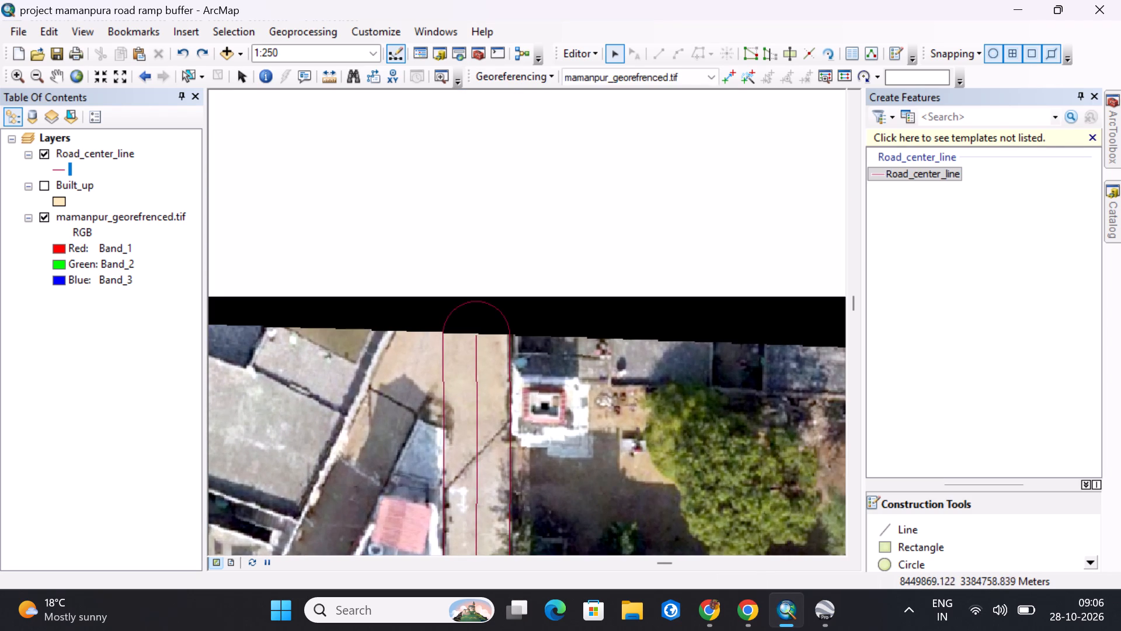
Delete the buffer outline drawn around the main road centre line in the Road_center_line layer.
click(503, 320)
key(Delete)
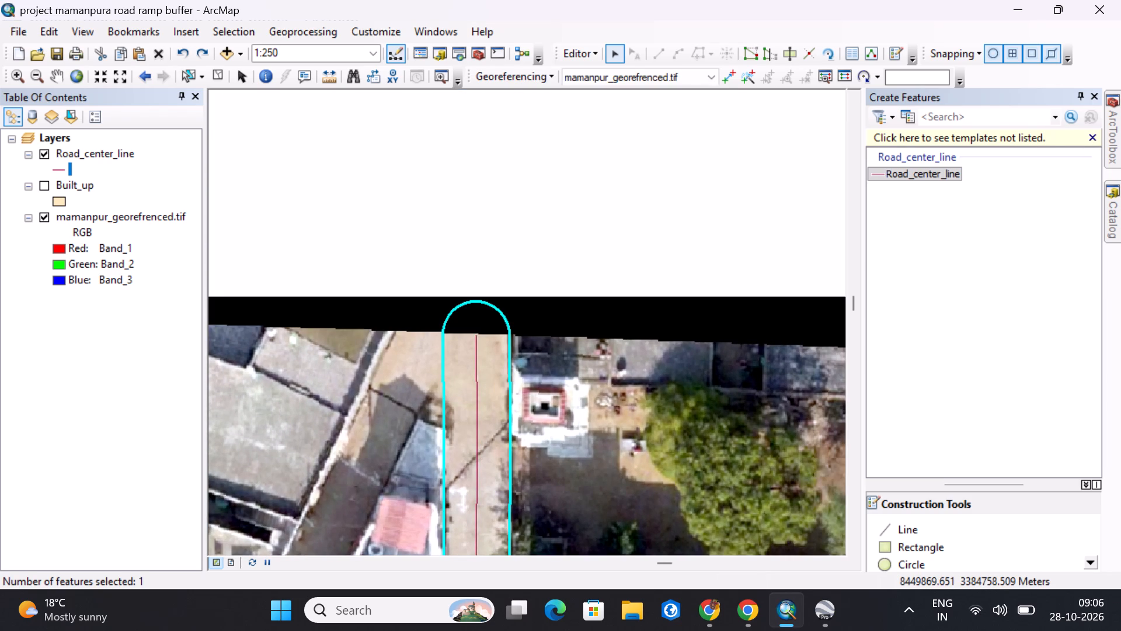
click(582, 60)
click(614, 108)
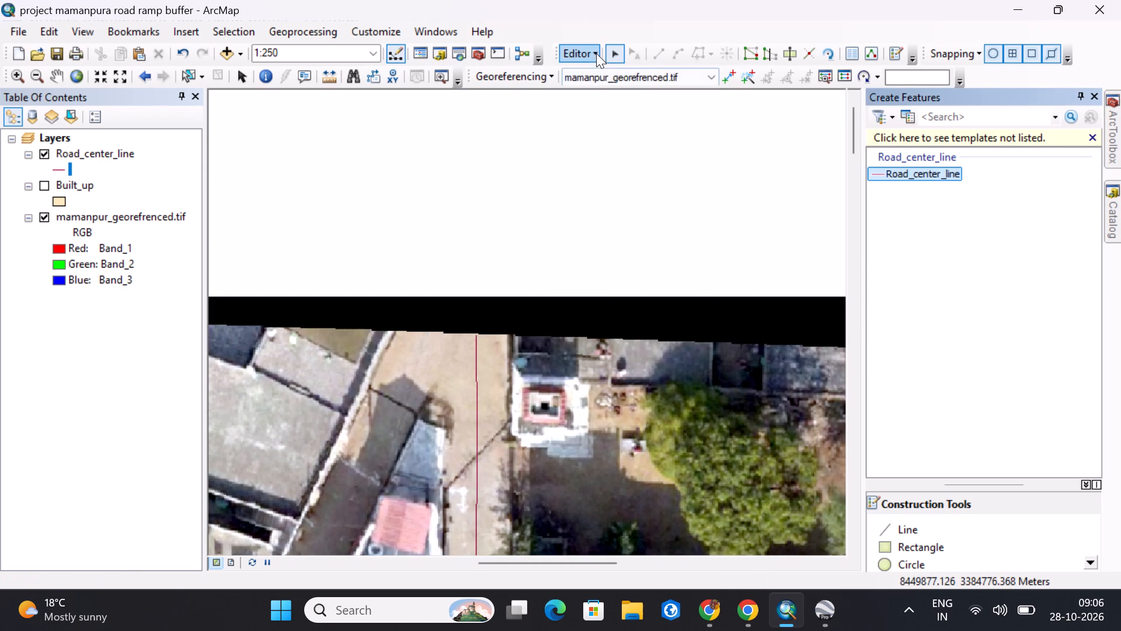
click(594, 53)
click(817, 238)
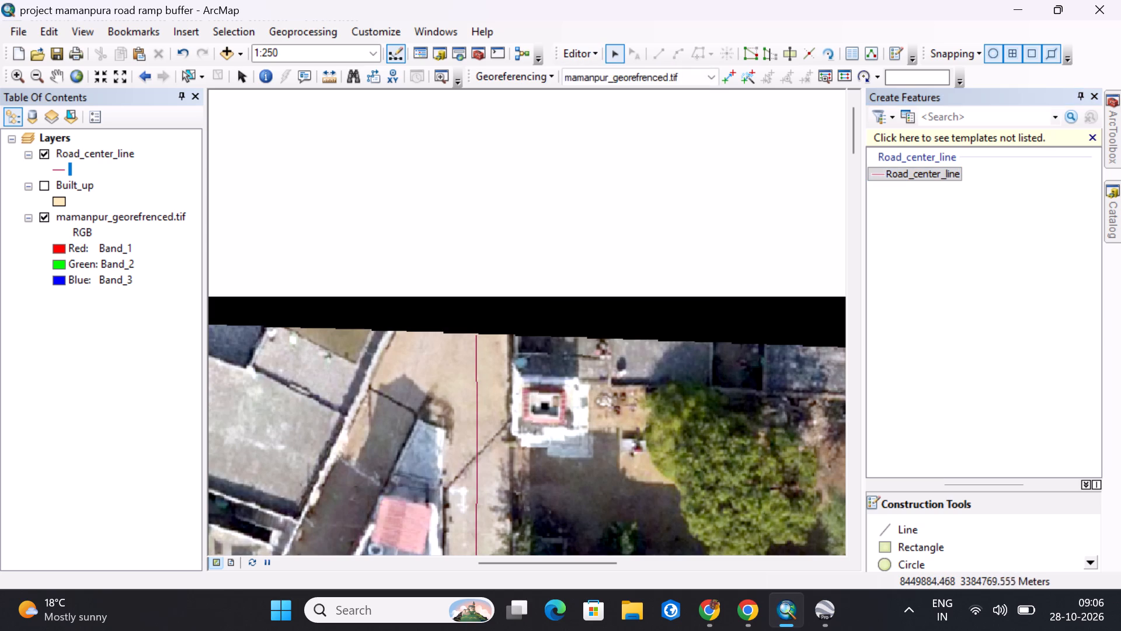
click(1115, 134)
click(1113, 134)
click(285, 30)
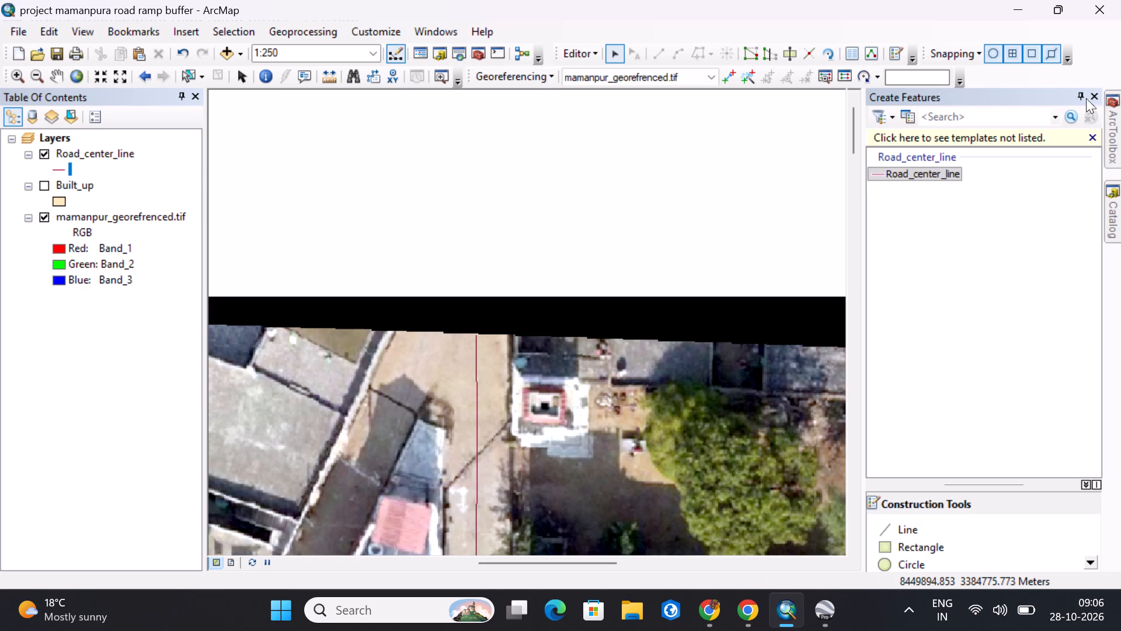
Open the Buffer tool from the Proximity analysis tools and choose Road_center_line as its input features.
click(1109, 121)
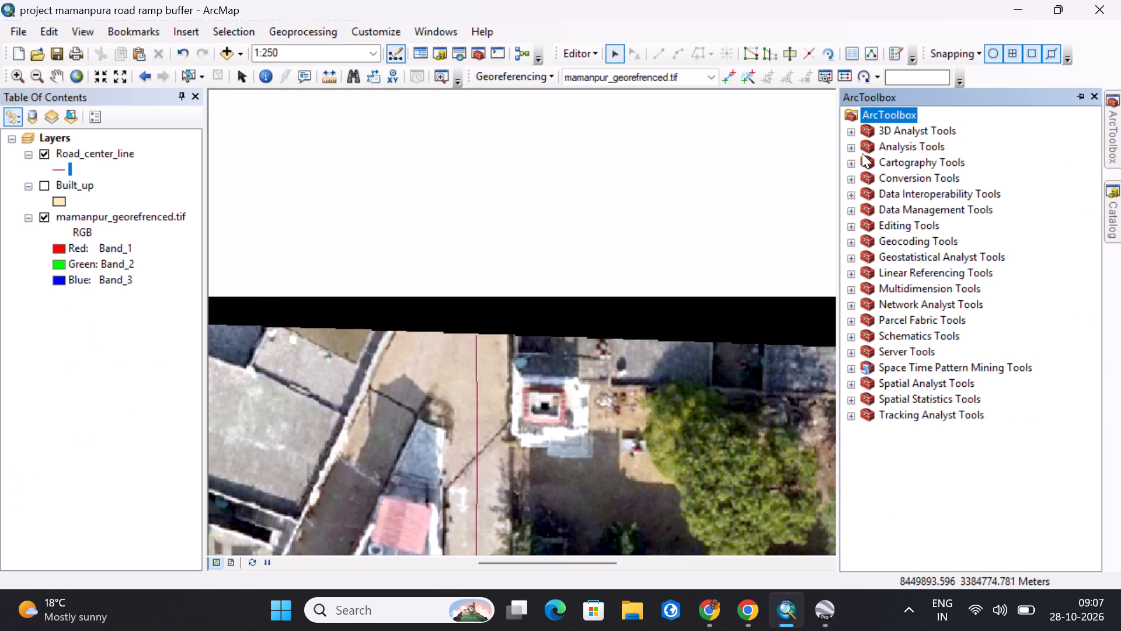
click(849, 146)
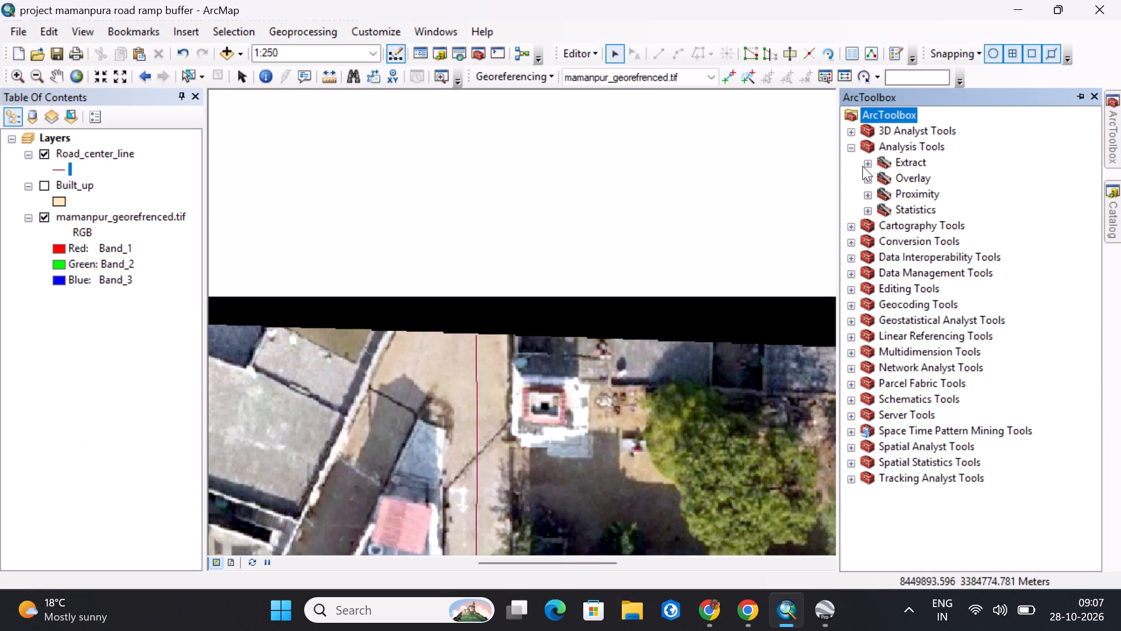
click(866, 182)
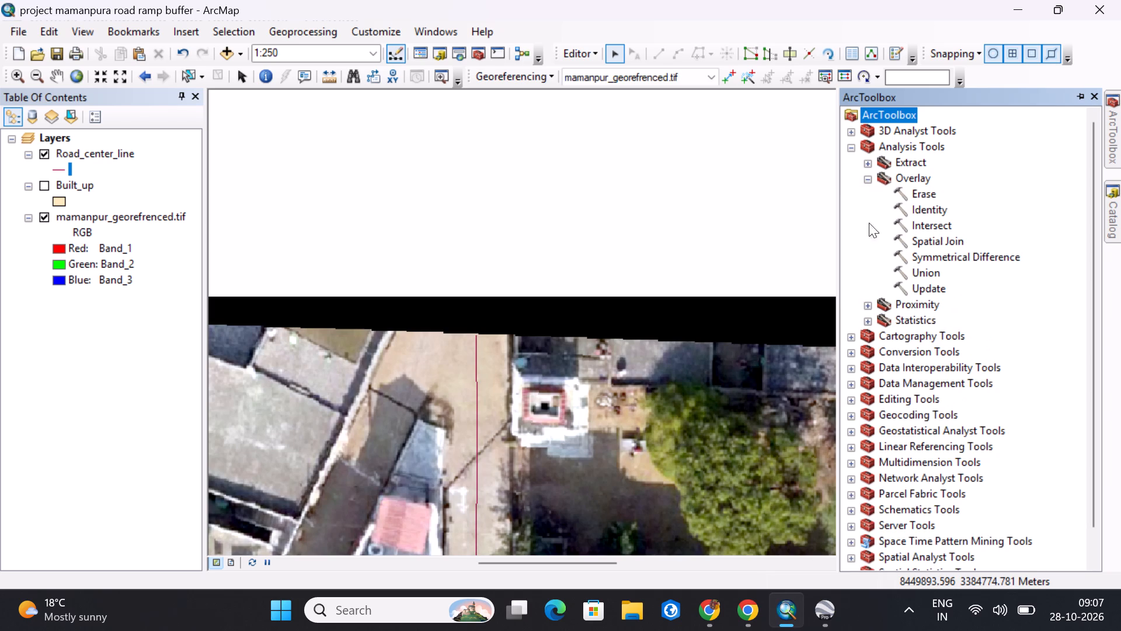
click(869, 305)
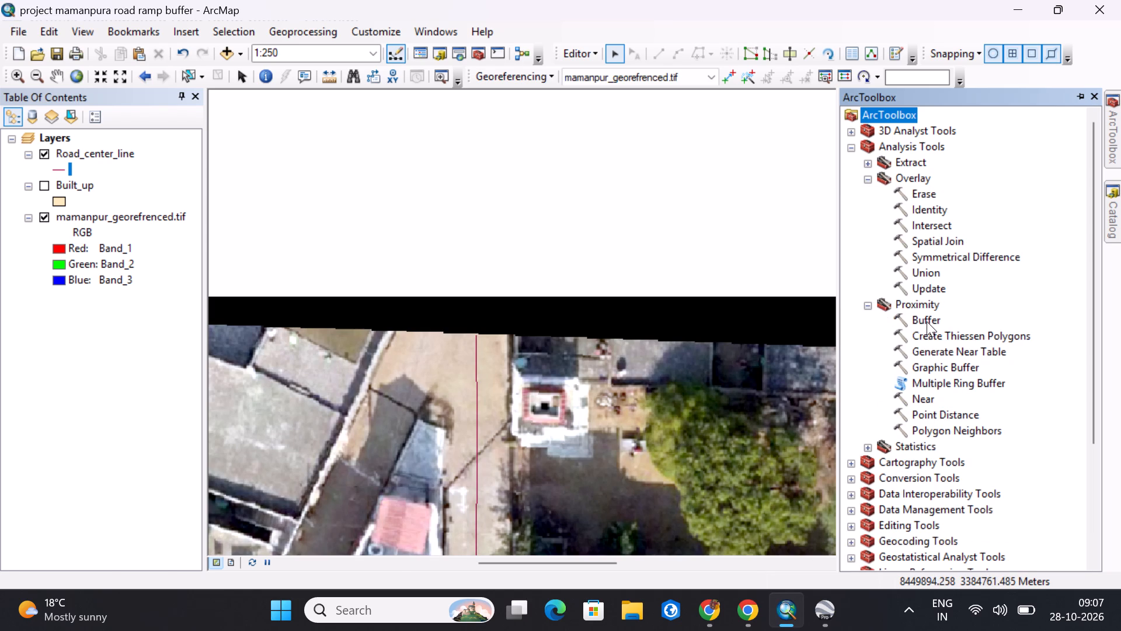
click(927, 321)
double_click(927, 321)
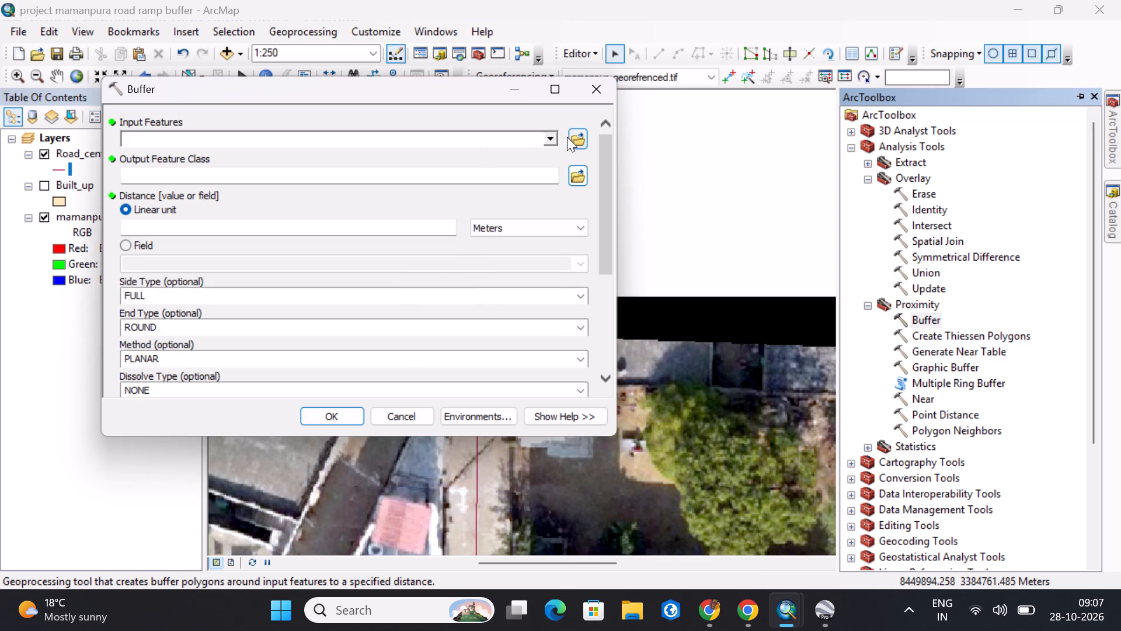
click(553, 139)
click(201, 157)
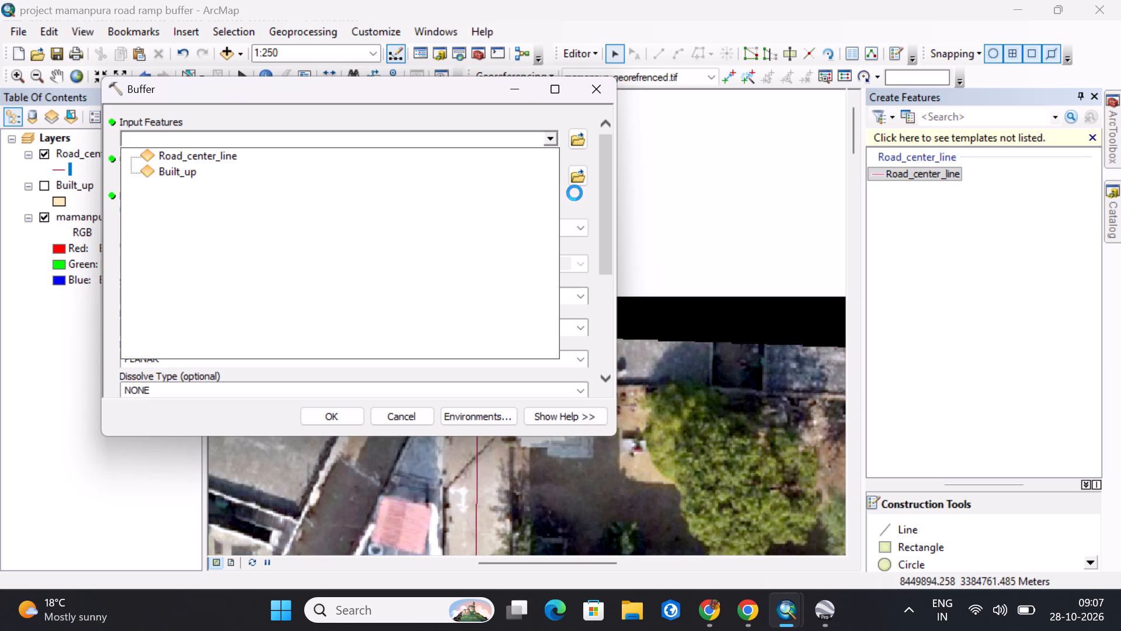
click(906, 612)
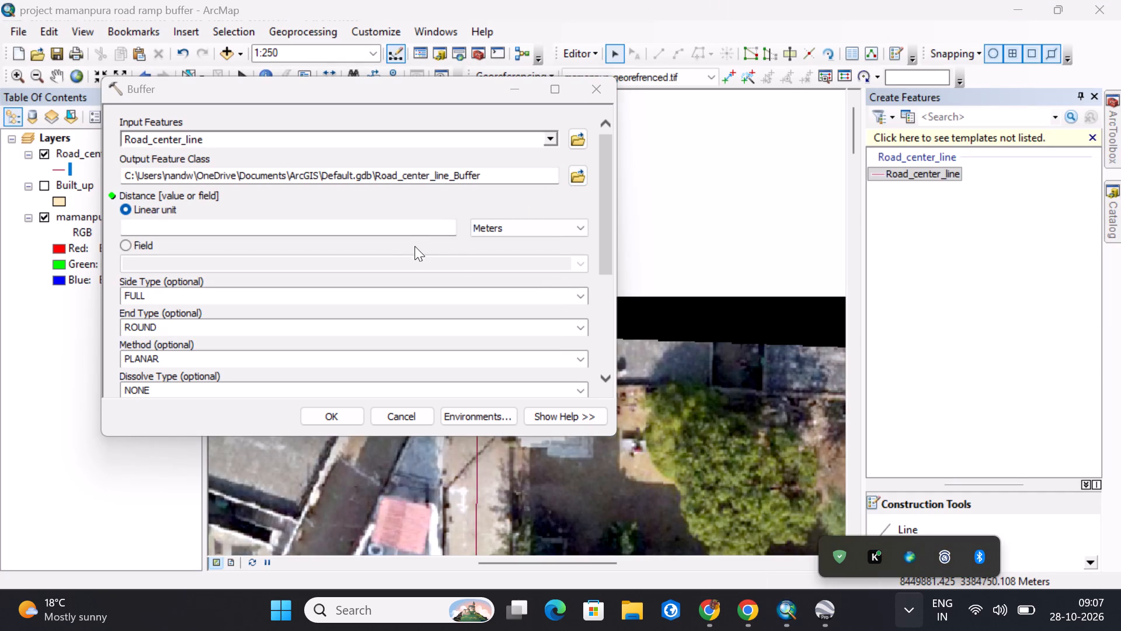
Run the buffer on Road_center_line with a linear distance of 3 meters, keeping the default side, end, method and dissolve options.
click(269, 232)
drag(241, 84, 720, 384)
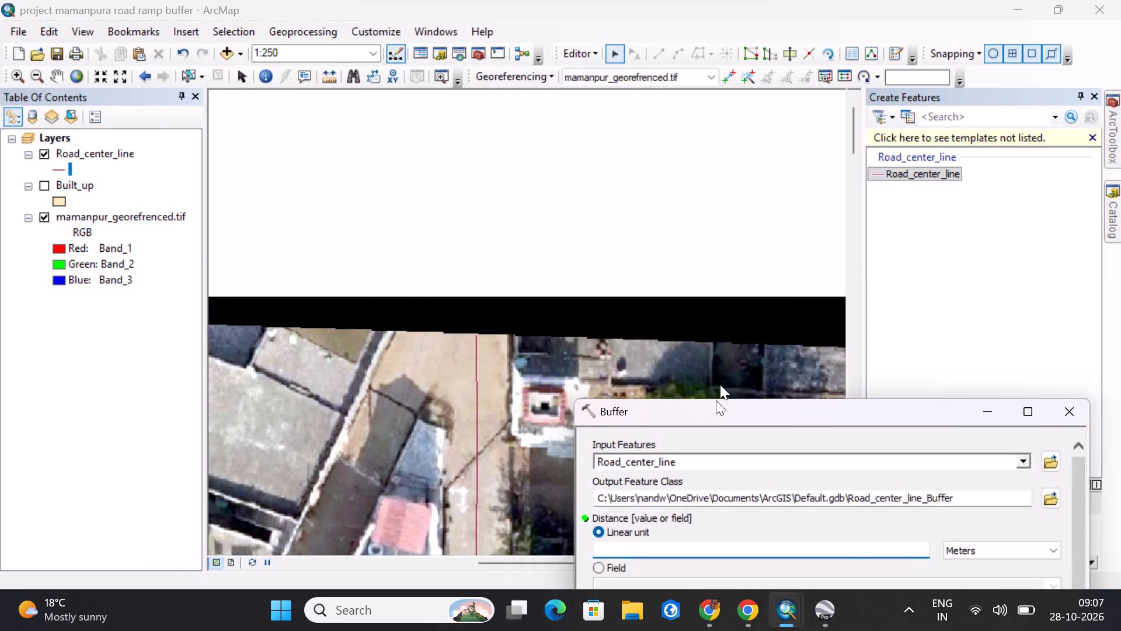
drag(720, 384, 685, 212)
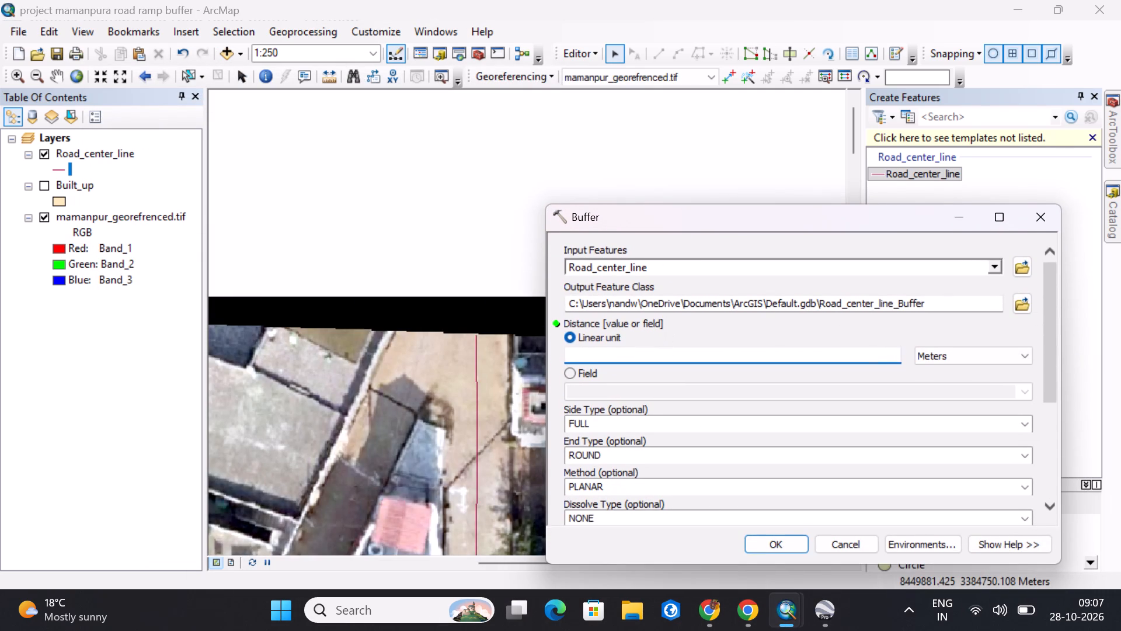
click(656, 354)
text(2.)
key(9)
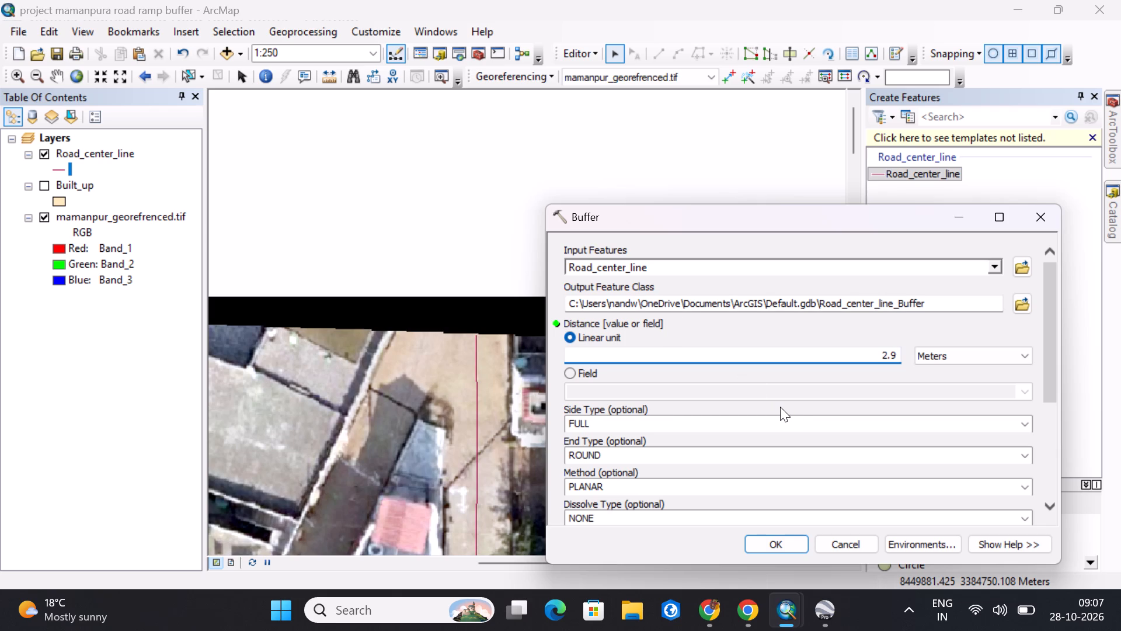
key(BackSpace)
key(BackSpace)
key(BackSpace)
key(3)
scroll(704, 436, down, 1)
scroll(712, 488, down, 2)
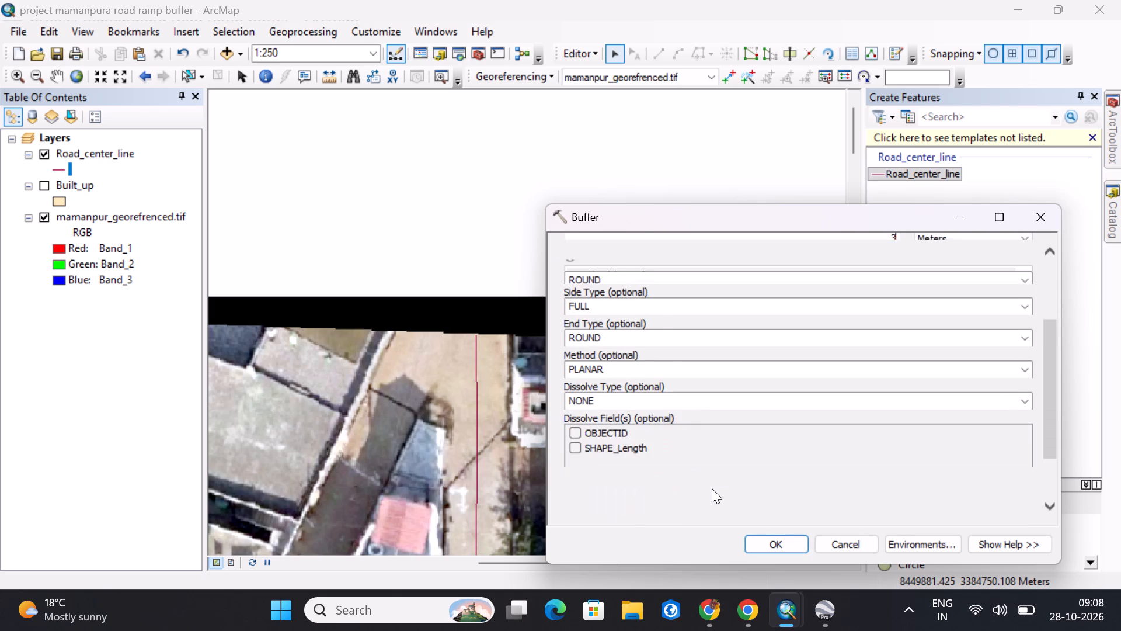
scroll(712, 487, down, 2)
scroll(777, 480, down, 3)
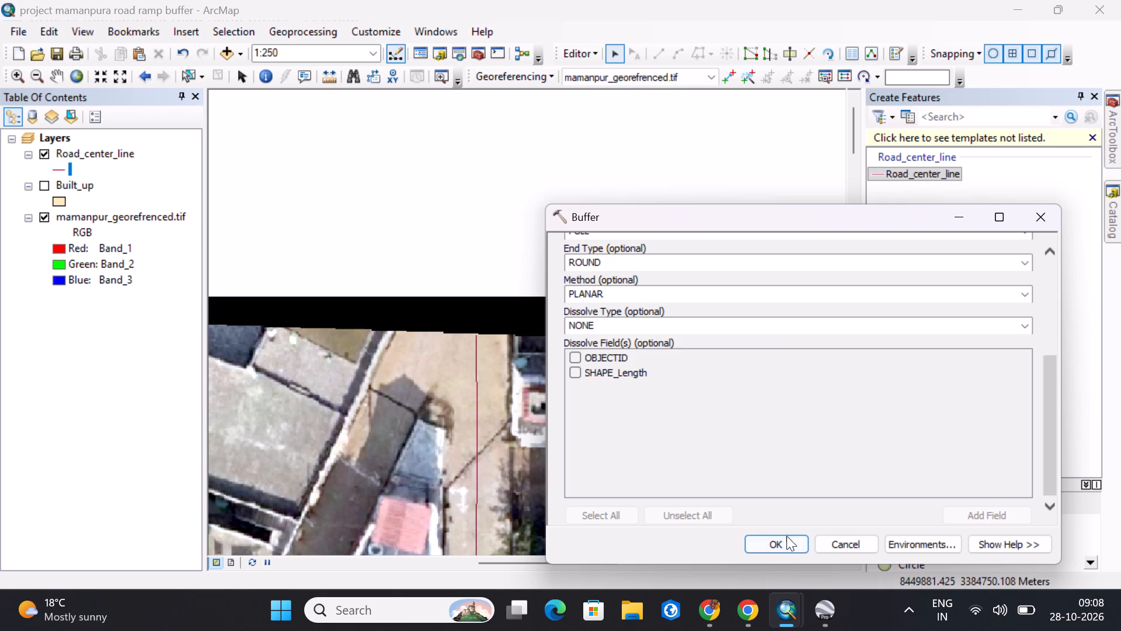
click(786, 547)
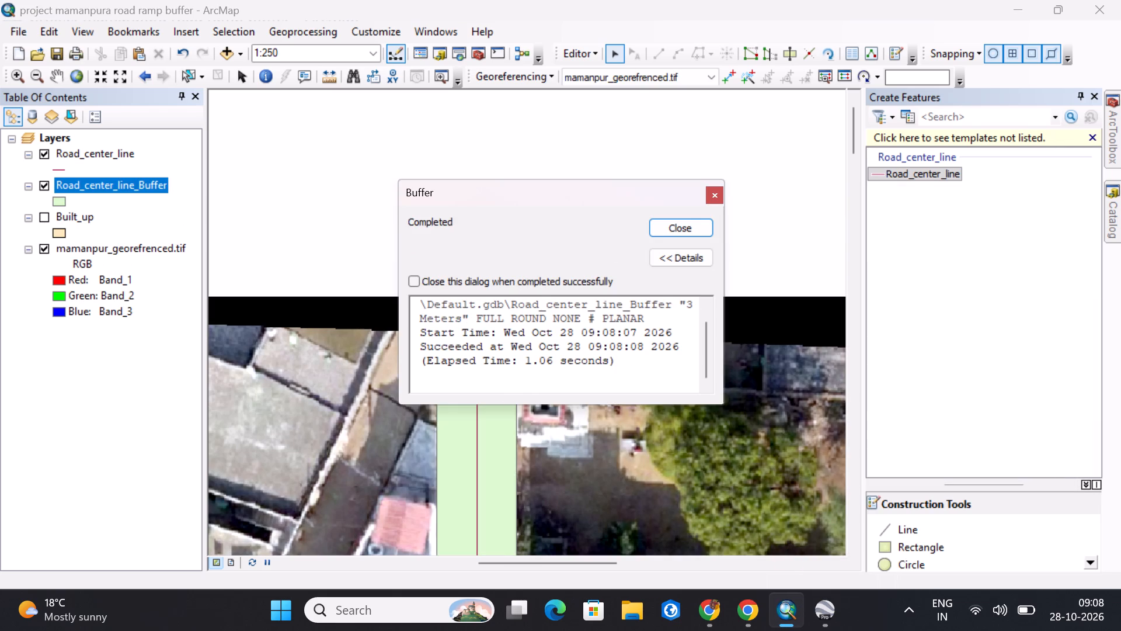
click(680, 228)
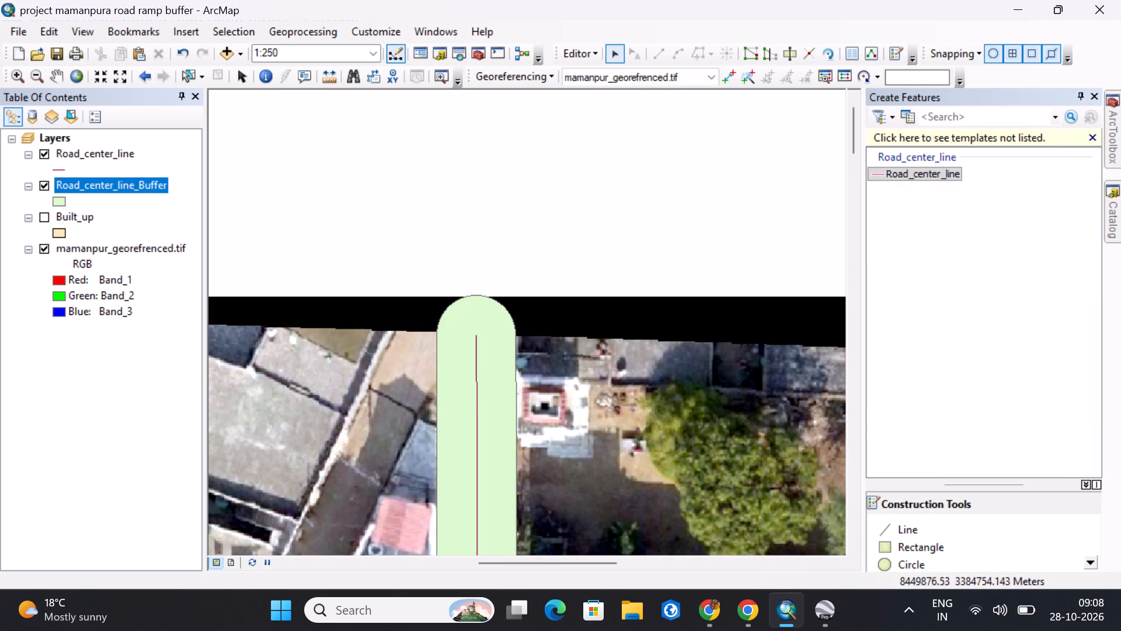
Change the Road_center_line_Buffer layer's symbol to Hollow so only its outline is drawn over the imagery.
drag(602, 384, 605, 266)
middle_drag(595, 338, 610, 245)
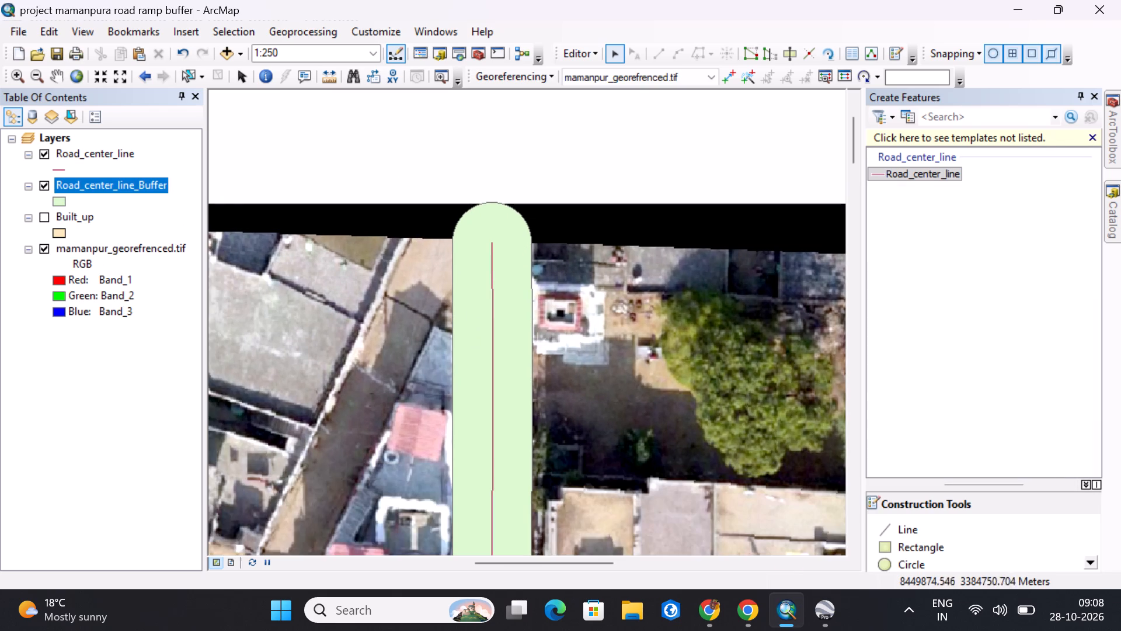
middle_drag(575, 398, 570, 272)
middle_drag(618, 345, 618, 256)
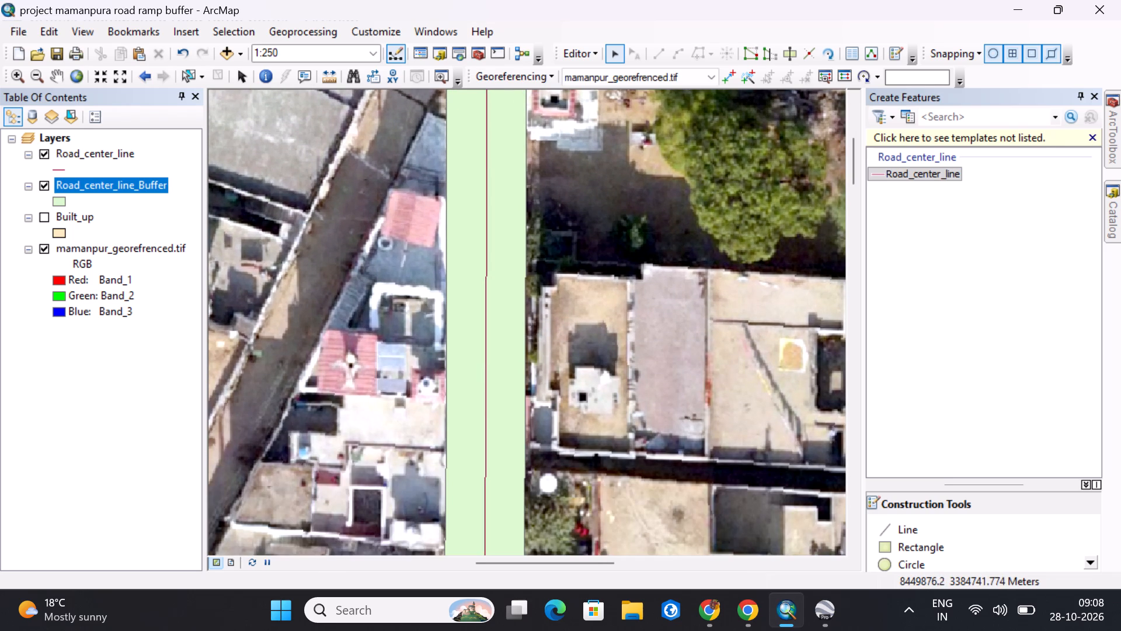
middle_drag(593, 349, 577, 200)
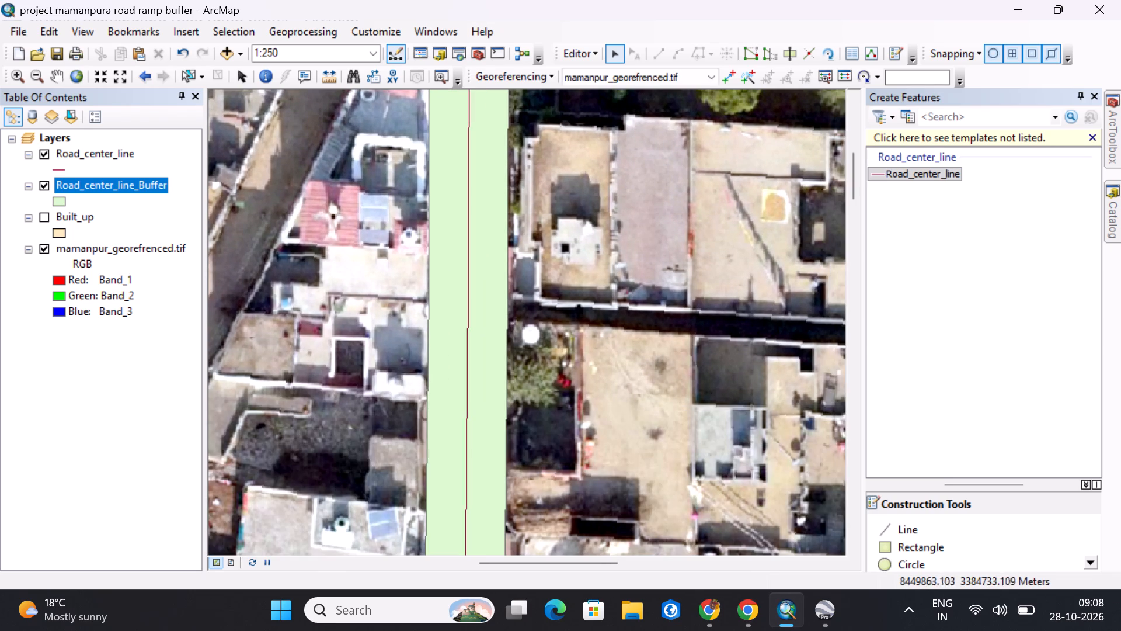
click(60, 204)
click(389, 263)
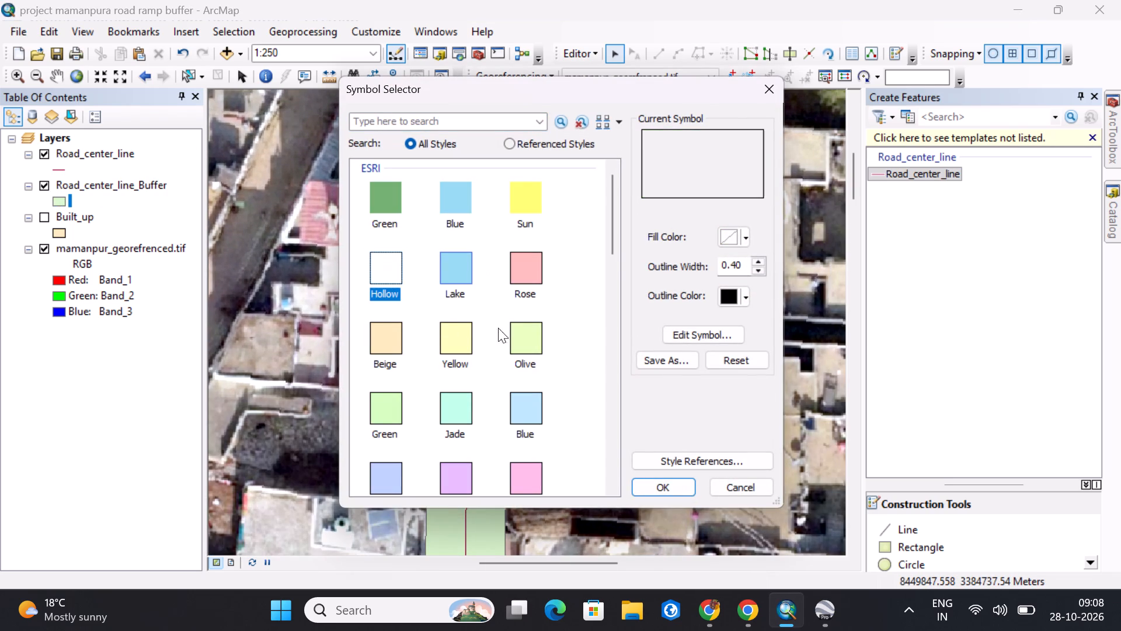
click(660, 488)
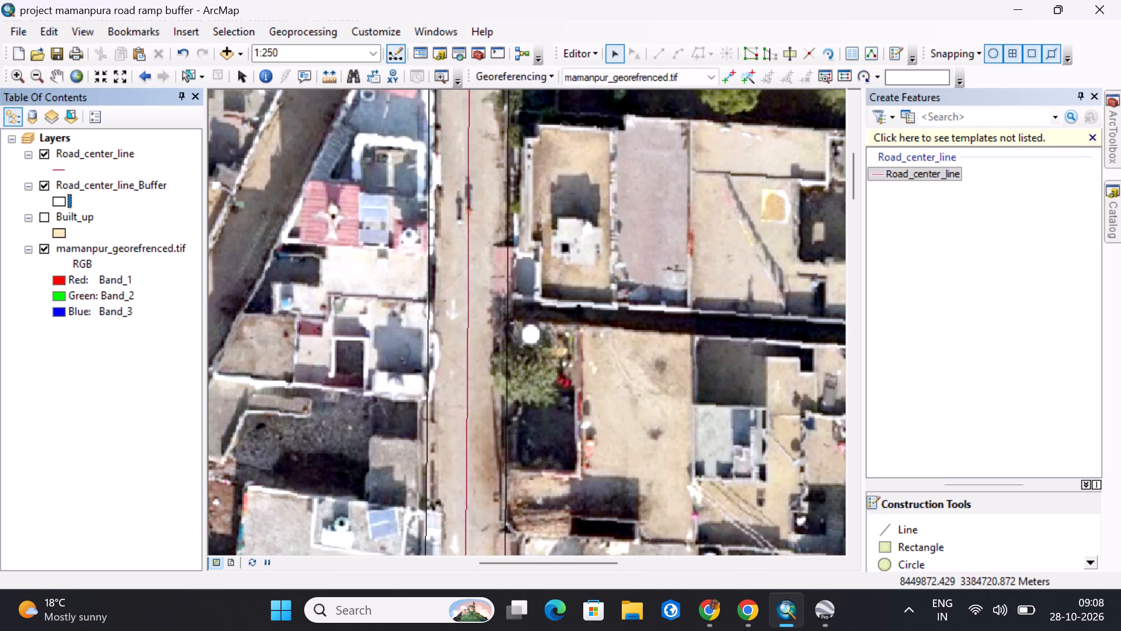
Examine how the Road_center_line_Buffer outline fits the main road's edges along its full length, from the north end to the south end.
middle_drag(525, 233, 528, 393)
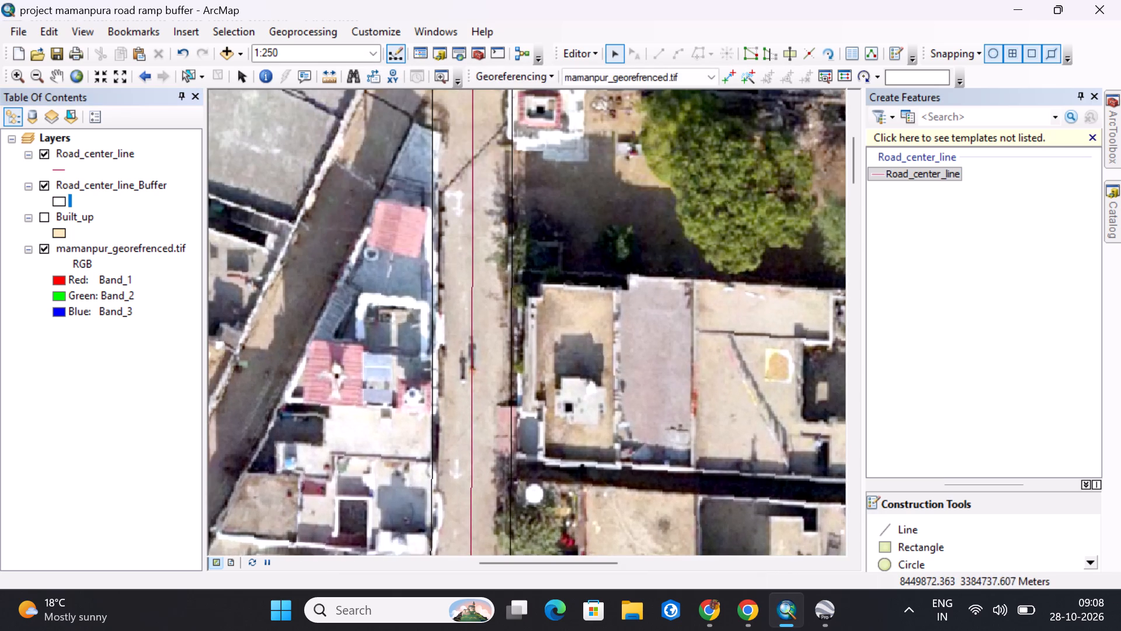
middle_drag(542, 303, 537, 424)
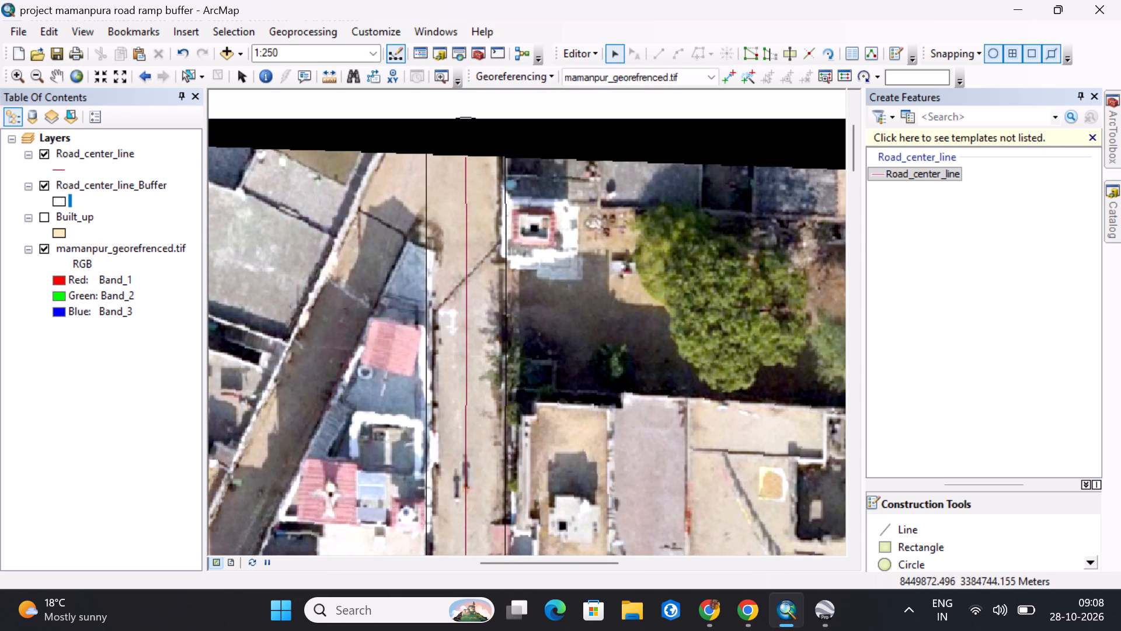
middle_drag(537, 339, 518, 213)
middle_drag(516, 348, 507, 157)
middle_drag(513, 323, 523, 133)
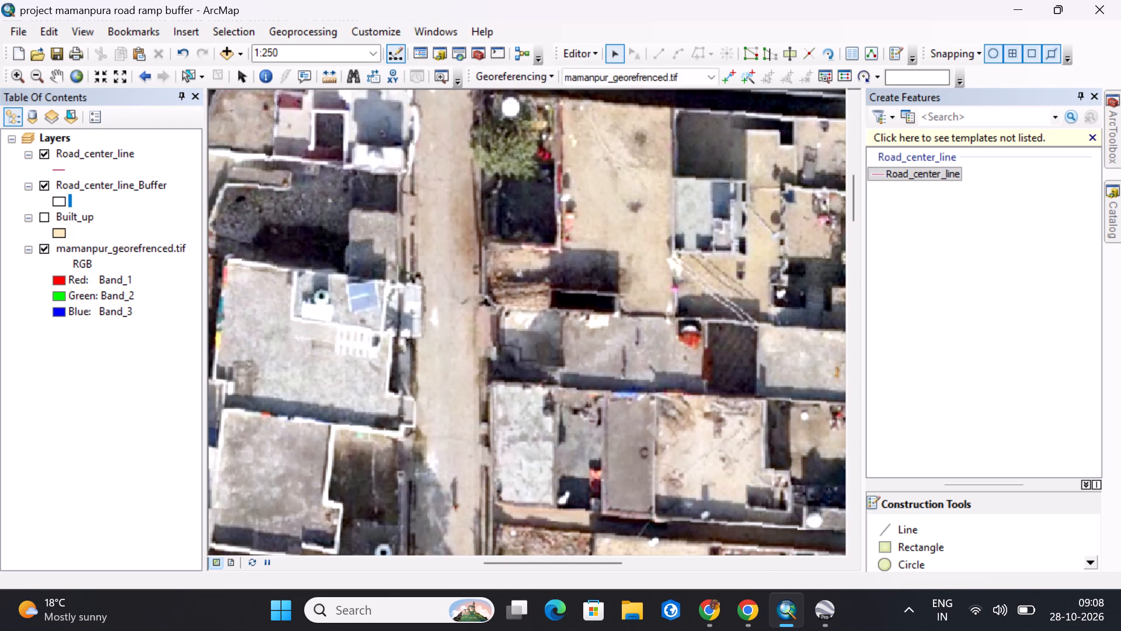
middle_drag(545, 308, 531, 174)
middle_drag(537, 311, 531, 142)
middle_drag(561, 308, 561, 302)
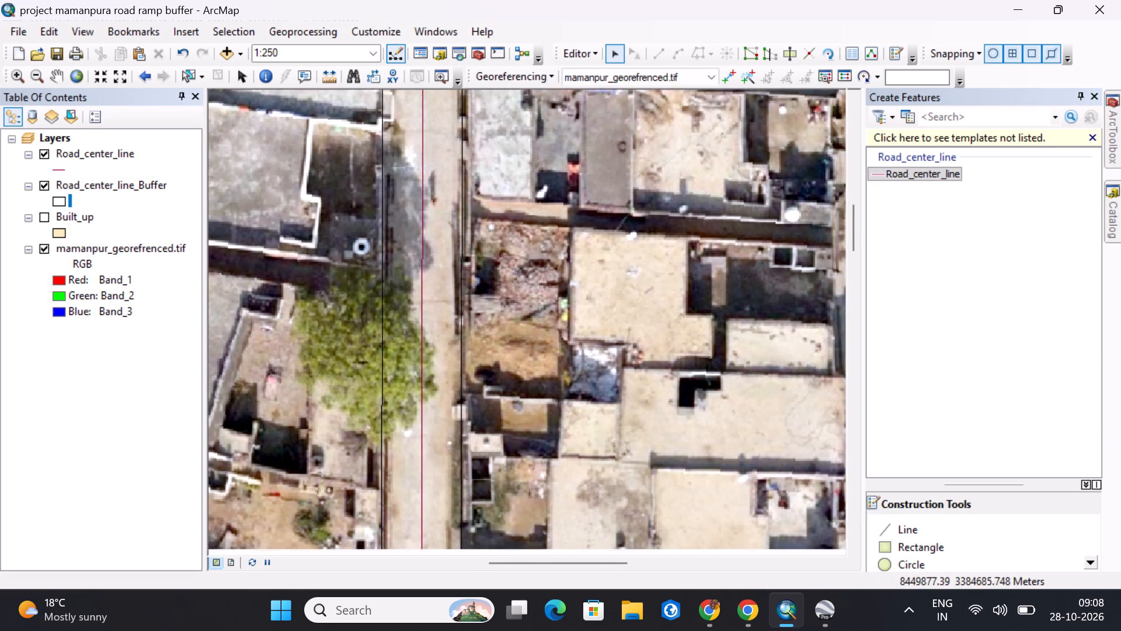
middle_drag(561, 302, 532, 138)
middle_drag(518, 314, 528, 211)
middle_drag(518, 343, 523, 187)
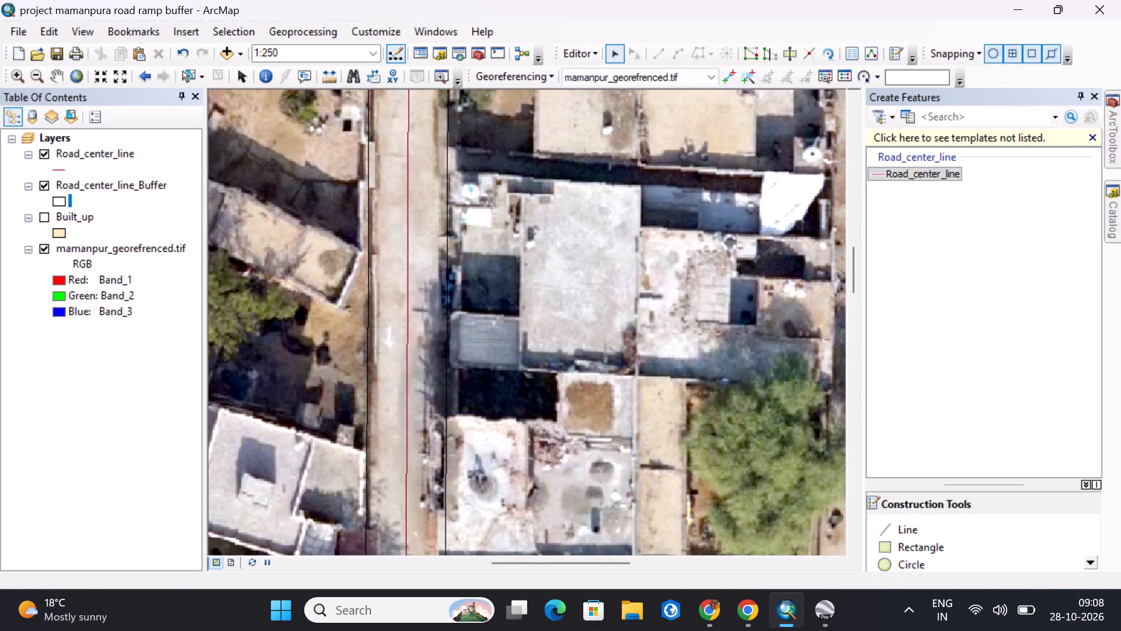
middle_drag(508, 324, 525, 188)
middle_drag(509, 332, 509, 209)
middle_drag(515, 280, 514, 285)
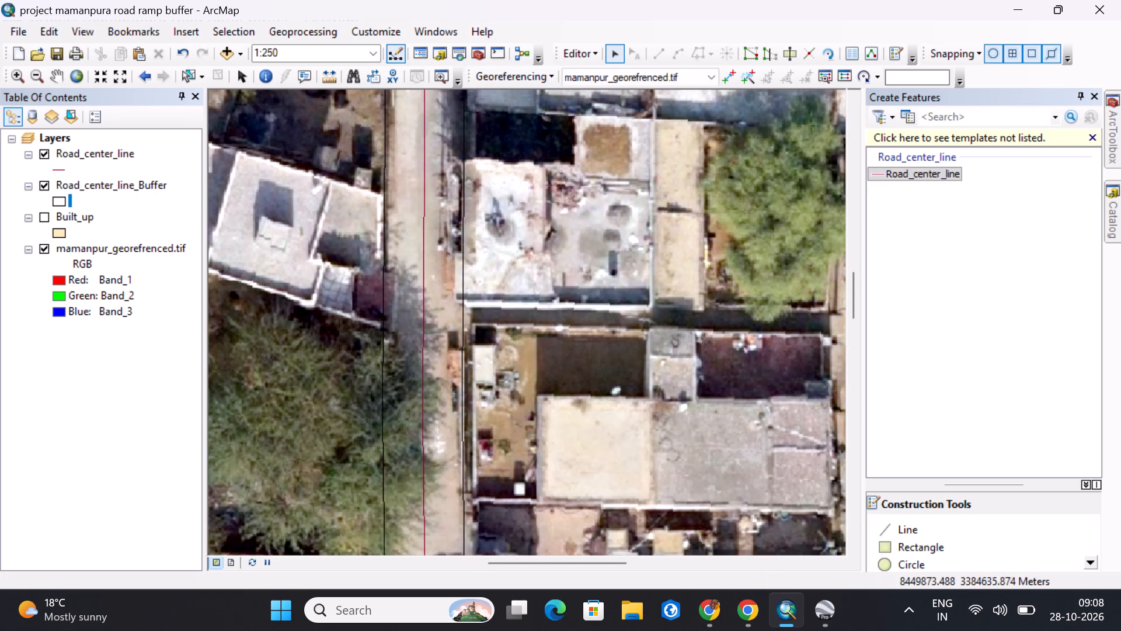
middle_drag(514, 285, 524, 105)
middle_drag(518, 369, 520, 227)
middle_drag(544, 358, 542, 260)
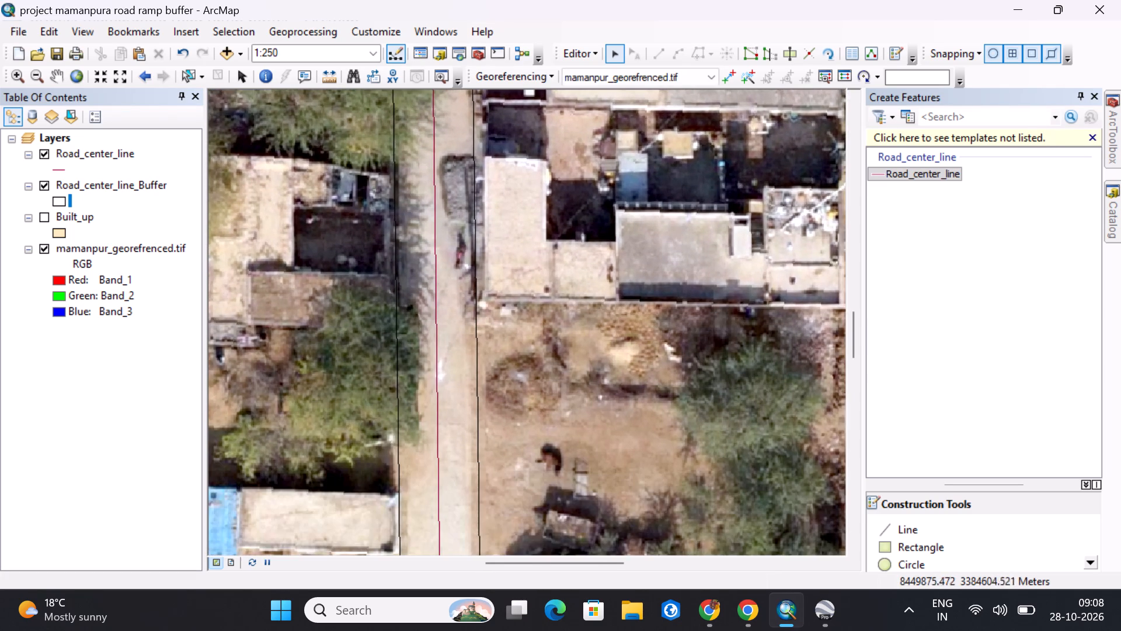
middle_drag(556, 296, 554, 249)
middle_drag(548, 460, 548, 321)
middle_drag(568, 407, 563, 332)
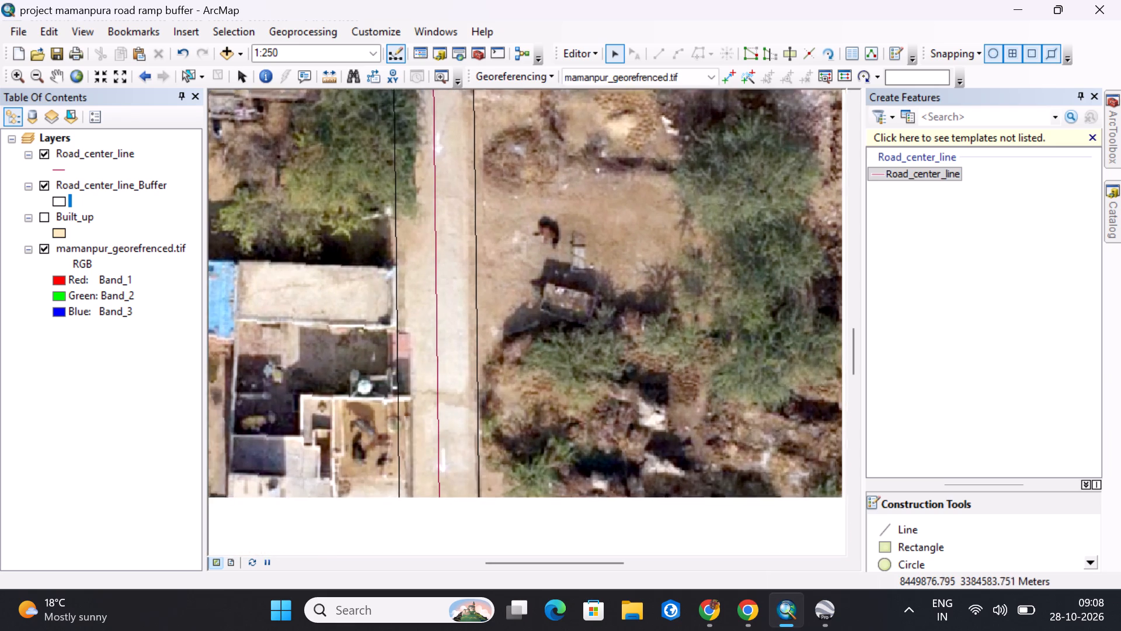
middle_drag(563, 332, 548, 239)
middle_drag(547, 366, 547, 300)
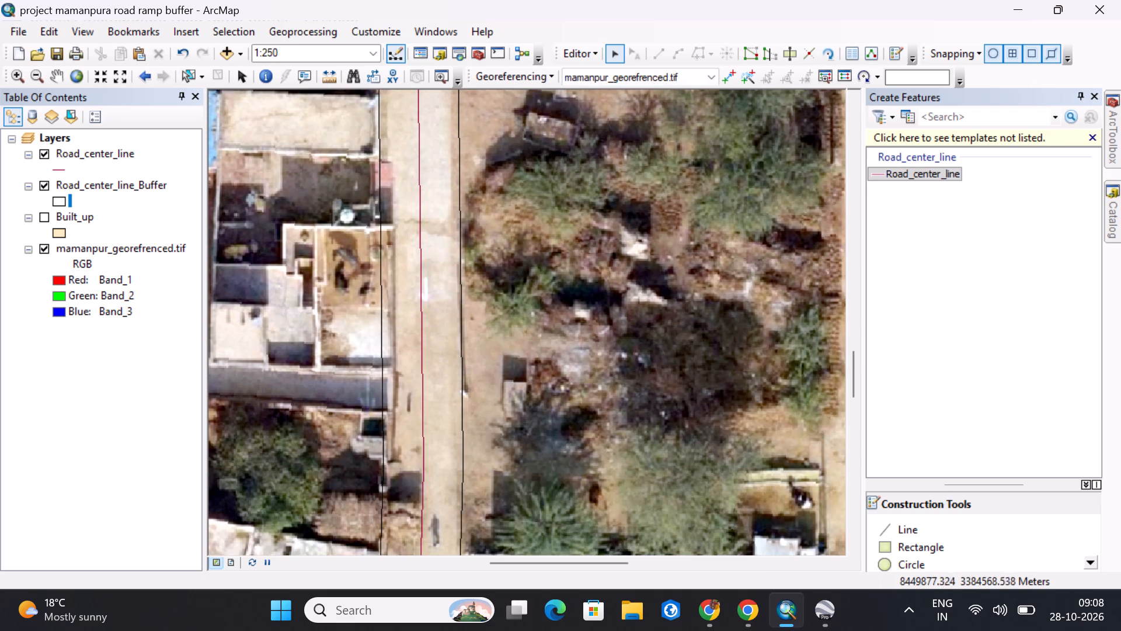
middle_drag(551, 384, 541, 289)
middle_drag(544, 354, 549, 206)
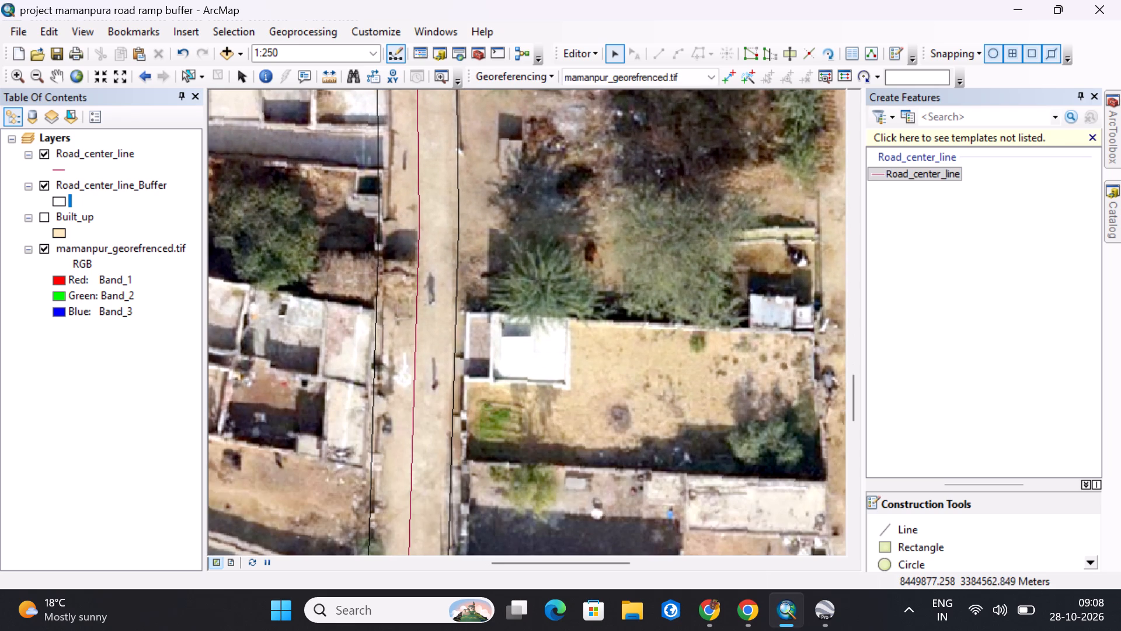
middle_drag(549, 216, 555, 276)
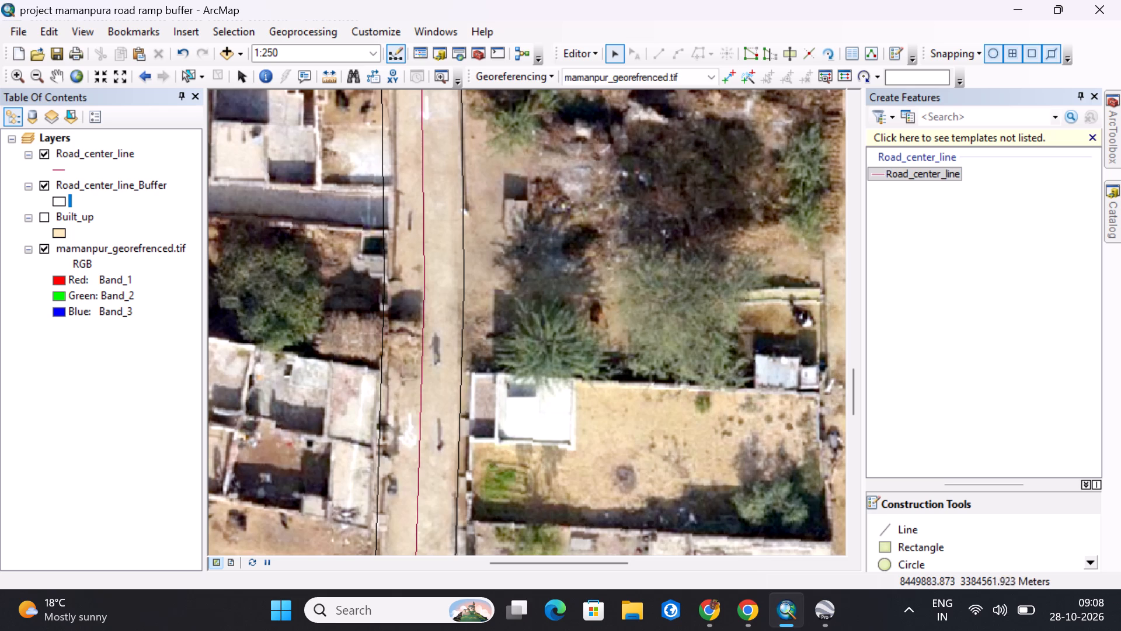
middle_drag(619, 323, 618, 150)
middle_drag(595, 270, 605, 112)
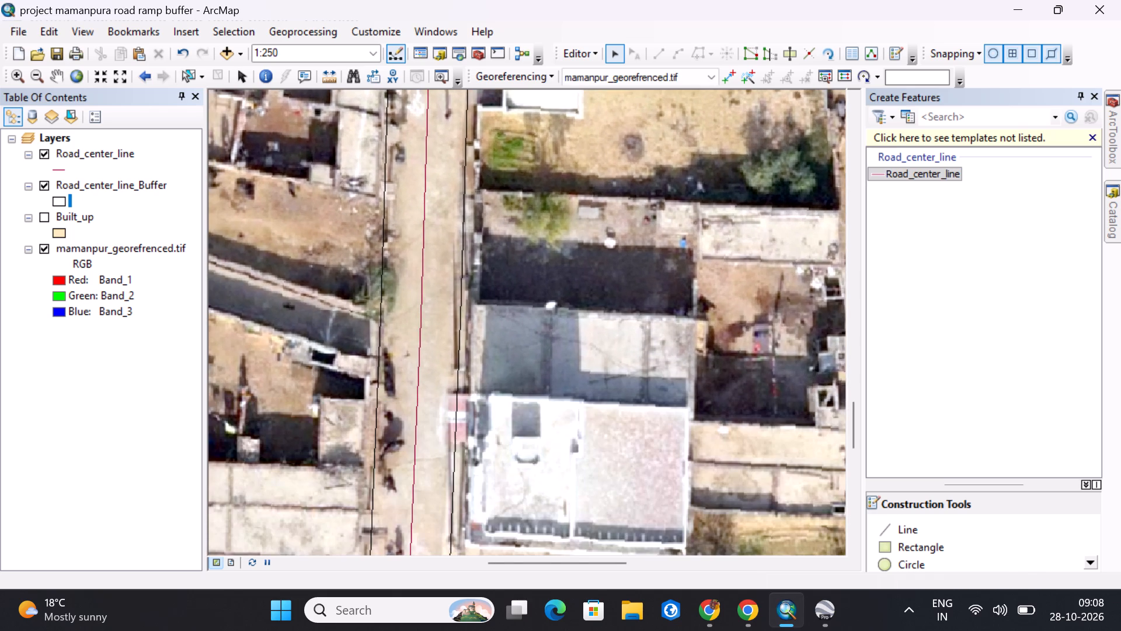
middle_drag(579, 294, 579, 184)
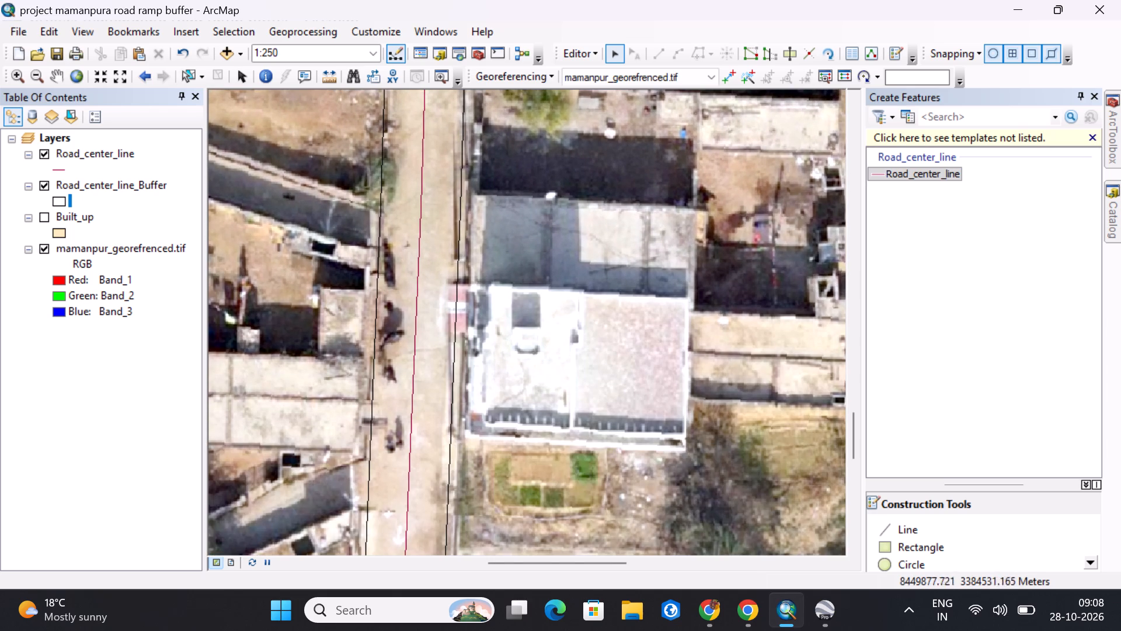
middle_drag(563, 287, 558, 190)
middle_drag(551, 356, 551, 254)
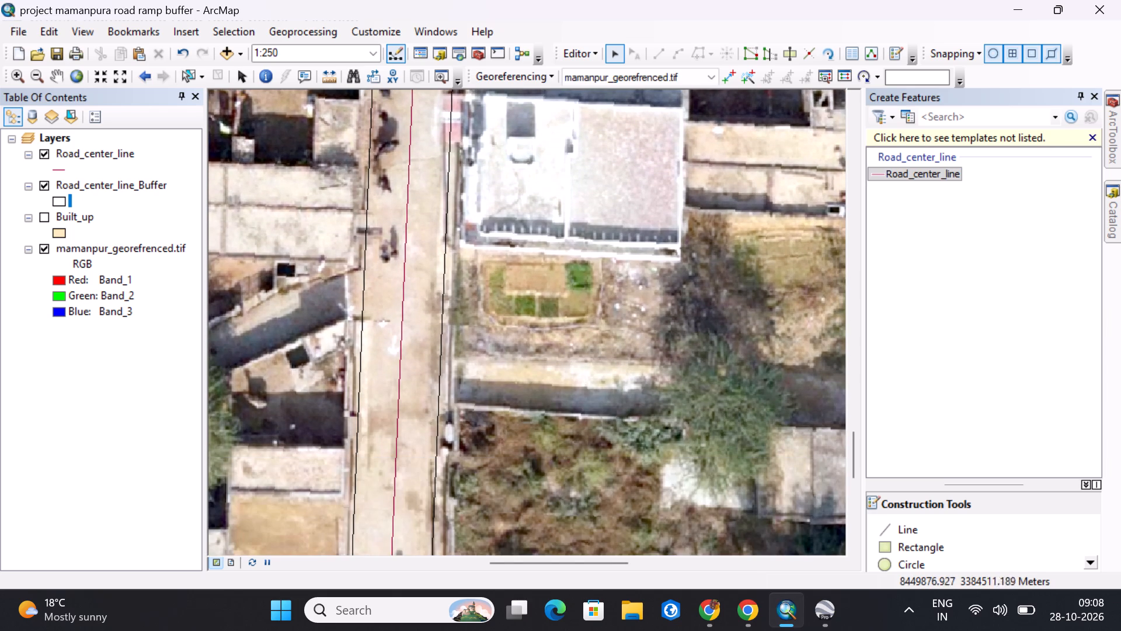
middle_drag(577, 342, 557, 180)
middle_drag(548, 290, 558, 150)
middle_drag(541, 307, 553, 178)
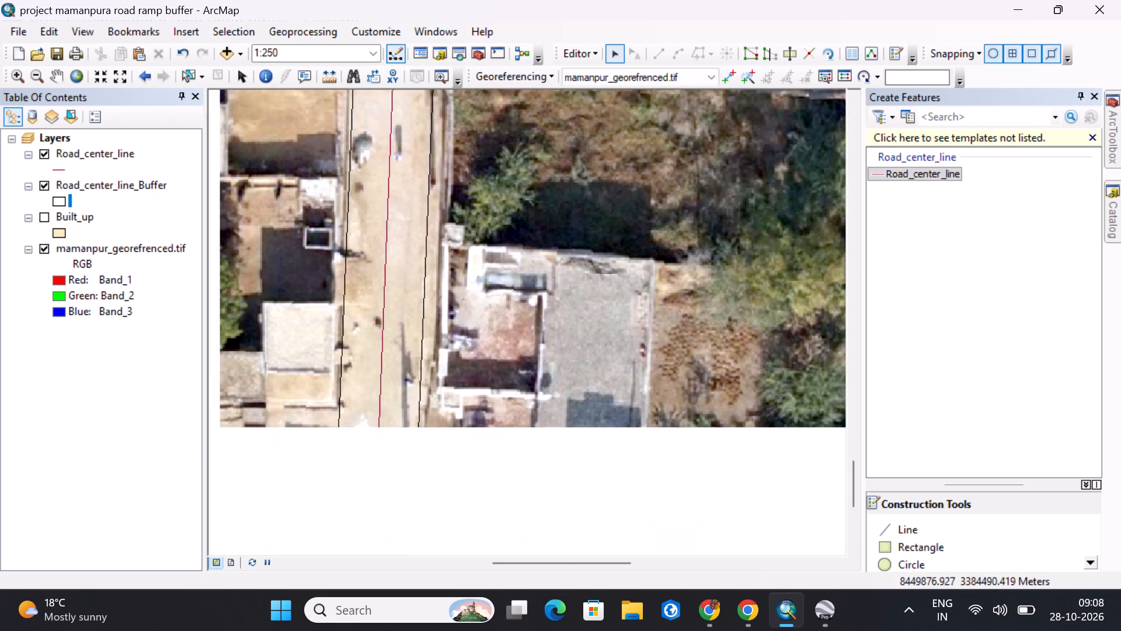
middle_drag(553, 178, 553, 173)
middle_drag(542, 311, 550, 240)
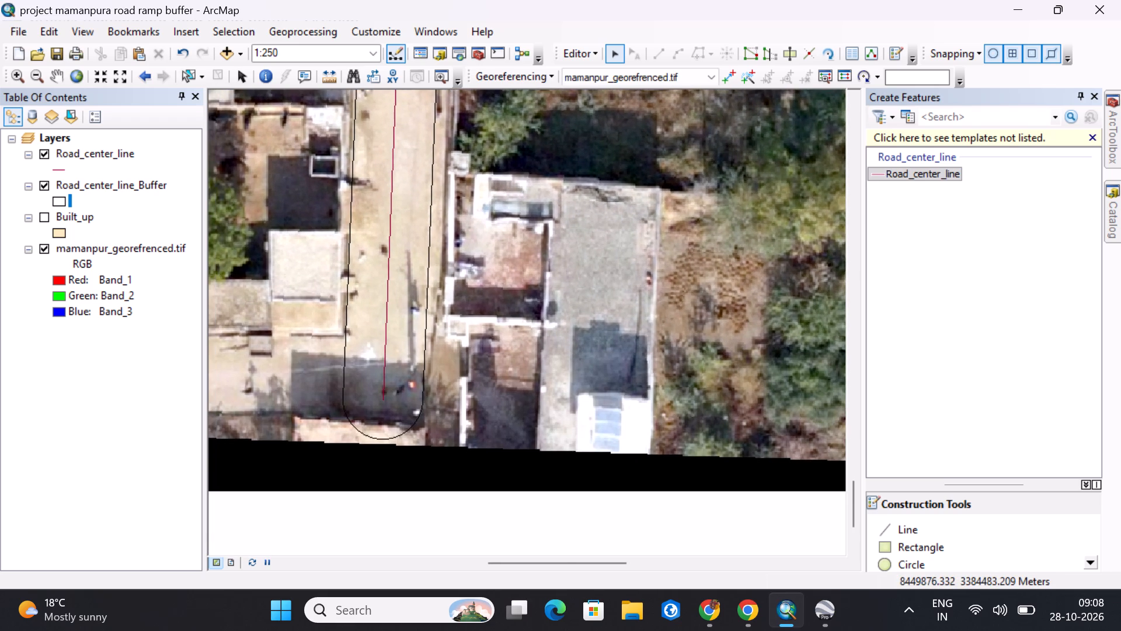
middle_drag(550, 203, 544, 321)
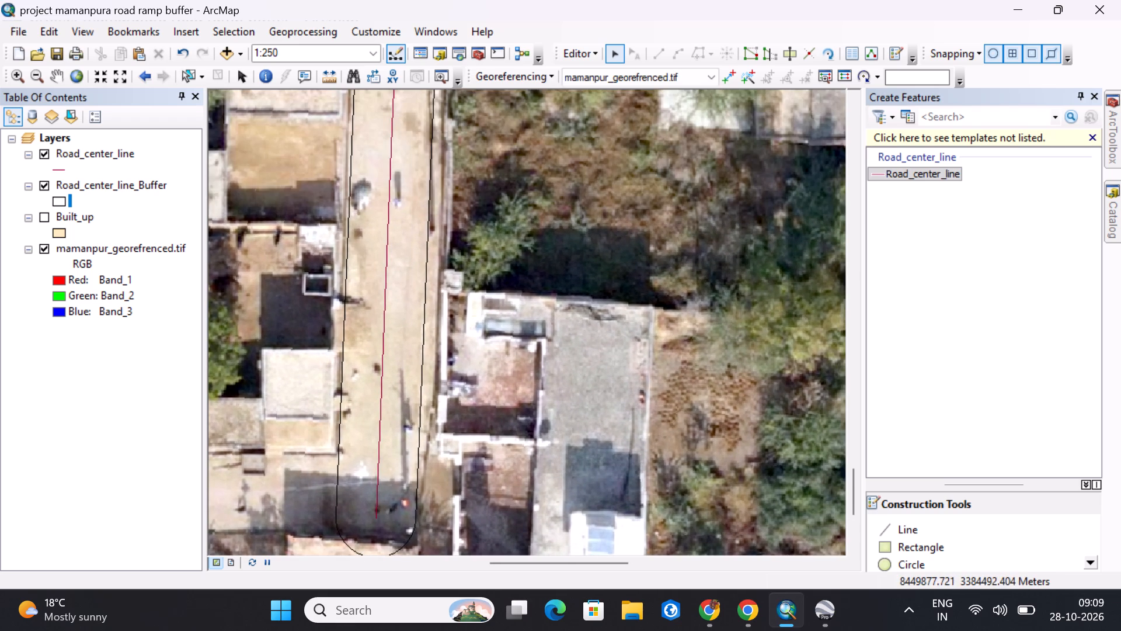
middle_drag(562, 199, 543, 305)
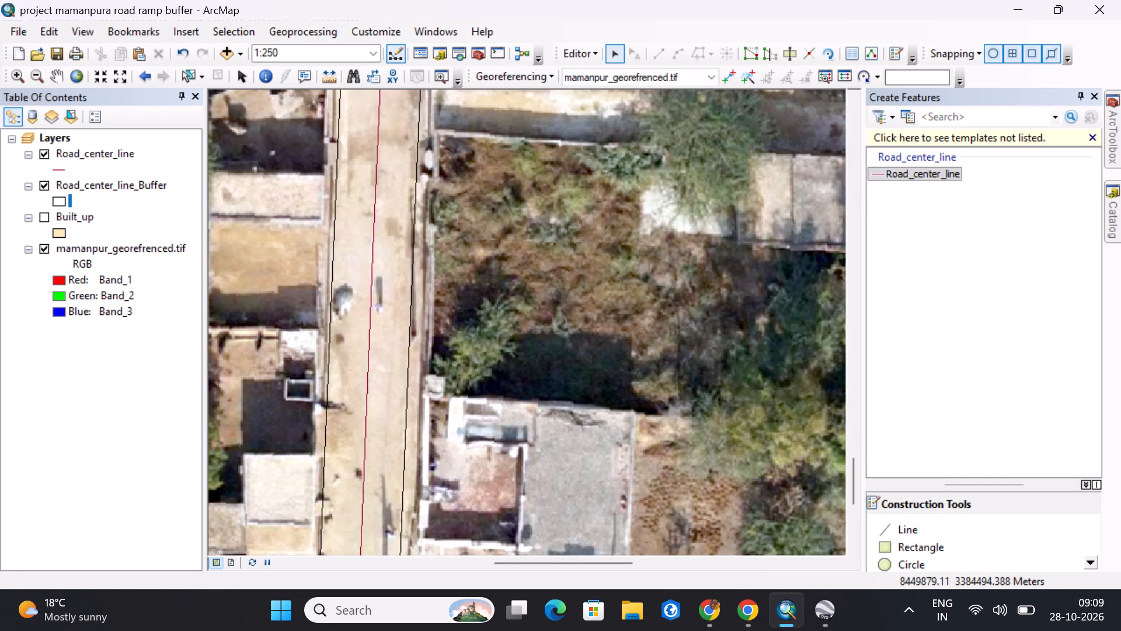
middle_drag(496, 238, 560, 549)
scroll(563, 483, up, 5)
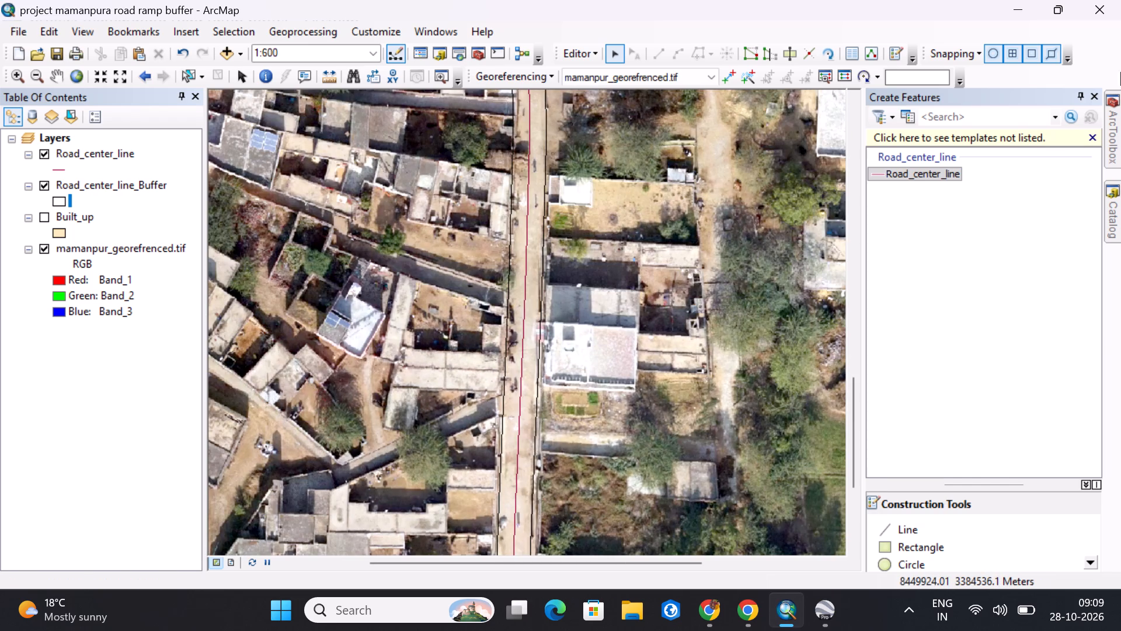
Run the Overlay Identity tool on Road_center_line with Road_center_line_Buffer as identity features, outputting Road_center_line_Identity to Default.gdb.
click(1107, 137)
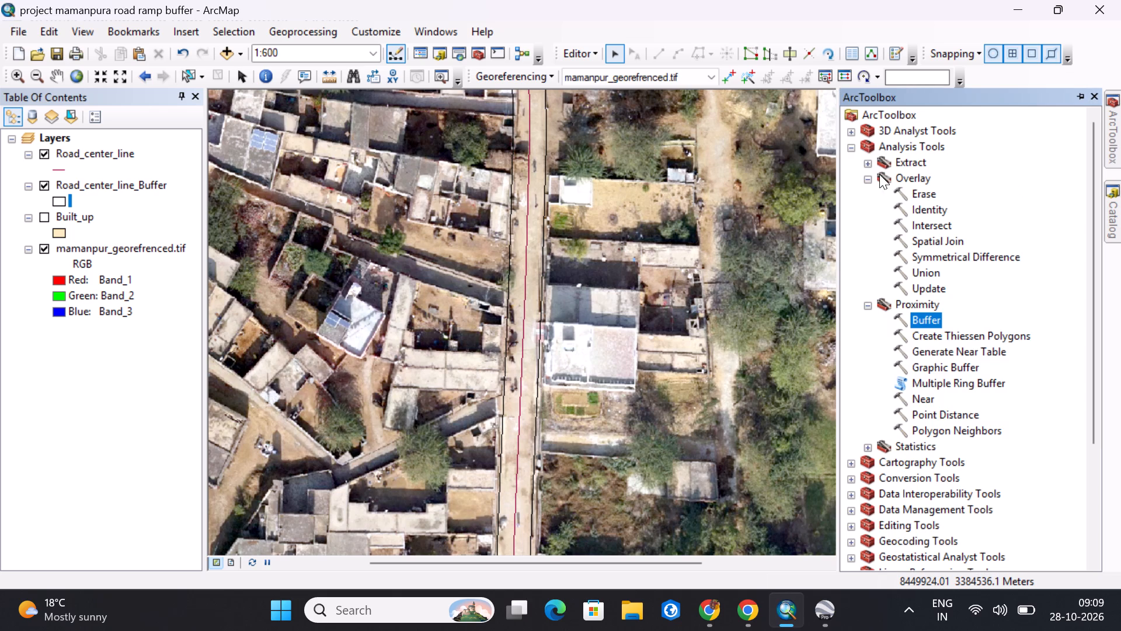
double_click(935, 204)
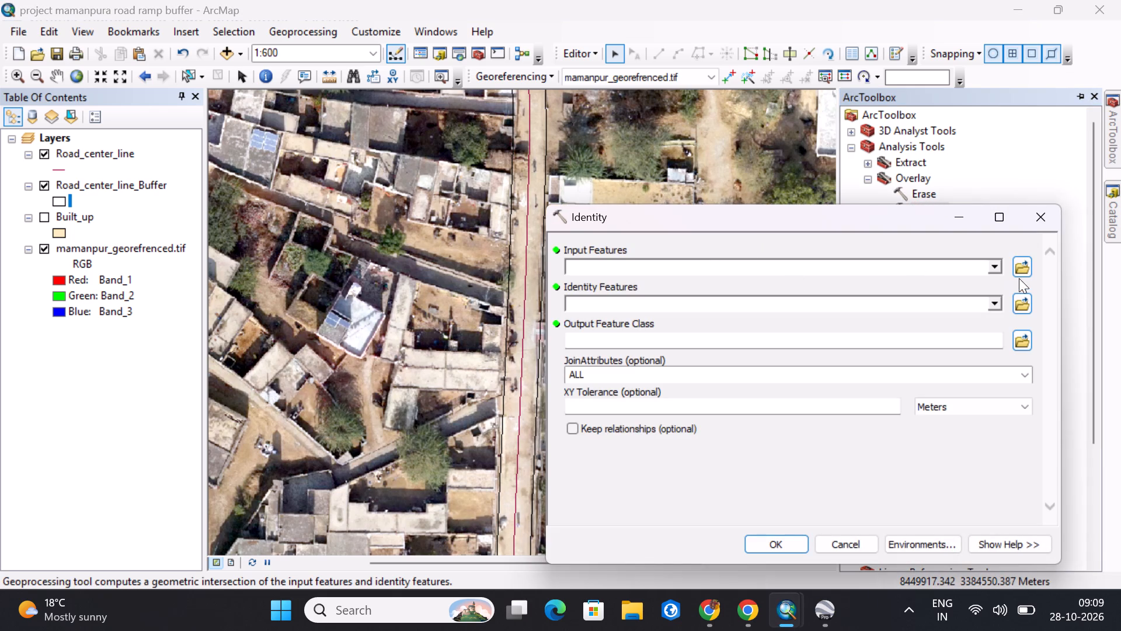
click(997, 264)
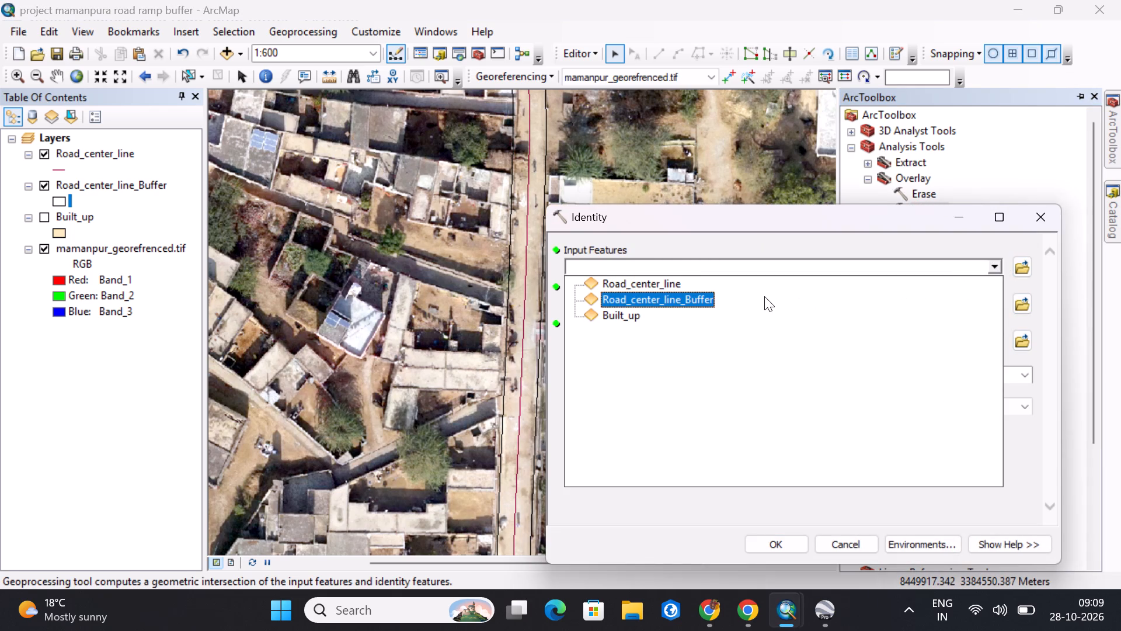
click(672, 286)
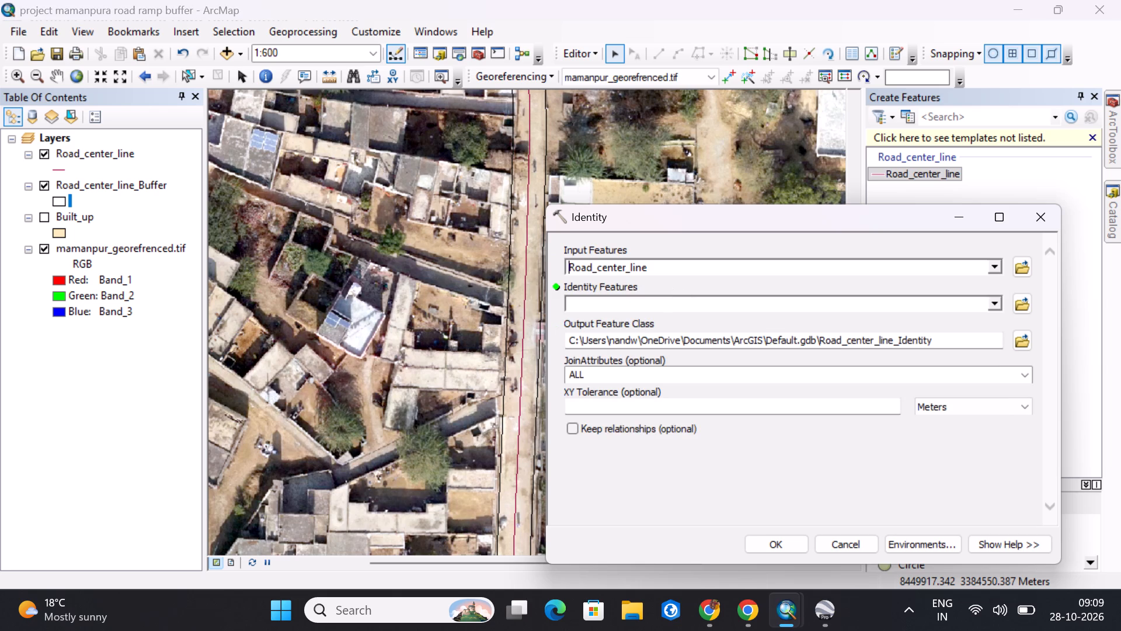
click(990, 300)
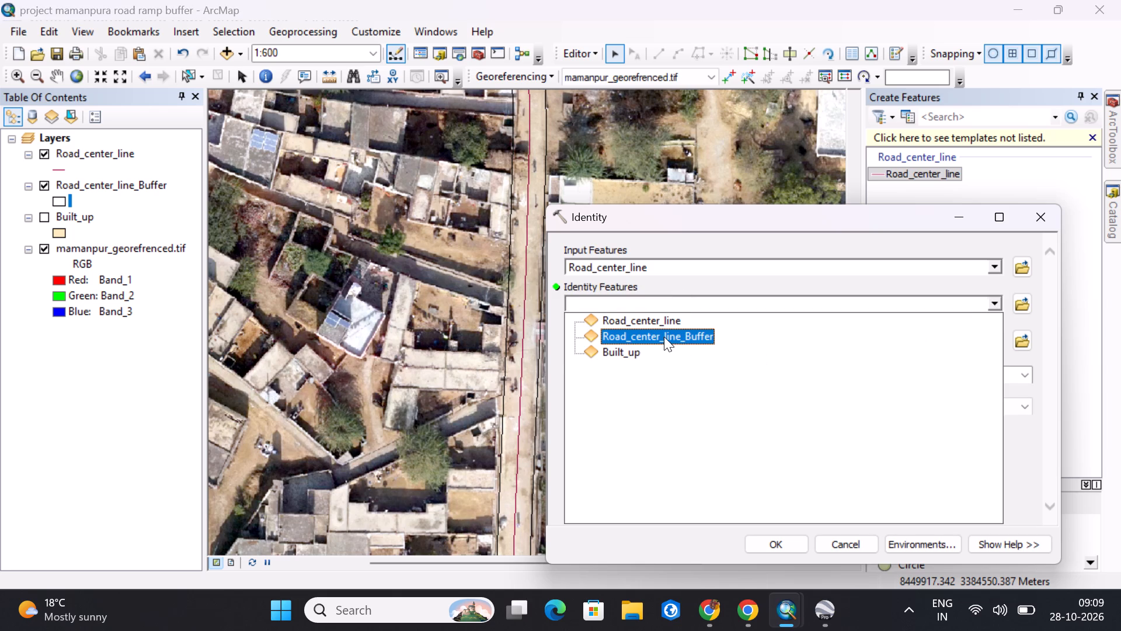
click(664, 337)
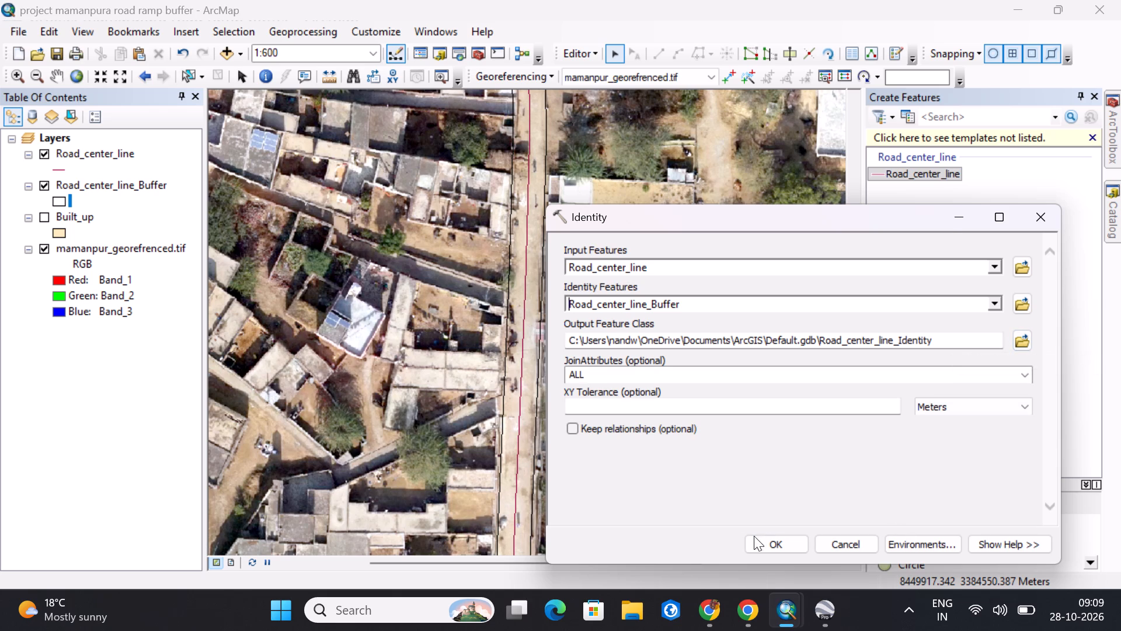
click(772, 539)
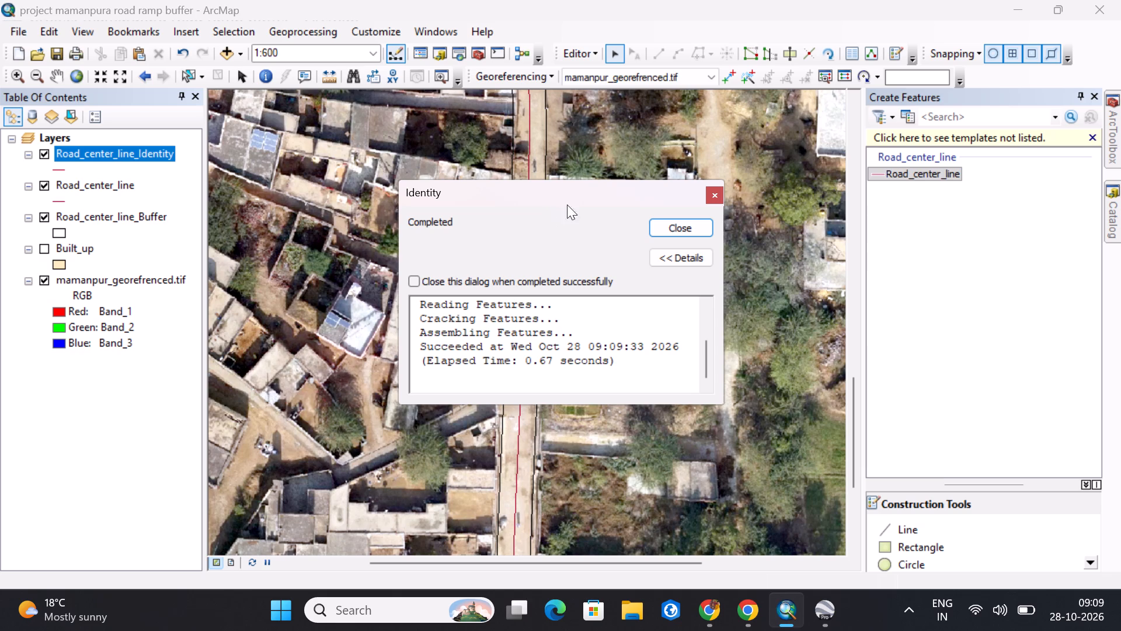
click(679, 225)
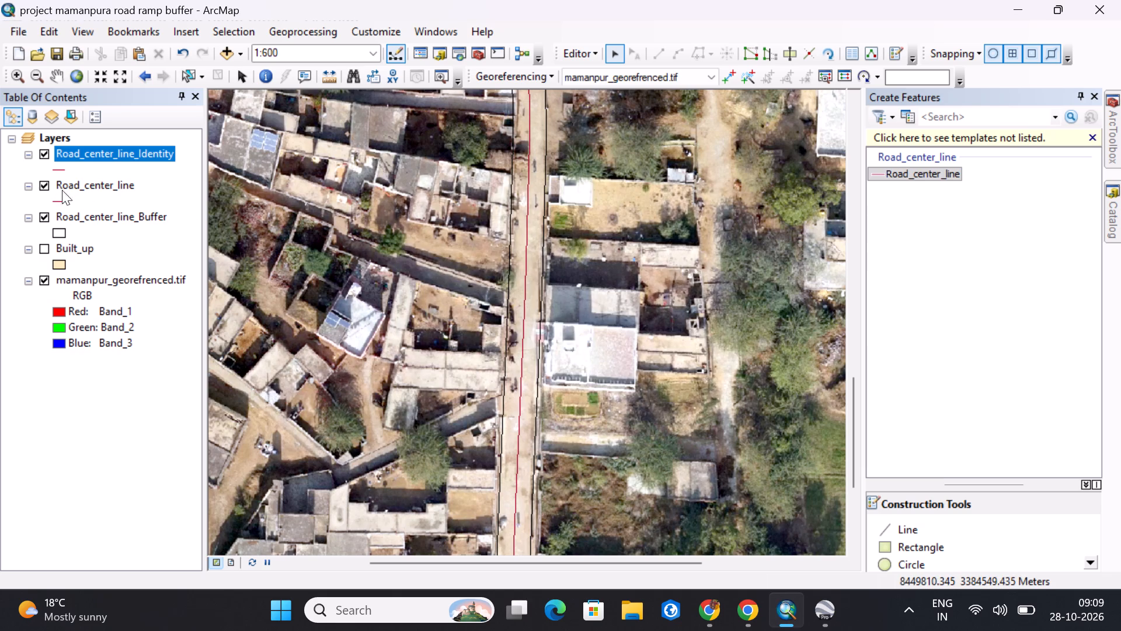
Hide Road_center_line and Road_center_line_Buffer, and inspect the Road_center_line_Identity line along the main road by selecting it.
click(44, 186)
click(43, 217)
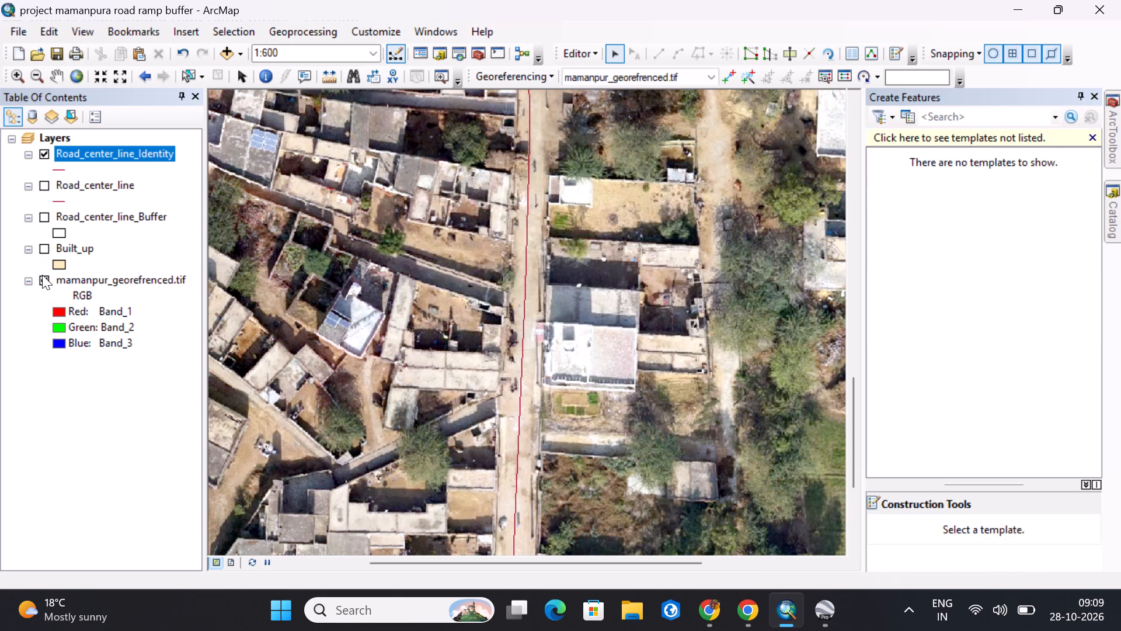
middle_drag(656, 213, 635, 343)
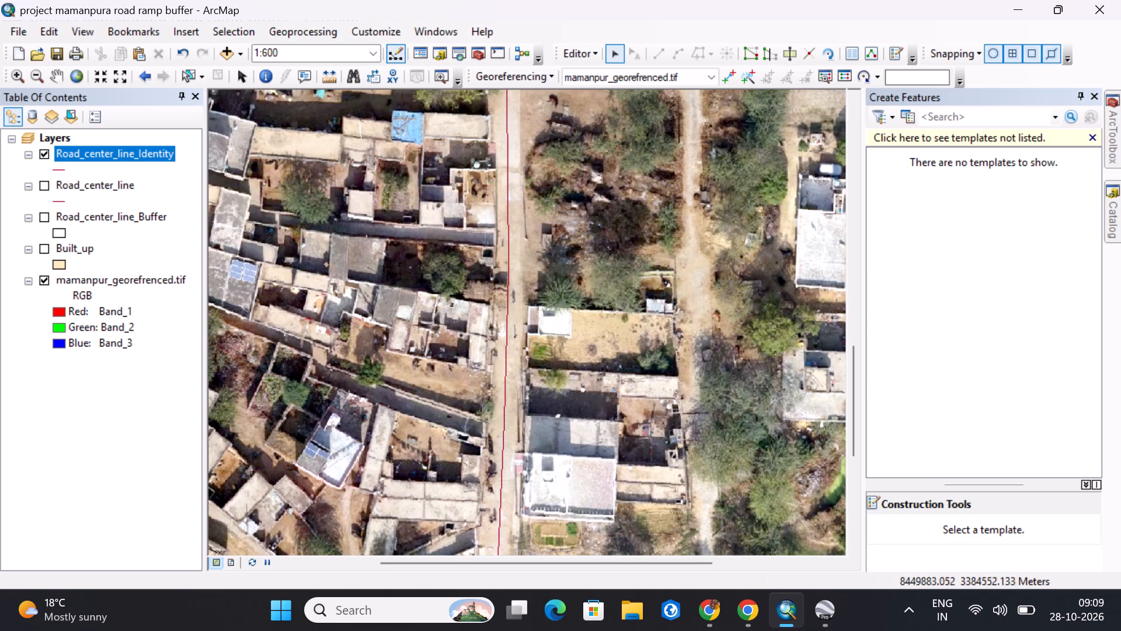
middle_drag(585, 209, 600, 497)
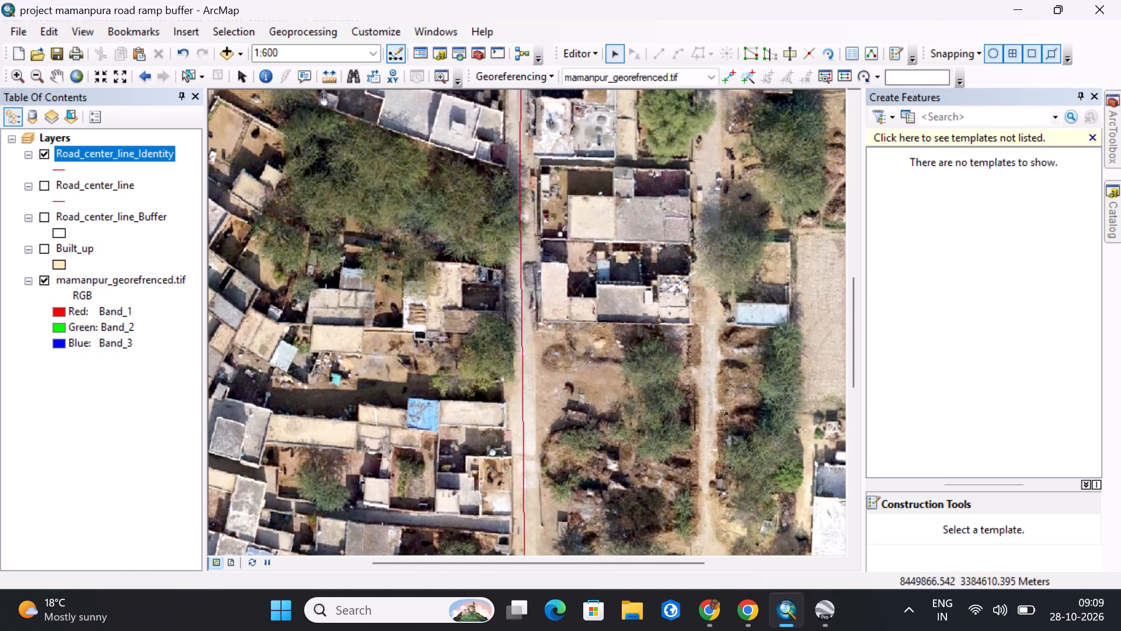
click(520, 290)
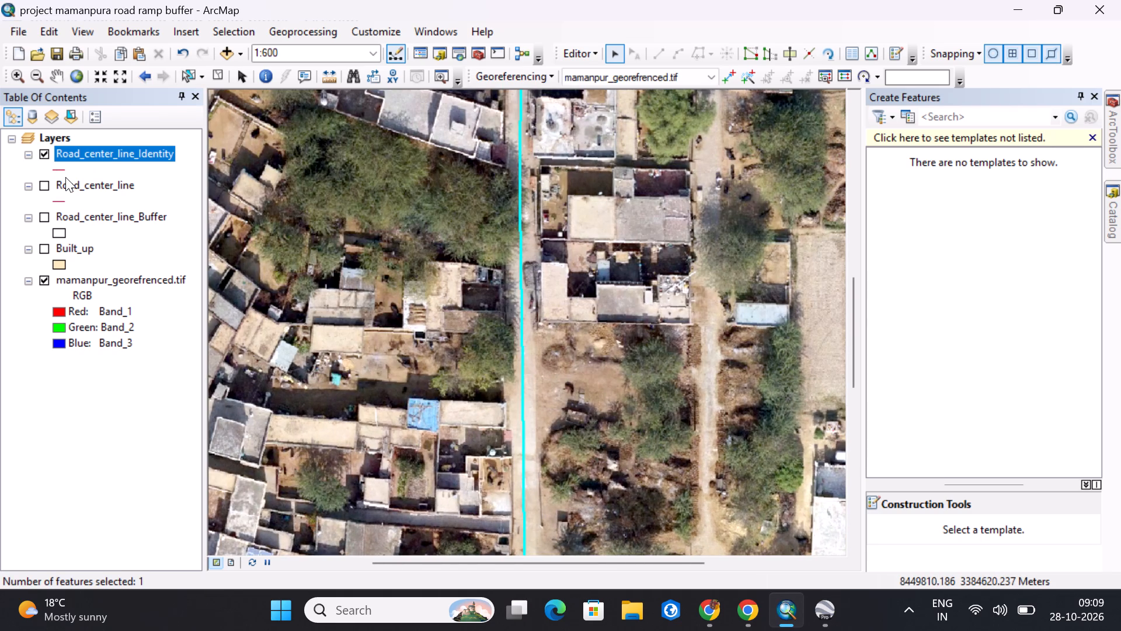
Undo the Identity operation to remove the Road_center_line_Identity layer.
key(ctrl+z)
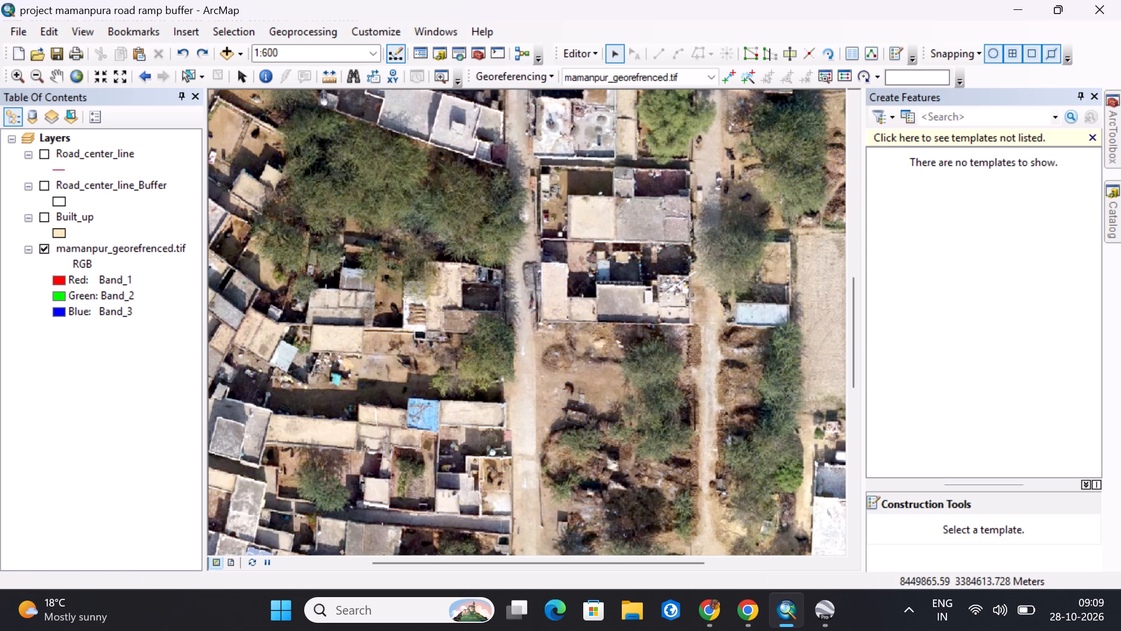
Turn on the display of the Road_center_line_Buffer, Road_center_line and Built_up layers.
click(39, 186)
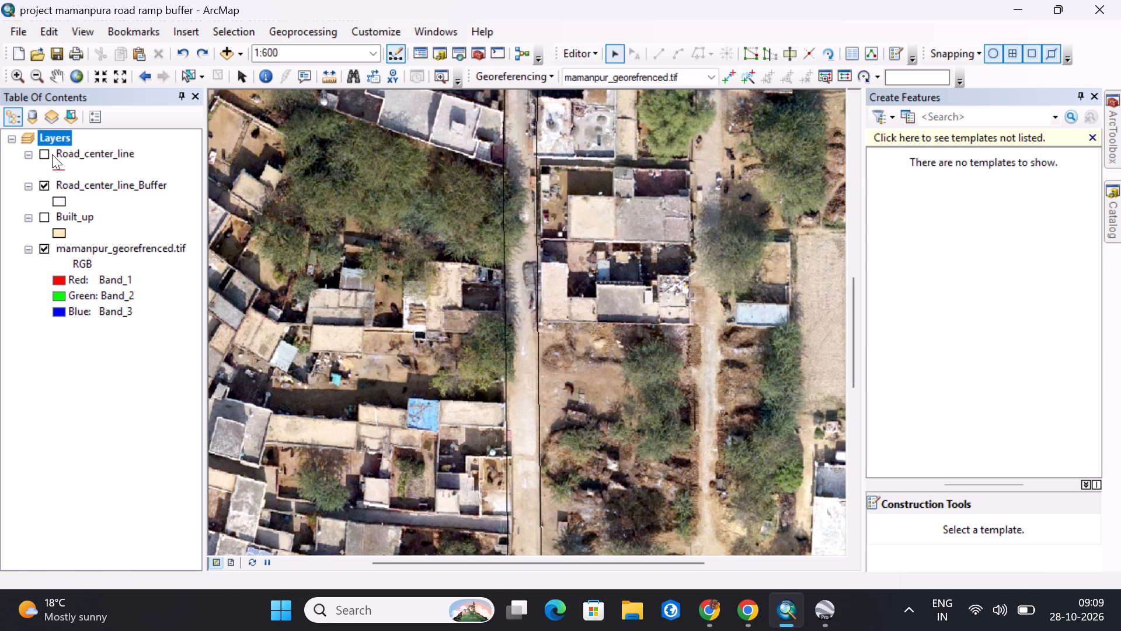
click(43, 153)
click(46, 215)
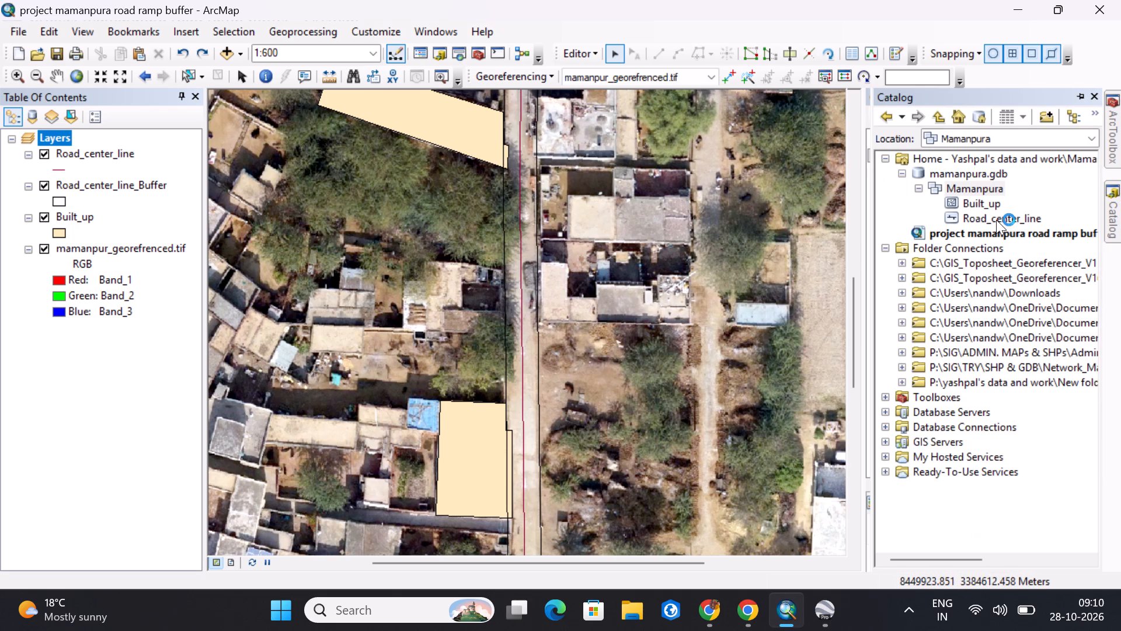
Run the Overlay Identity tool on Road_center_line_Buffer with Built_up as identity features, outputting Road_center_line_Buffer_Iden to Default.gdb.
click(1105, 124)
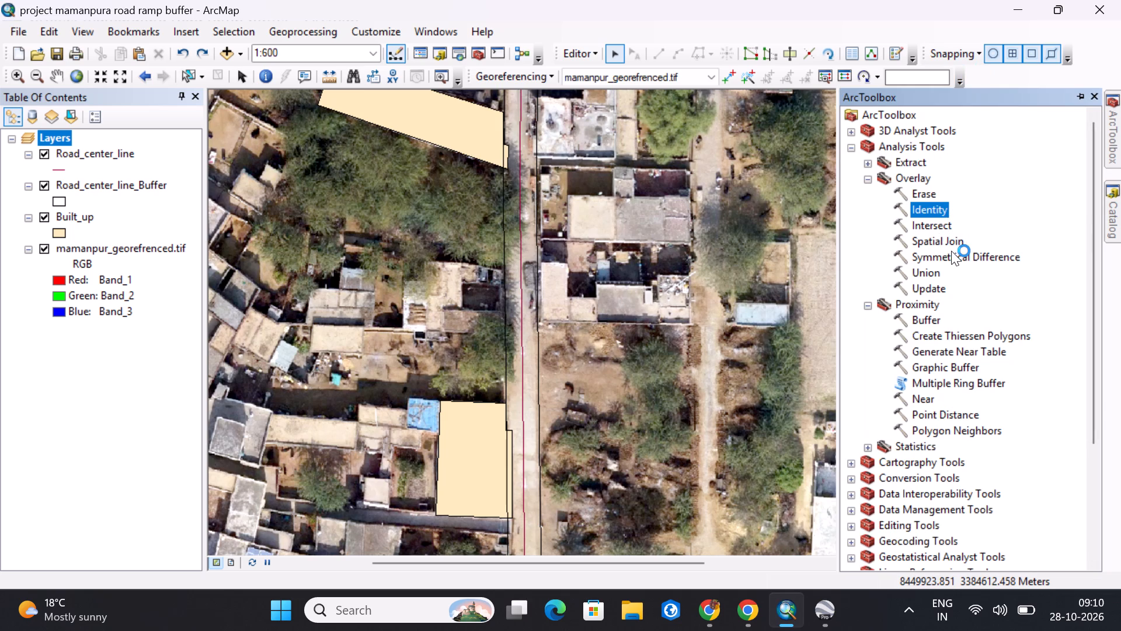
double_click(931, 209)
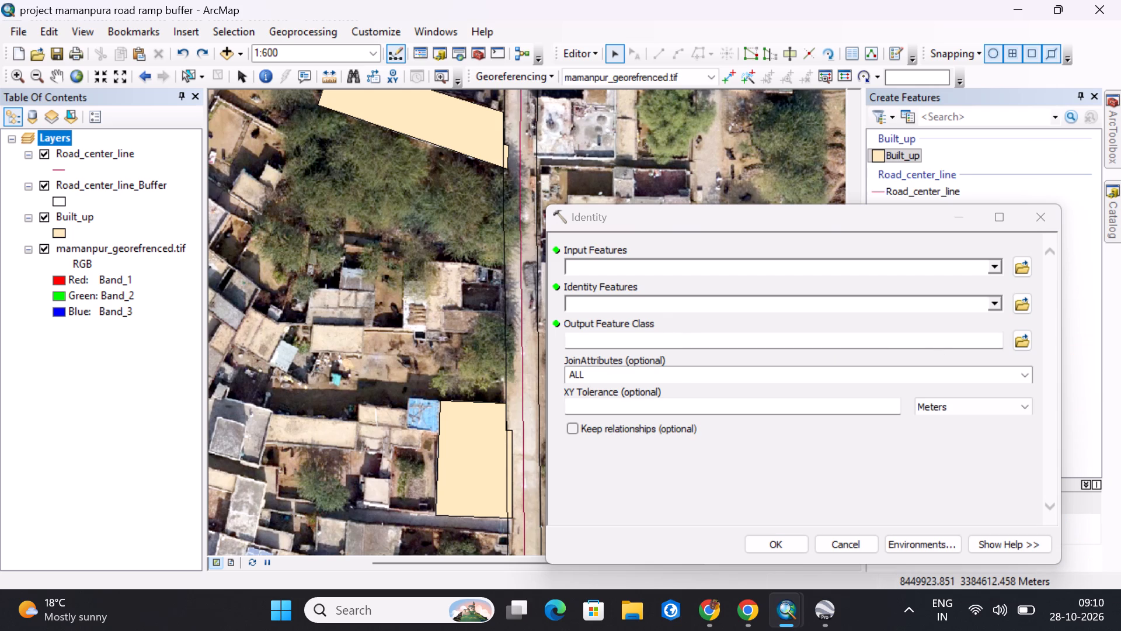
click(993, 271)
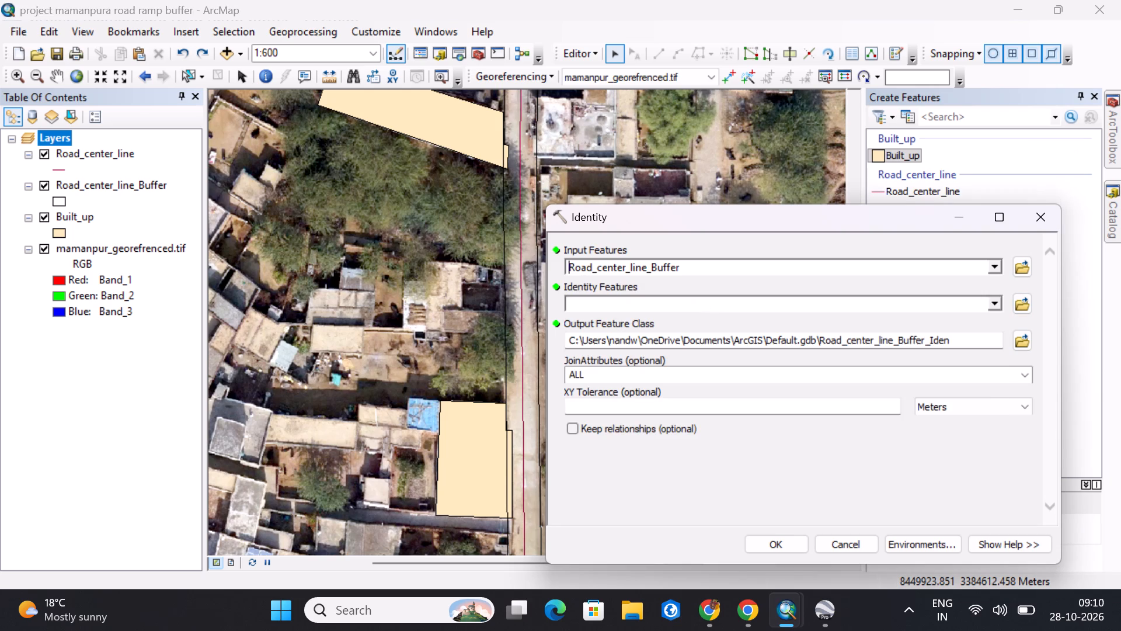
click(996, 299)
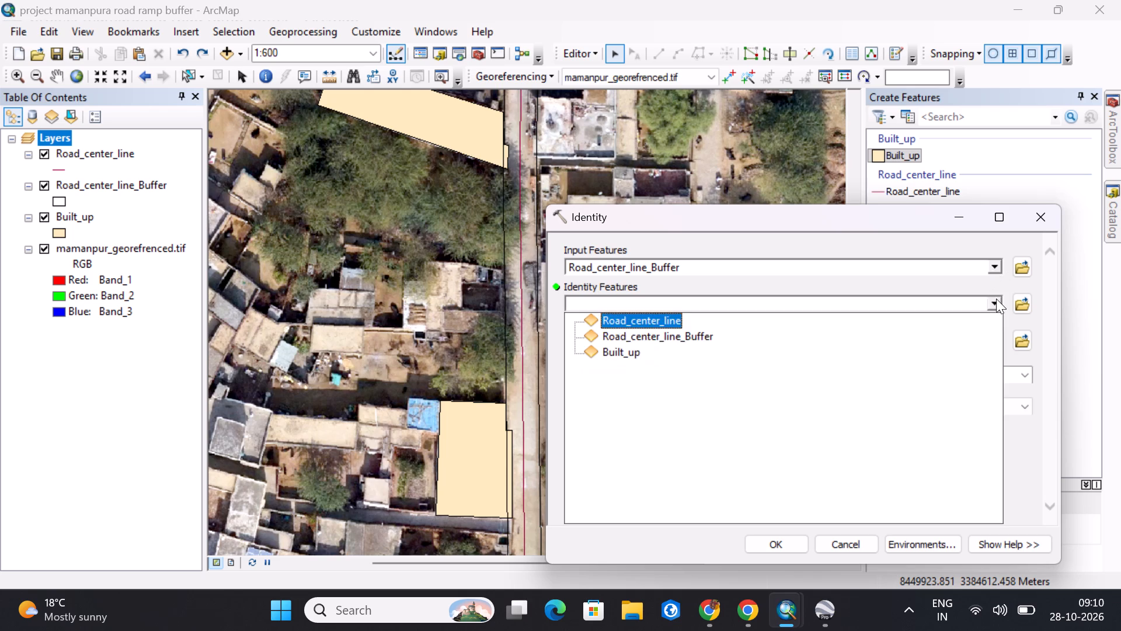
click(614, 348)
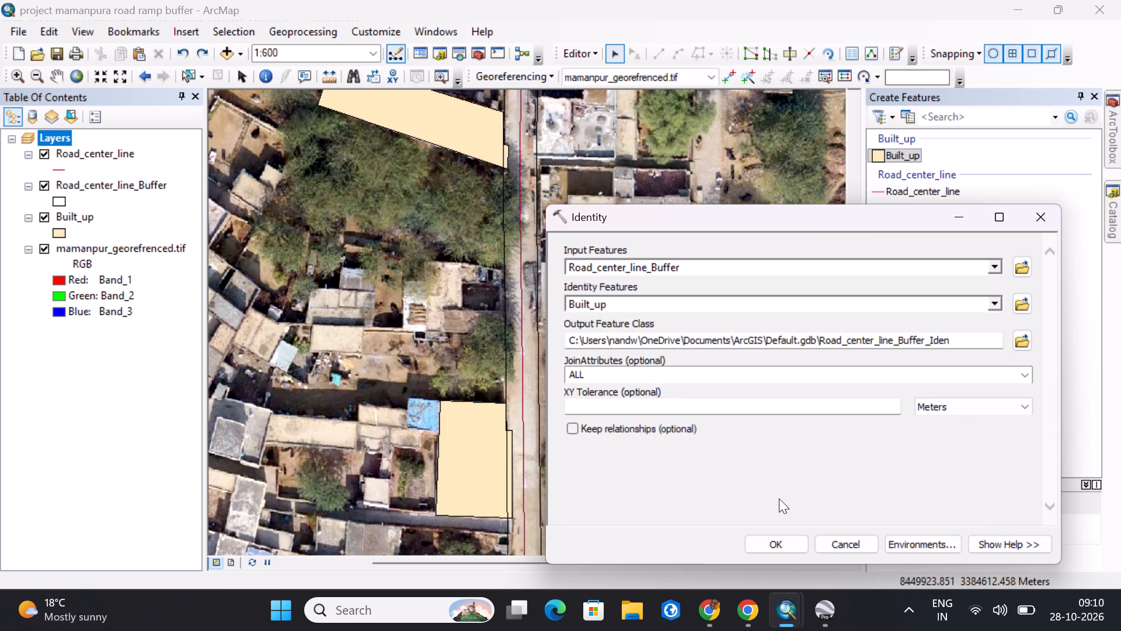
click(794, 539)
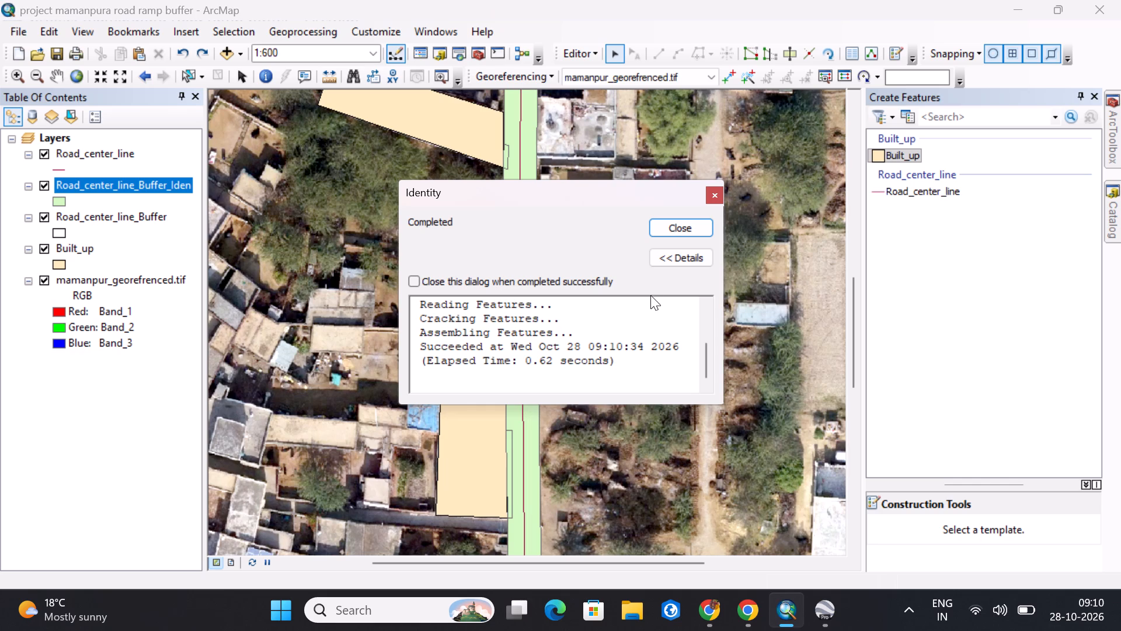
click(701, 224)
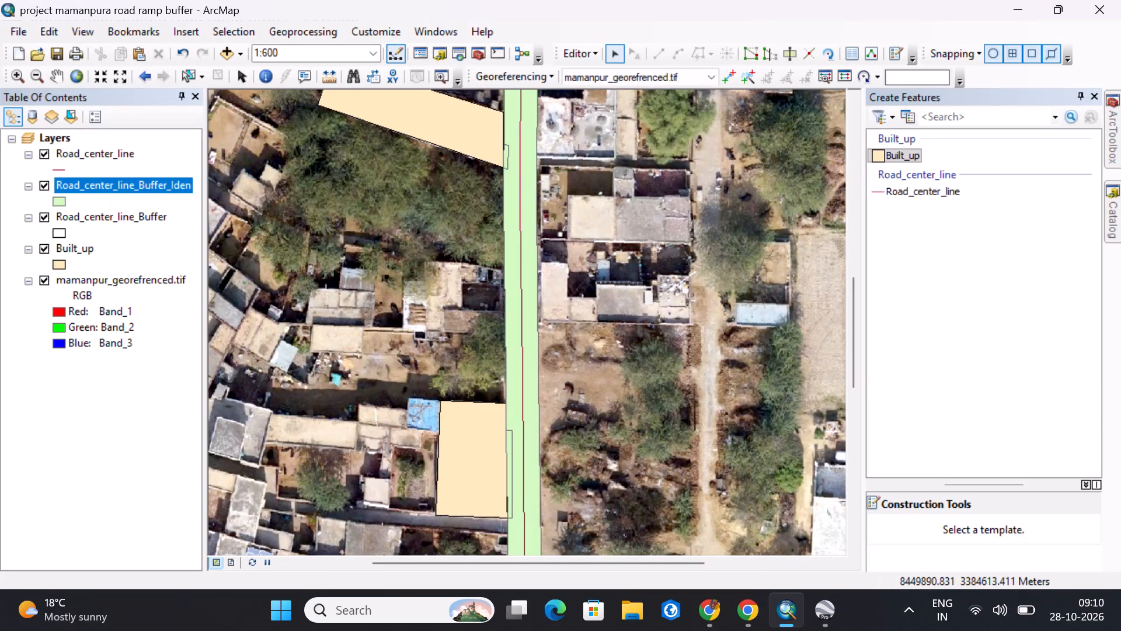
Hide the Road_center_line_Buffer and Built_up layers.
click(41, 214)
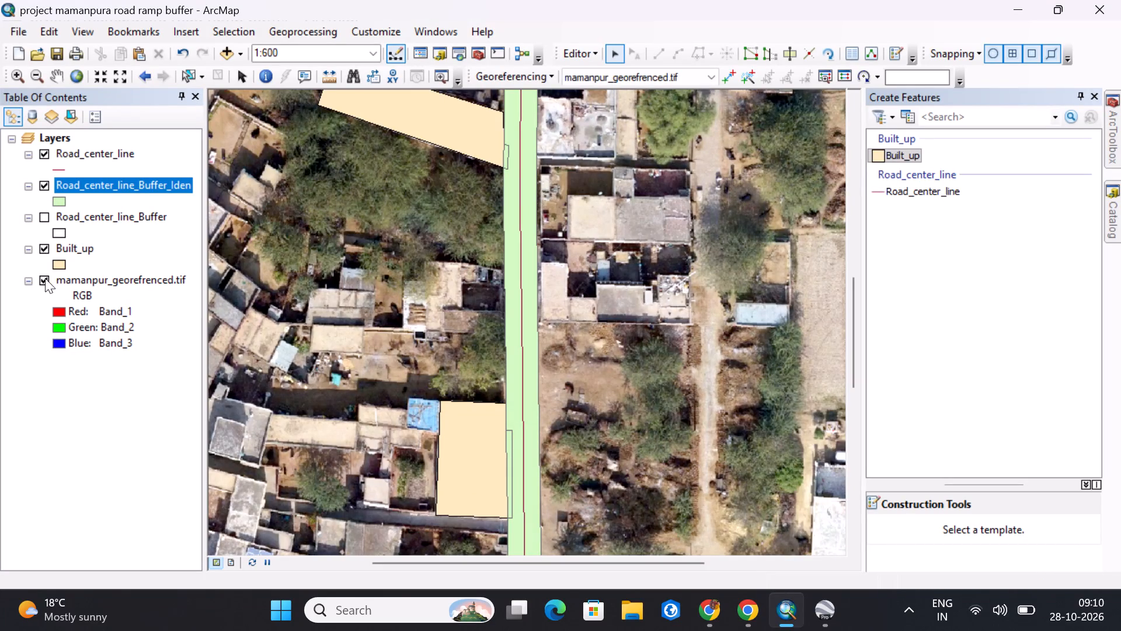
click(40, 247)
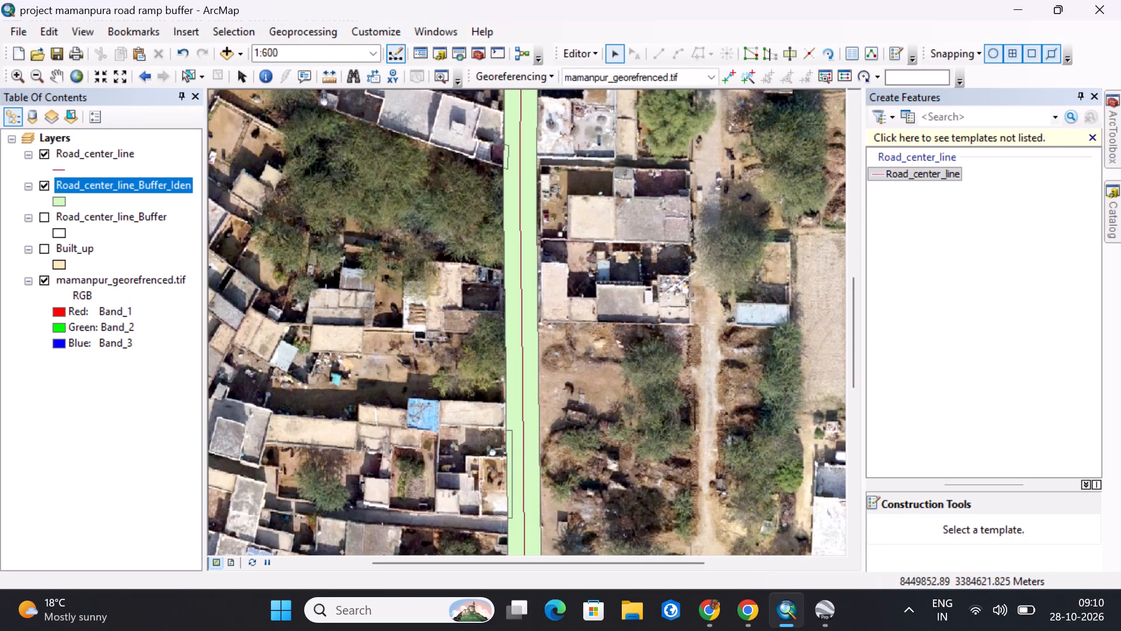
Examine the Road_center_line_Buffer_Iden polygons along the main road, including its northern end and the southern stretch.
drag(544, 254, 546, 365)
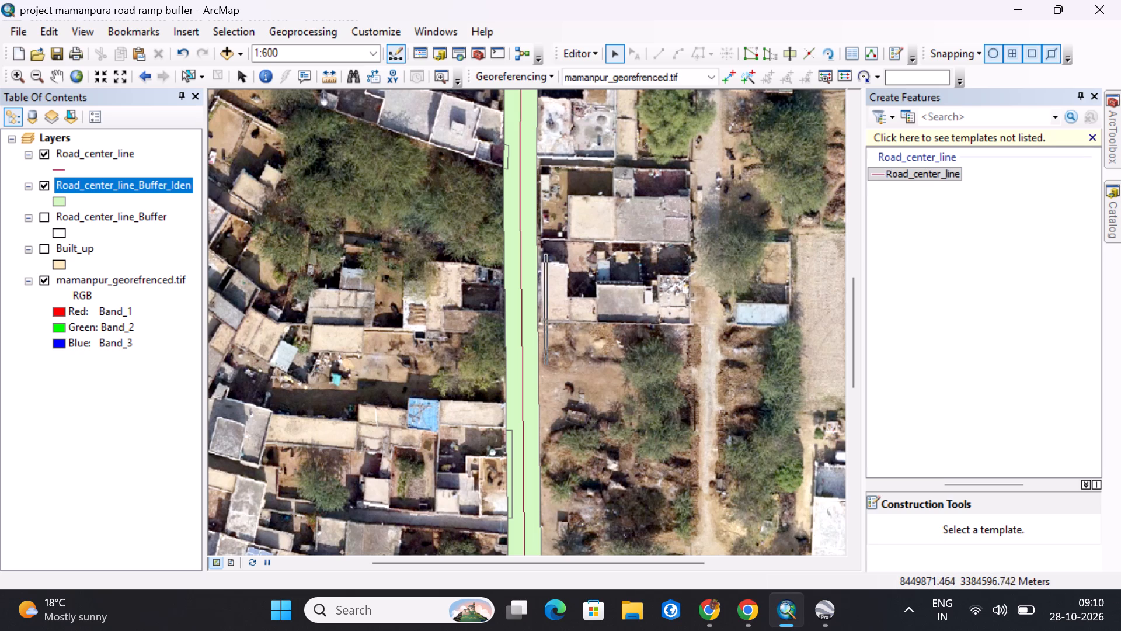
drag(546, 365, 546, 366)
middle_drag(563, 224, 544, 377)
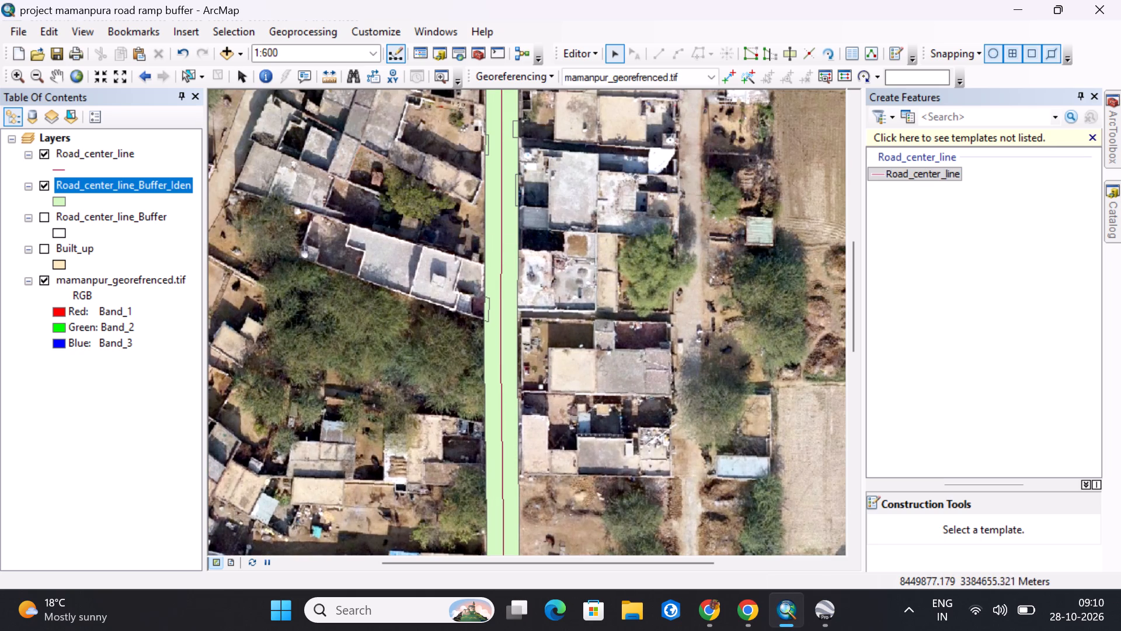
middle_drag(559, 193, 523, 442)
middle_drag(514, 254, 507, 399)
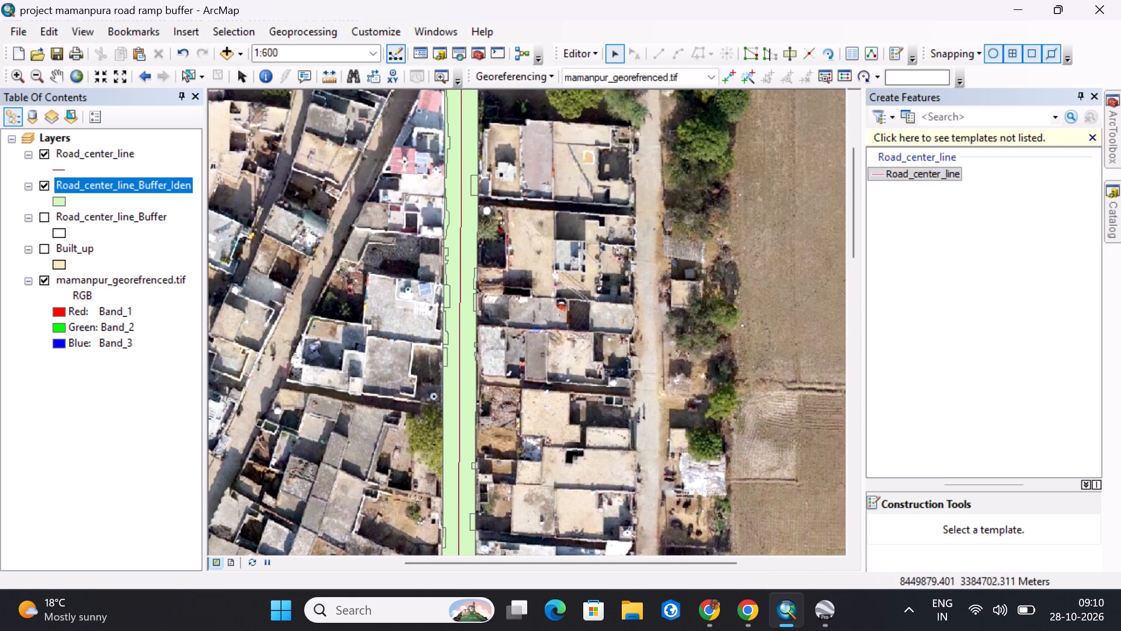
middle_drag(543, 253, 551, 396)
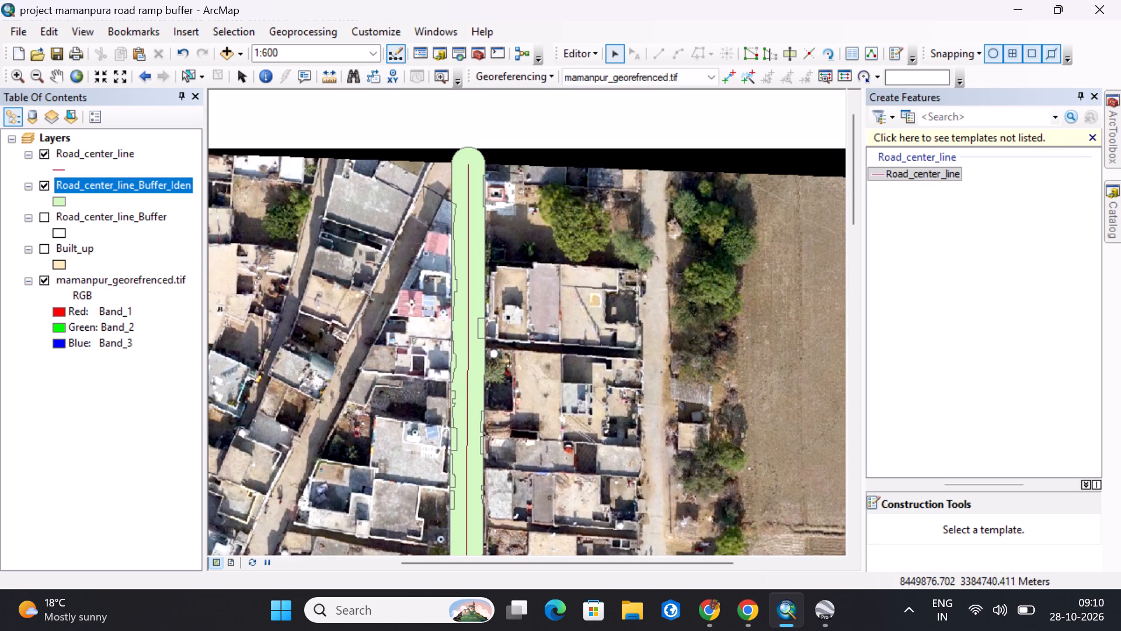
double_click(482, 330)
click(513, 321)
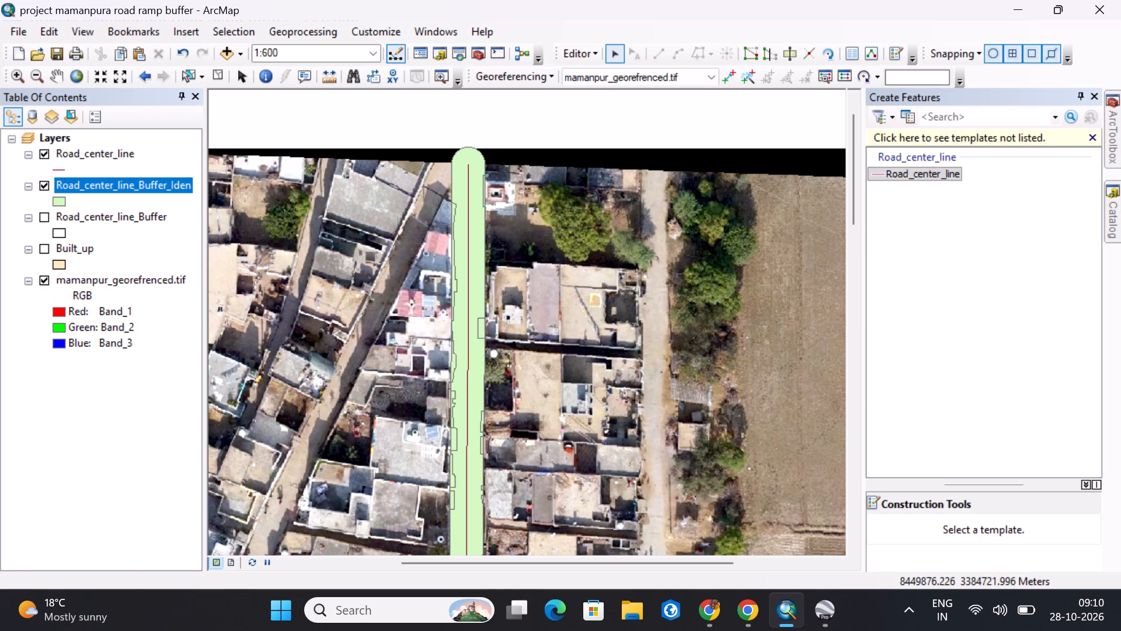
middle_drag(517, 358, 520, 190)
scroll(525, 241, down, 5)
scroll(564, 290, up, 6)
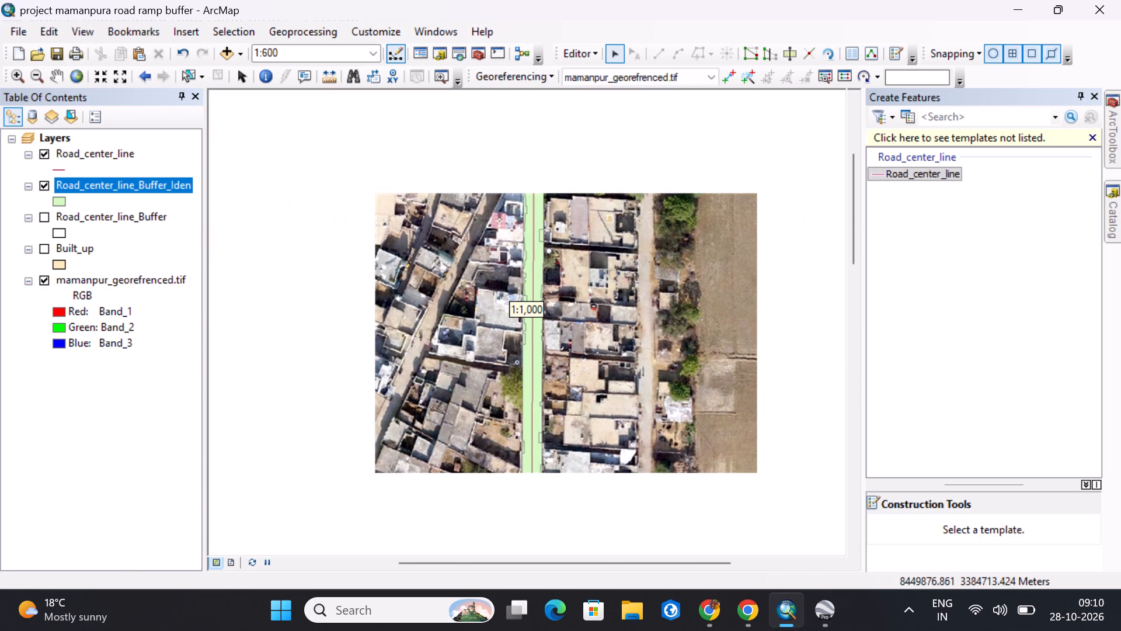
middle_drag(605, 406, 637, 256)
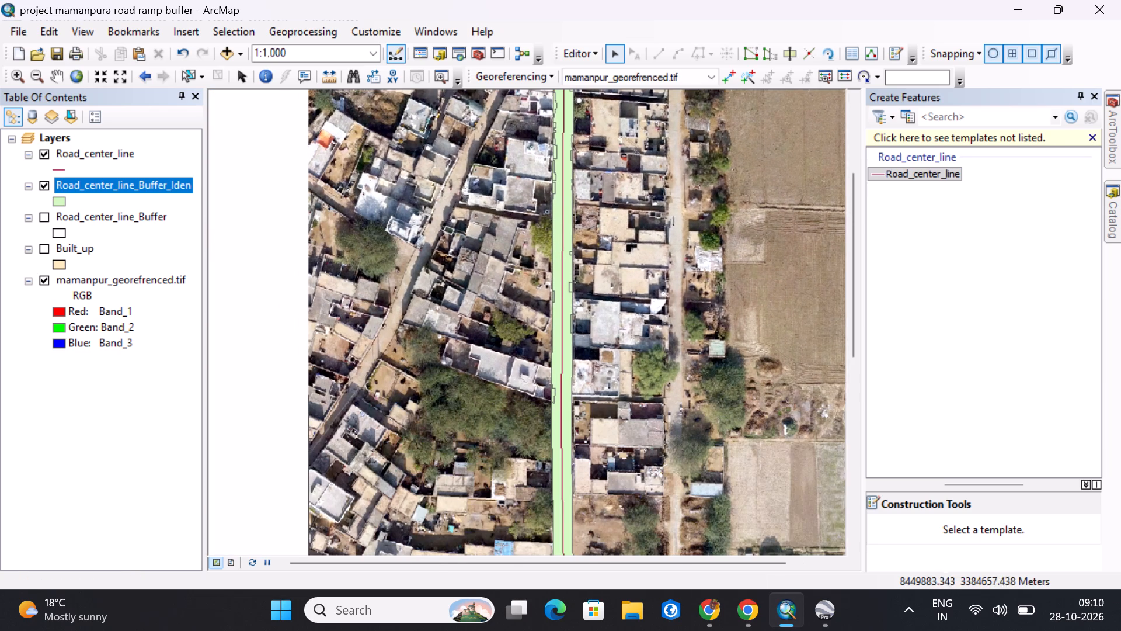
middle_drag(618, 318, 628, 191)
middle_drag(678, 318, 644, 171)
middle_drag(621, 324, 638, 215)
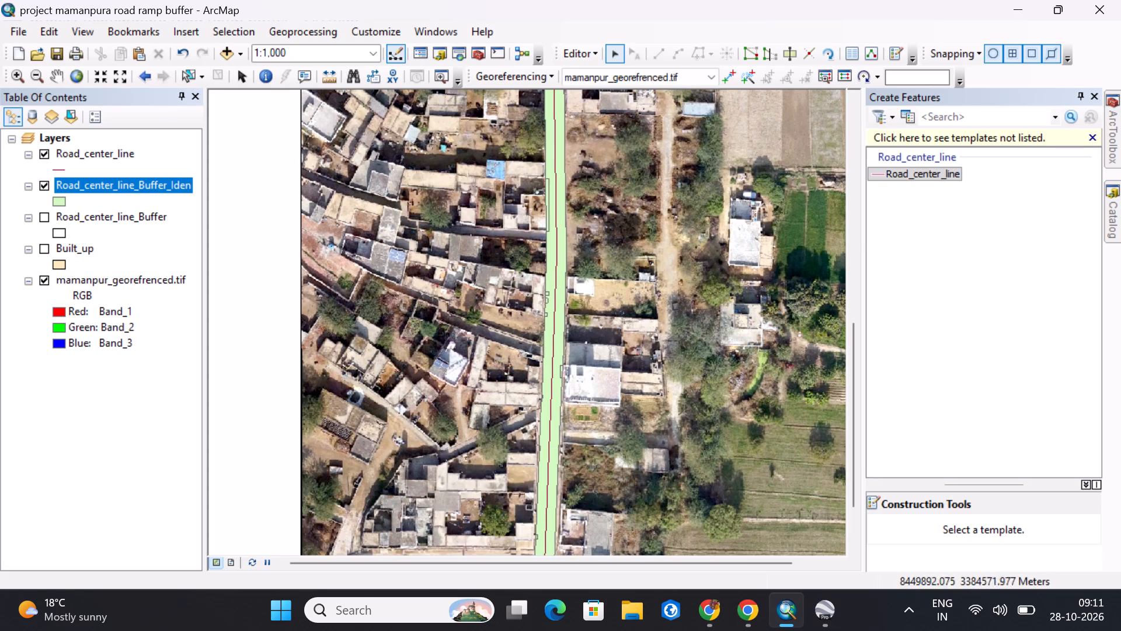
middle_drag(653, 253, 629, 152)
middle_drag(627, 169, 628, 395)
middle_drag(570, 162, 570, 166)
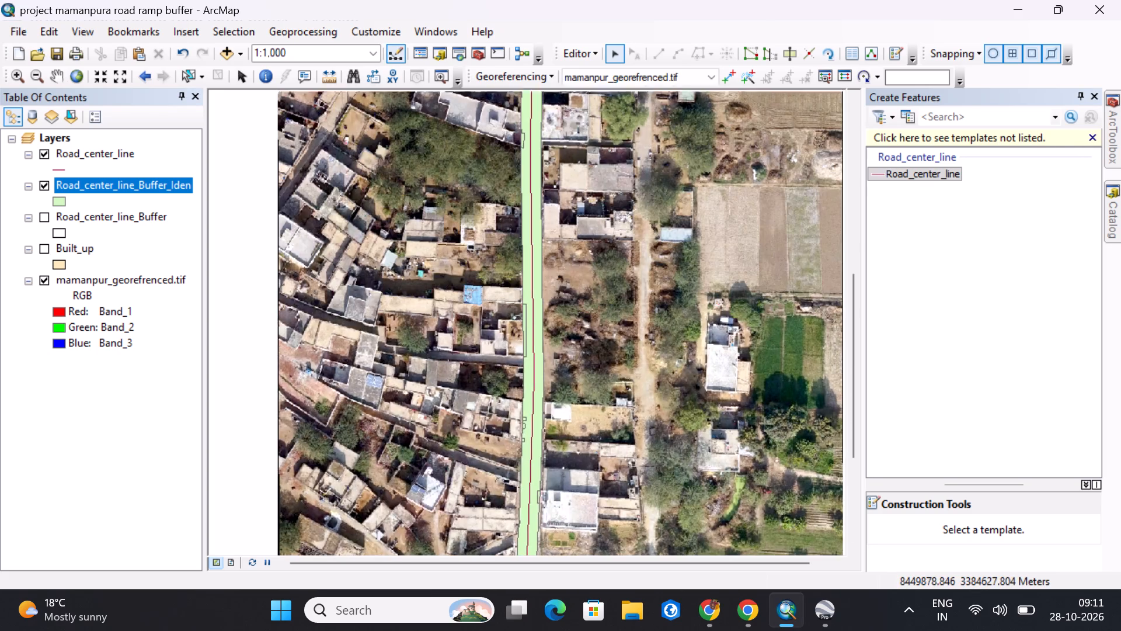
middle_drag(570, 166, 582, 426)
middle_drag(567, 257, 550, 469)
middle_drag(614, 192, 614, 257)
Inspect the built-up pieces along both edges of the identity buffer at 1:500, from the road's northern end to its southern end.
scroll(597, 288, up, 2)
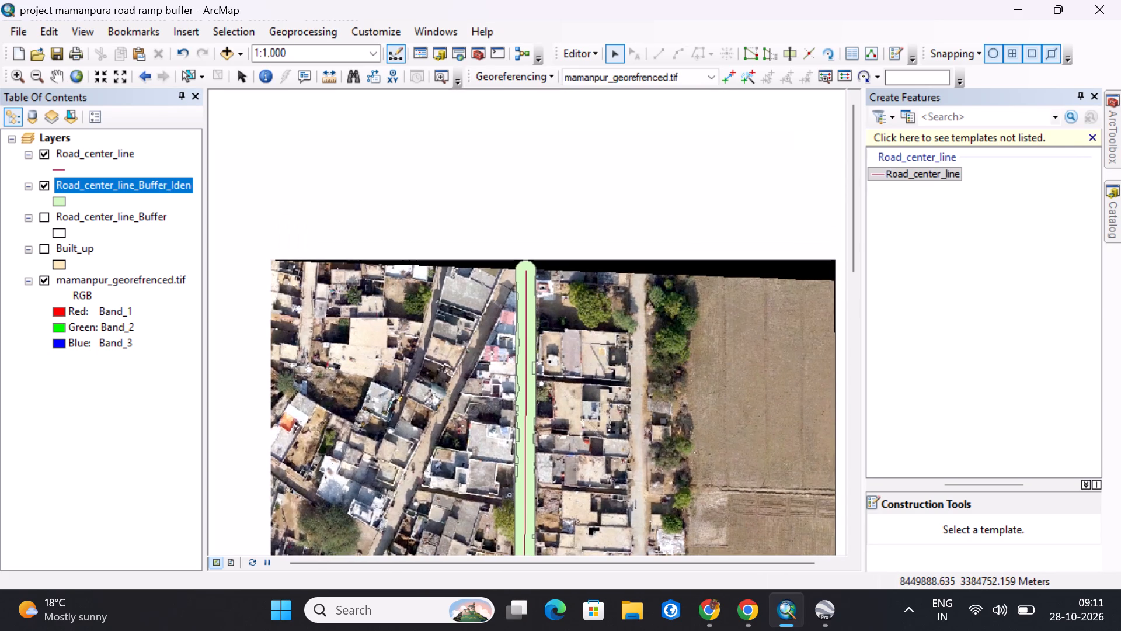
scroll(597, 288, up, 3)
scroll(594, 281, down, 12)
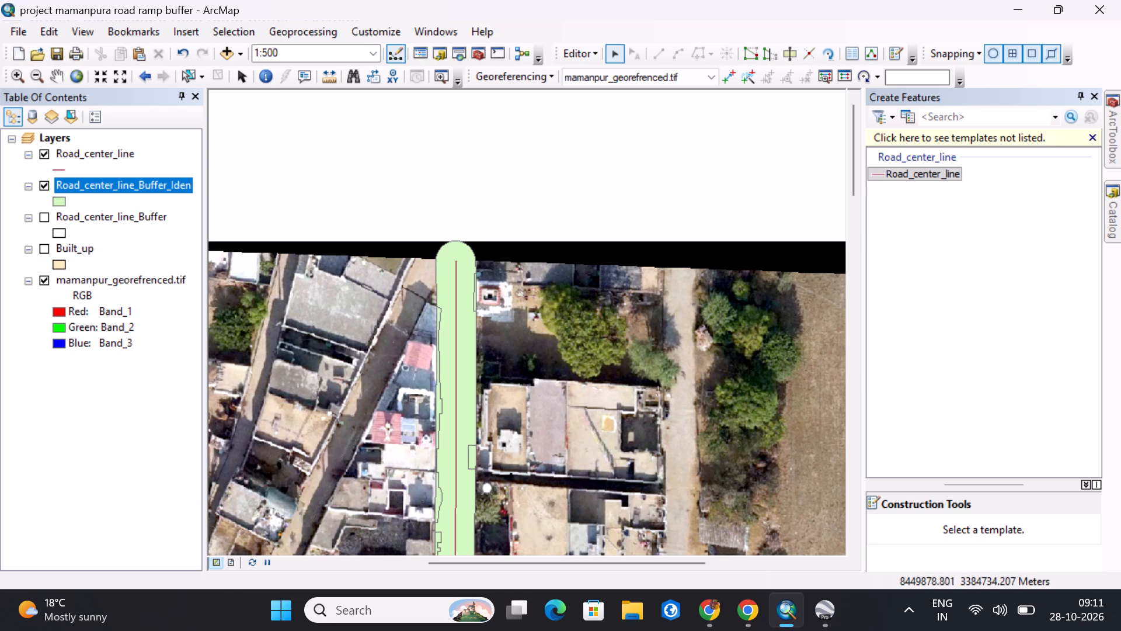
middle_drag(569, 471, 560, 282)
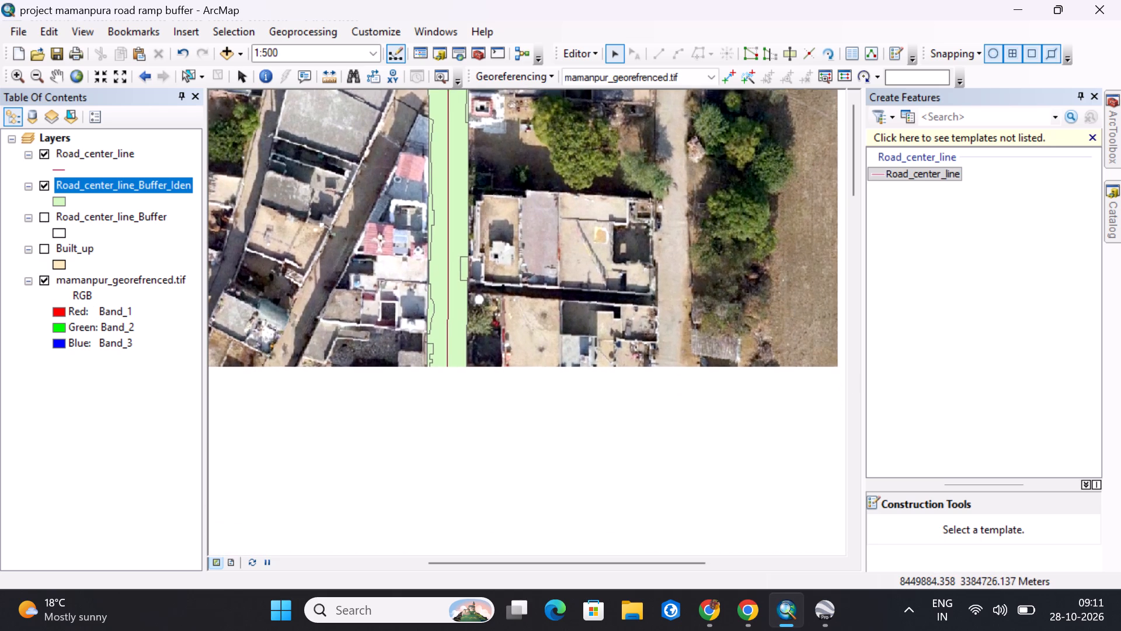
middle_drag(560, 282, 560, 281)
middle_drag(534, 466, 545, 340)
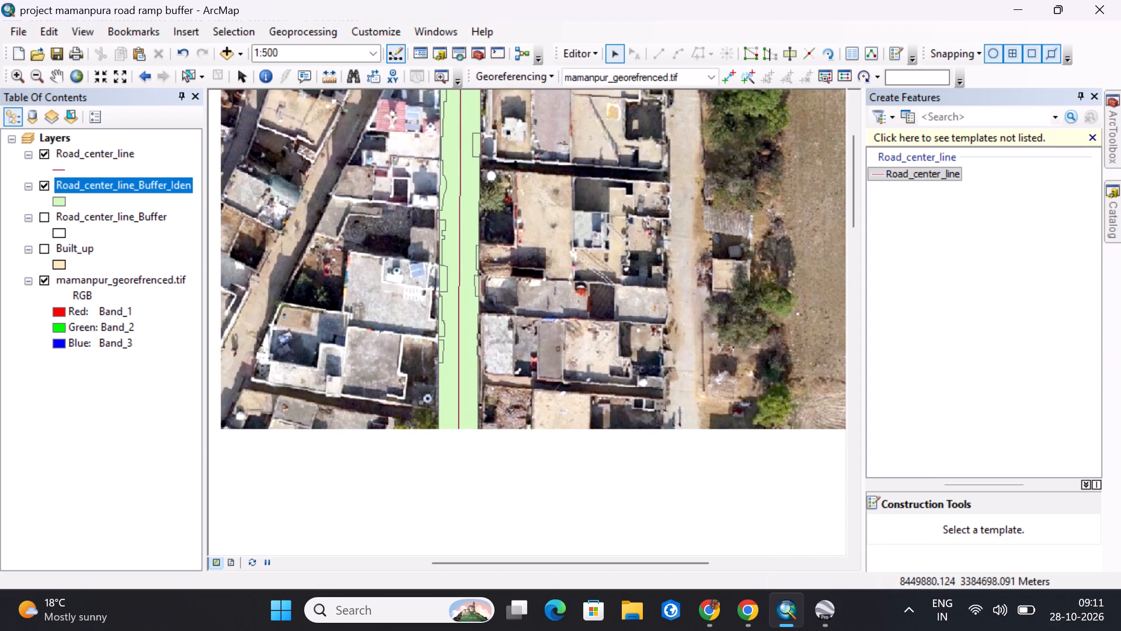
middle_drag(545, 340, 545, 323)
middle_drag(552, 493, 547, 366)
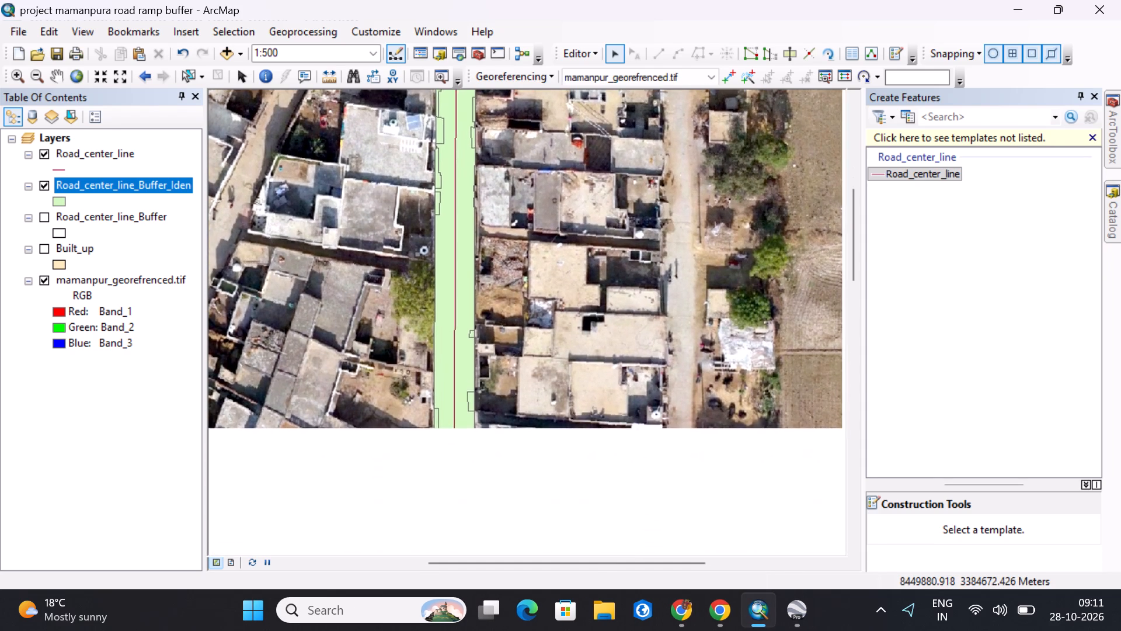
middle_drag(542, 523, 558, 334)
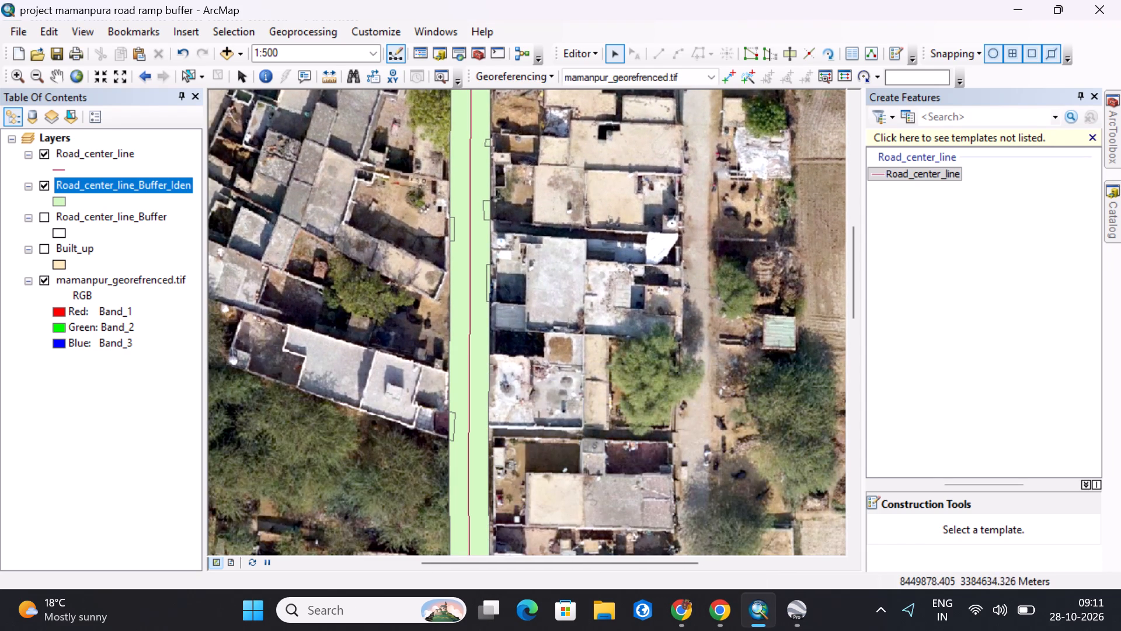
middle_drag(539, 481, 537, 289)
middle_drag(560, 490, 563, 469)
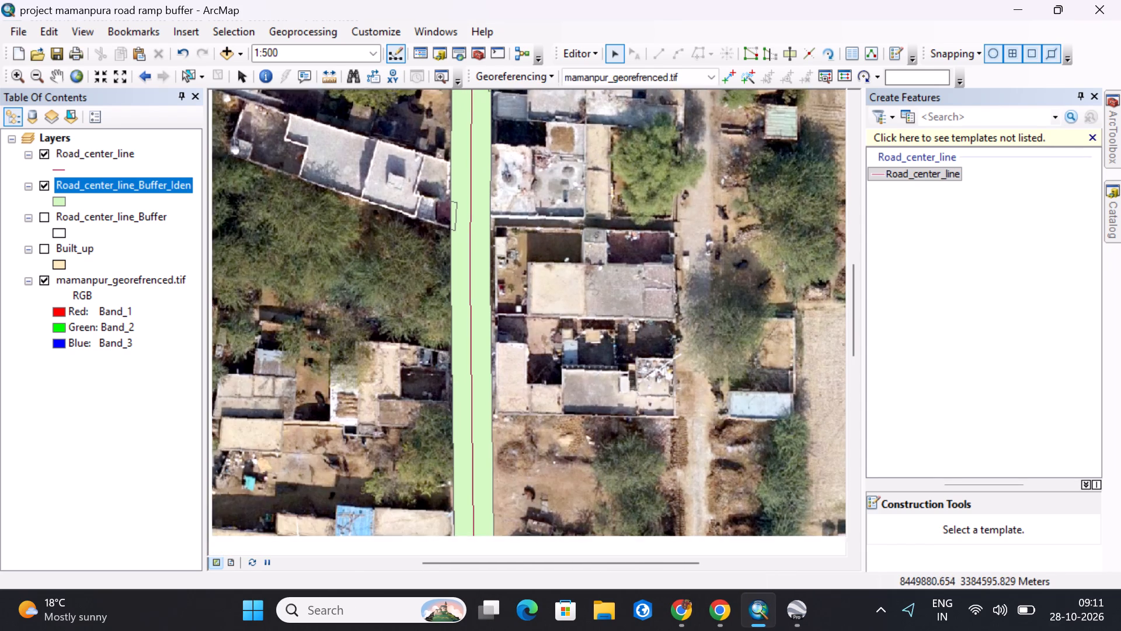
middle_drag(563, 469, 555, 267)
middle_drag(572, 466, 563, 280)
middle_drag(556, 428, 575, 264)
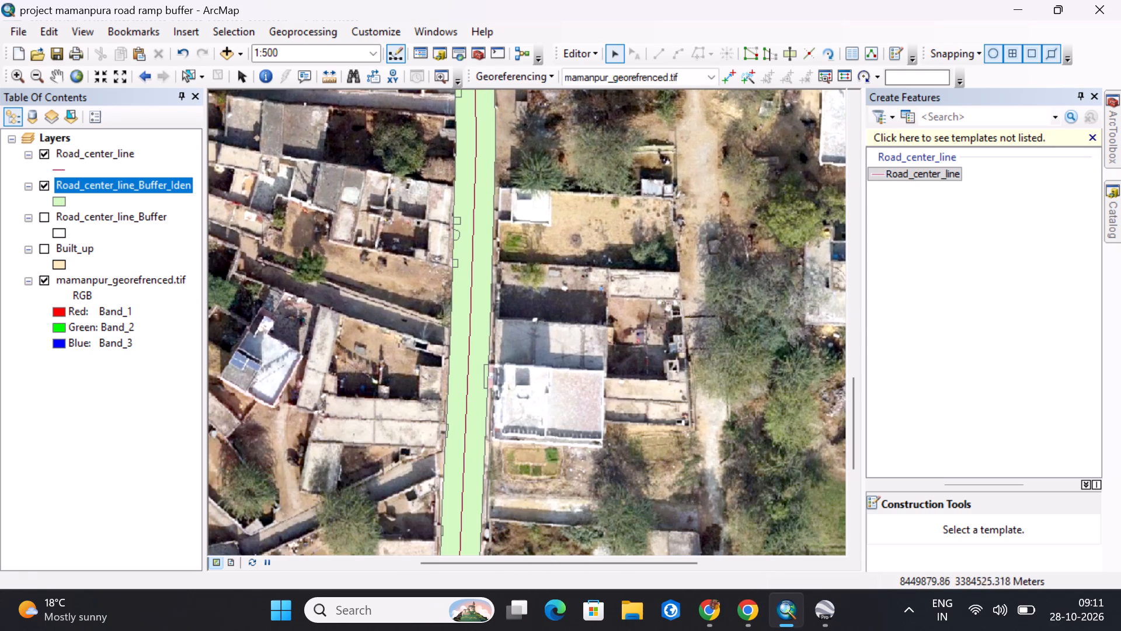
middle_drag(559, 423, 563, 276)
middle_drag(566, 386, 570, 353)
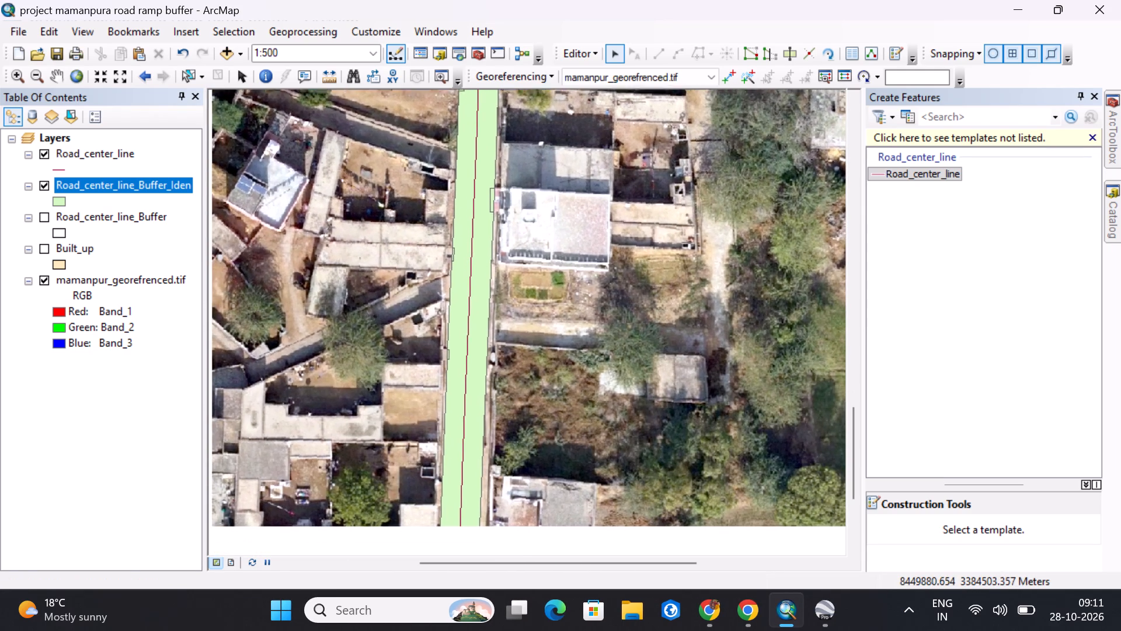
middle_drag(570, 353, 571, 303)
middle_drag(566, 405, 573, 293)
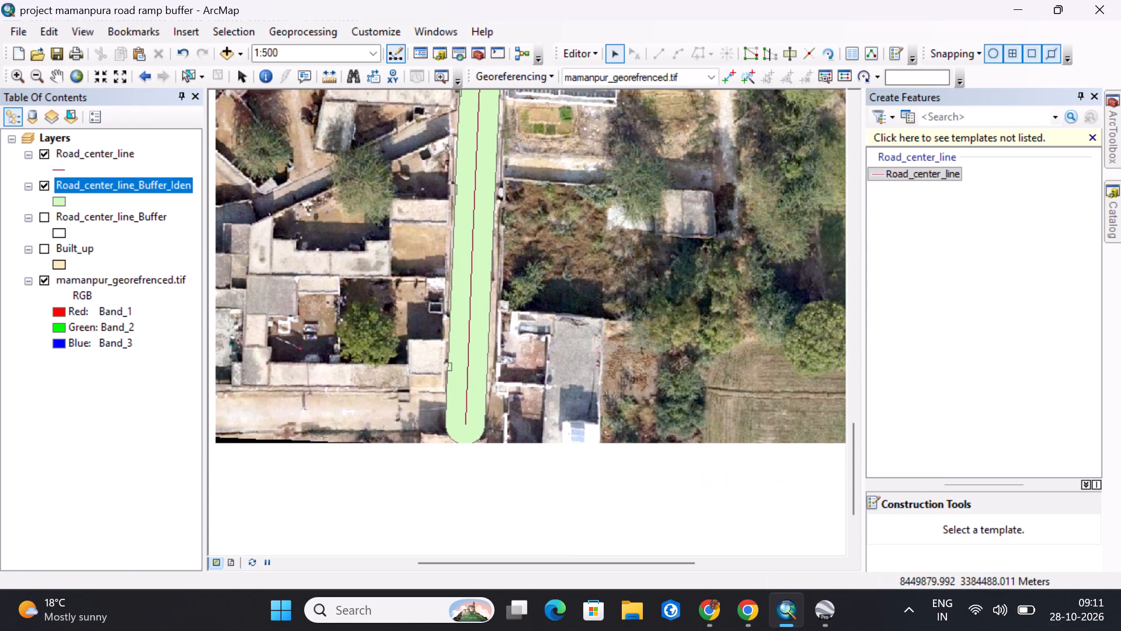
middle_drag(573, 293, 573, 287)
middle_drag(575, 306, 575, 380)
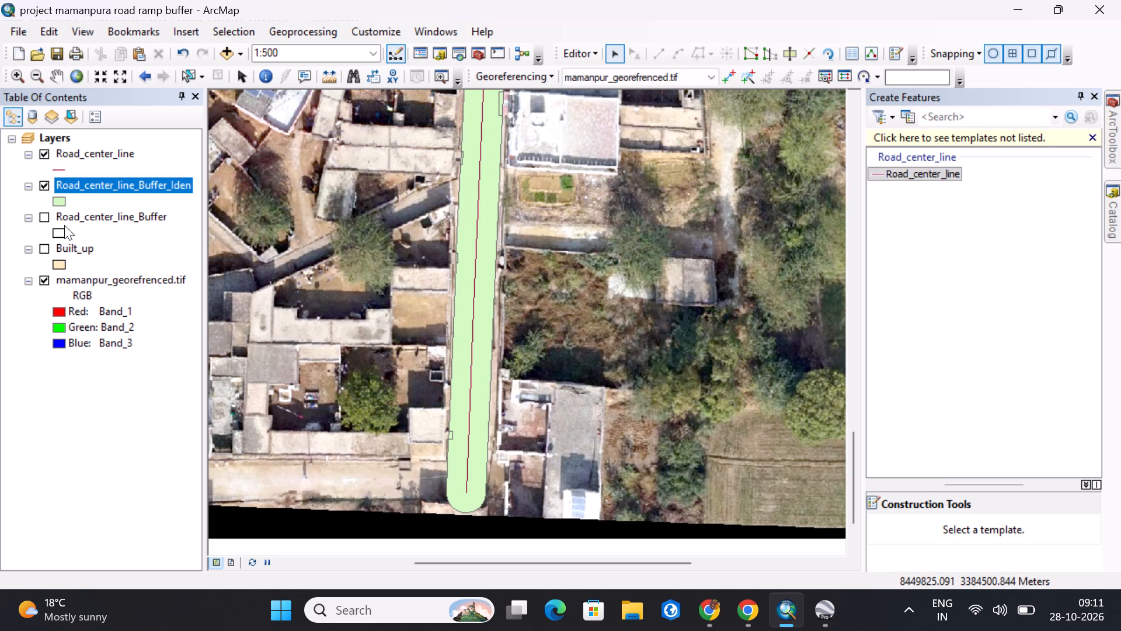
Change the Road_center_line_Buffer_Iden layer's symbol to Hollow.
click(63, 202)
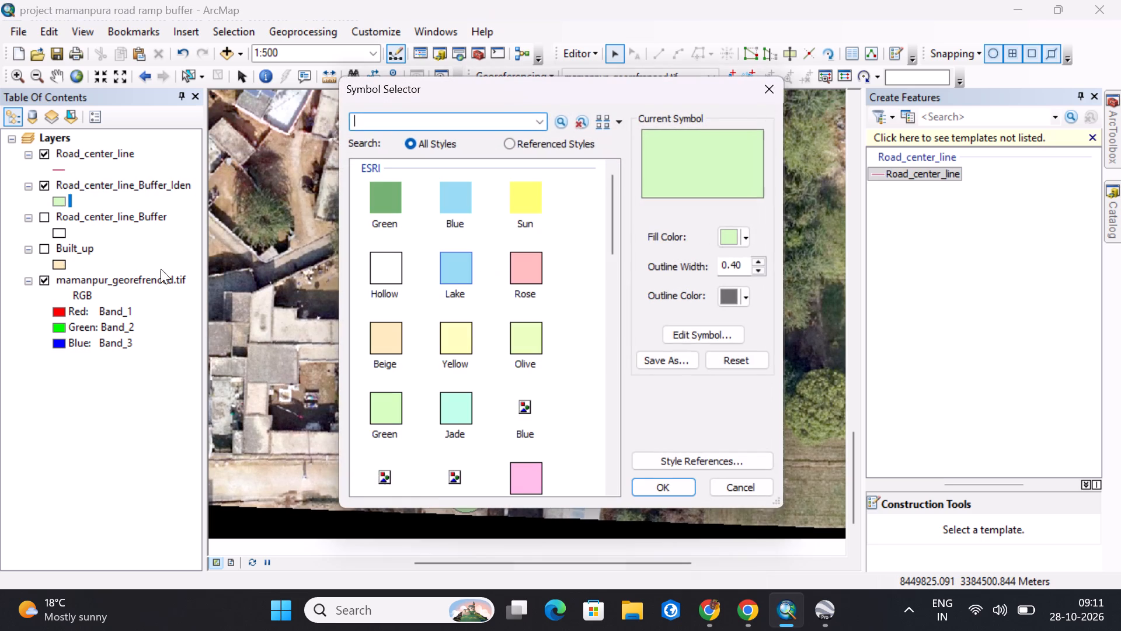
click(389, 276)
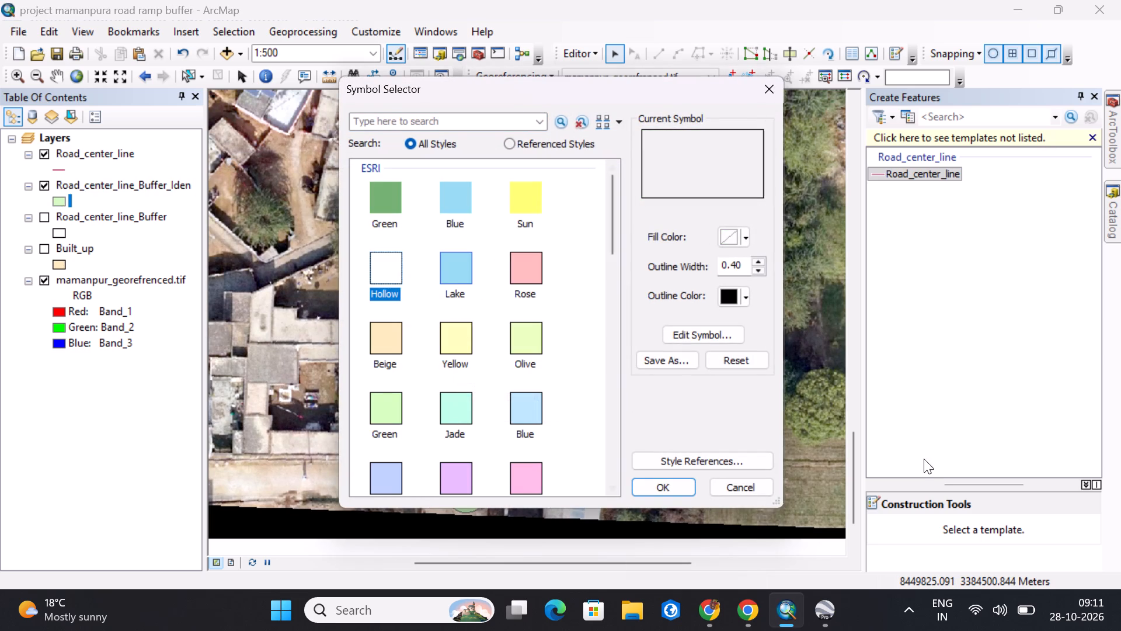
click(659, 483)
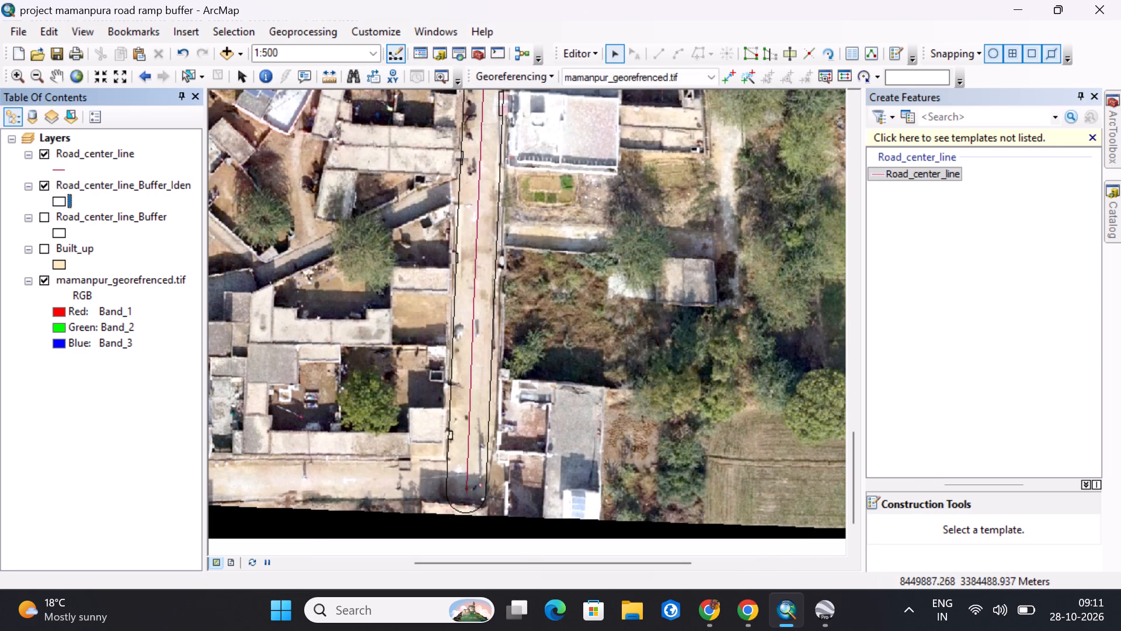
Inspect the hollow Road_center_line_Buffer_Iden outlines against the imagery along the main road, from its southern end to its northern end.
middle_drag(489, 352, 476, 521)
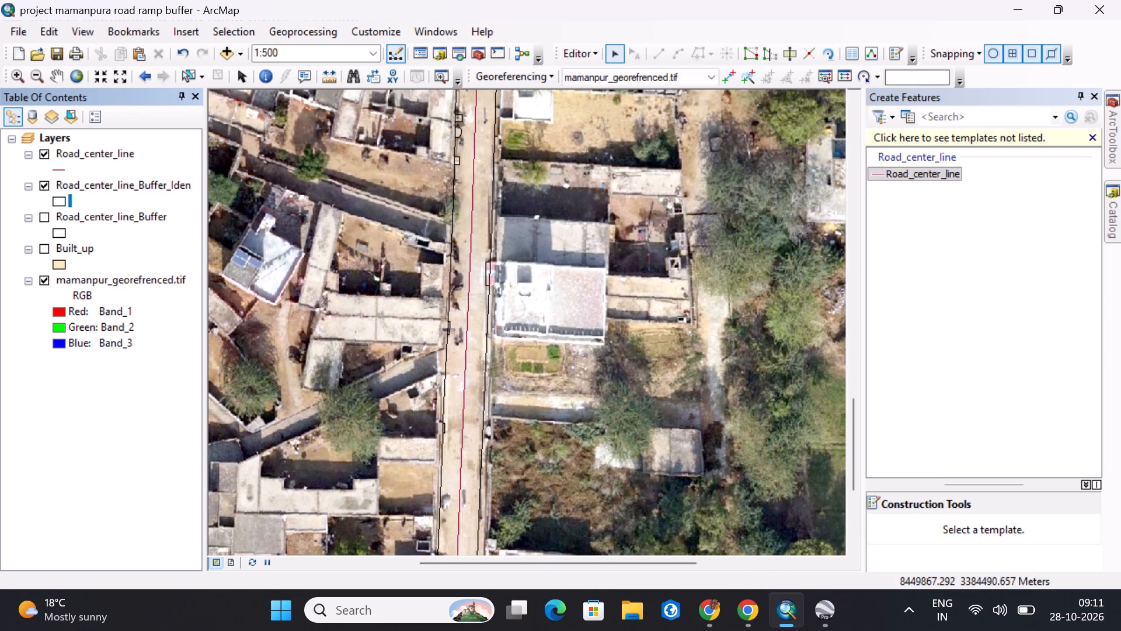
middle_drag(491, 315, 503, 472)
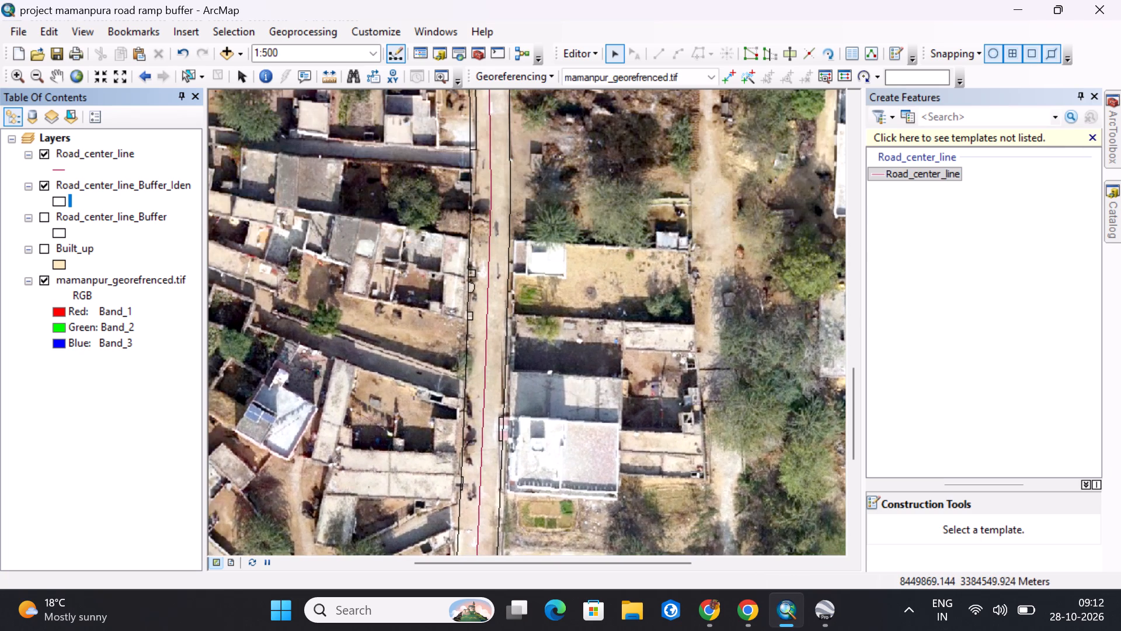
middle_drag(502, 273, 493, 473)
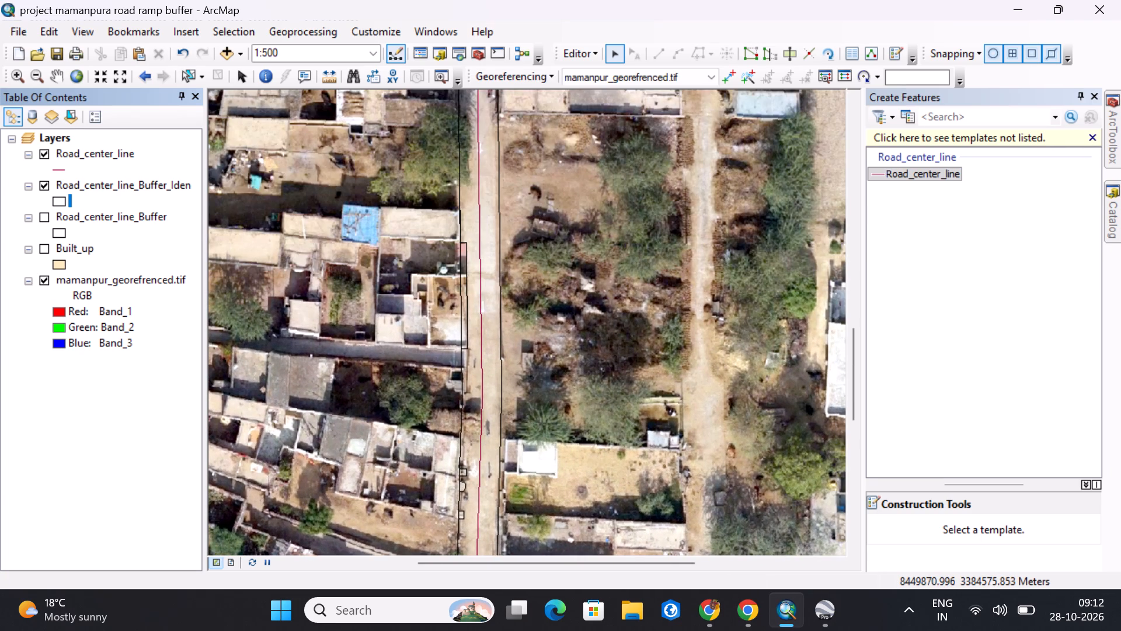
middle_drag(505, 304, 501, 465)
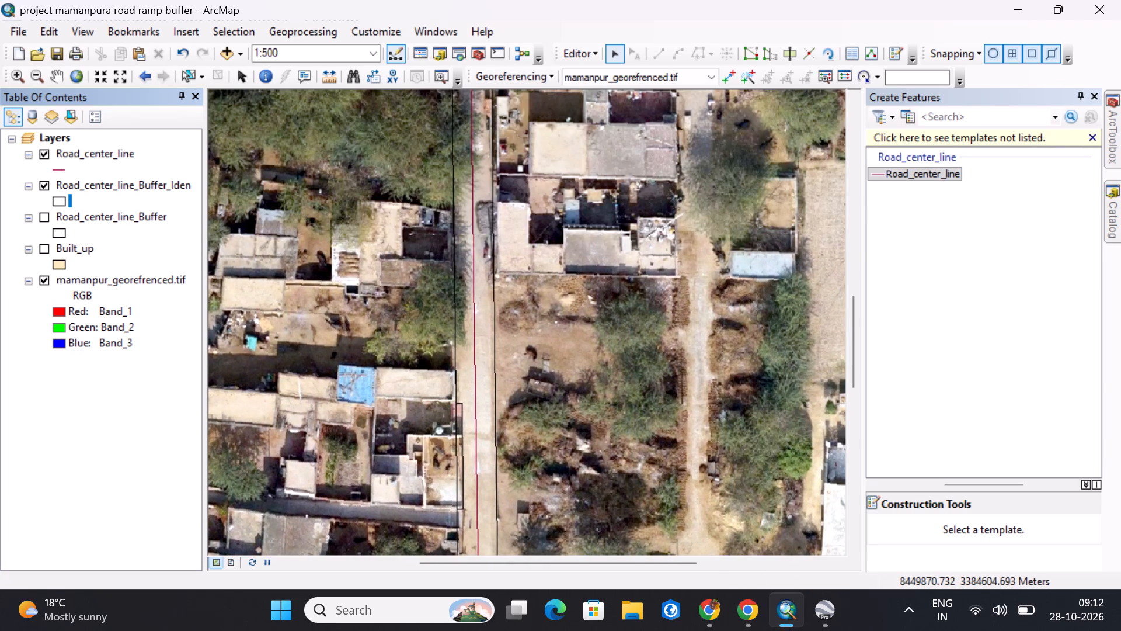
middle_drag(499, 273, 505, 464)
middle_drag(492, 306, 491, 308)
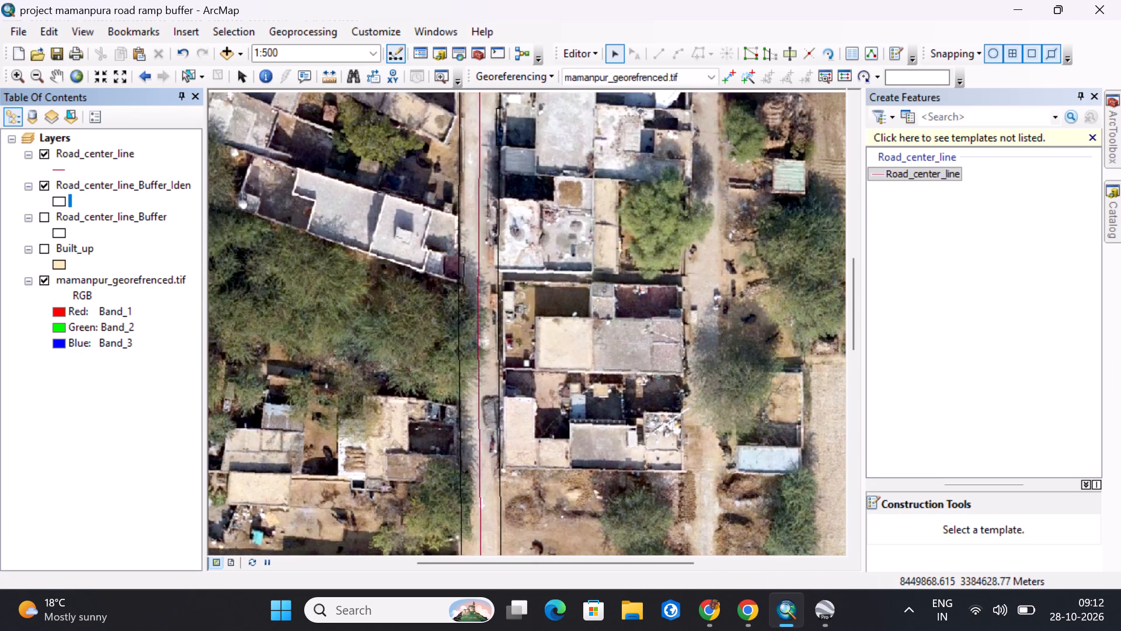
middle_drag(491, 308, 499, 484)
middle_drag(522, 247, 518, 407)
middle_drag(532, 310, 532, 363)
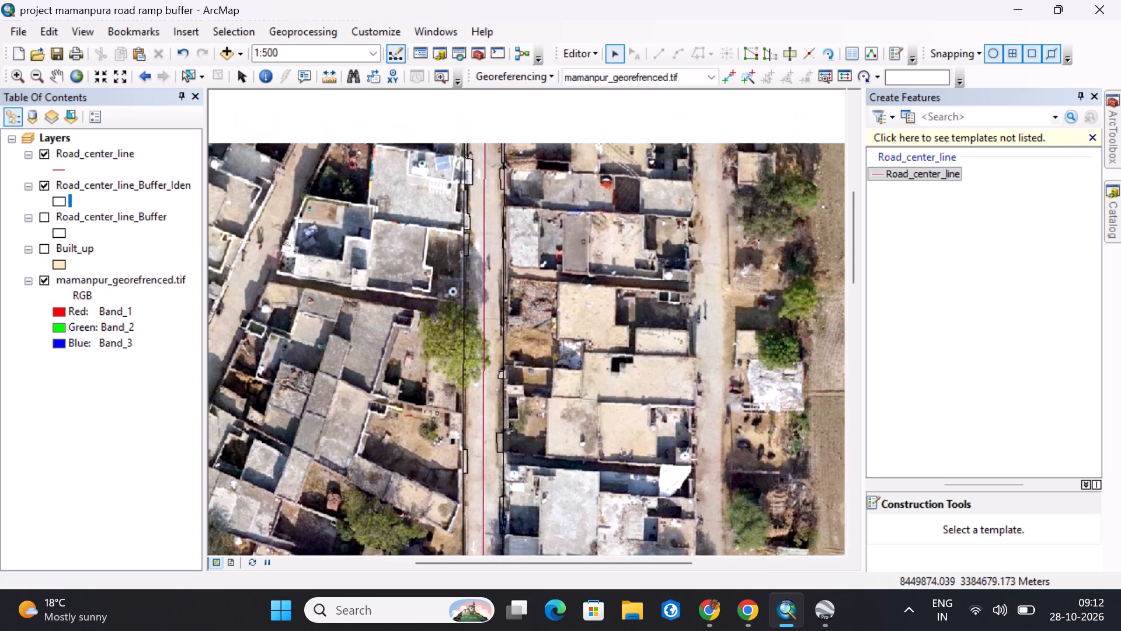
middle_drag(532, 363, 528, 427)
middle_drag(528, 235, 519, 441)
middle_drag(511, 261, 511, 409)
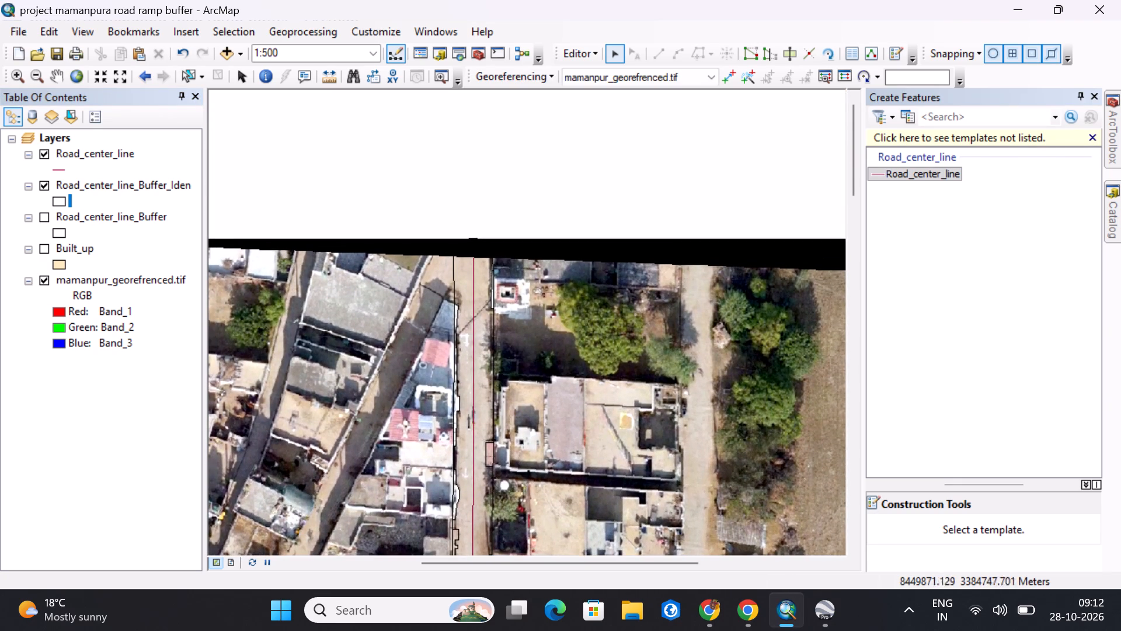
scroll(481, 353, up, 3)
scroll(481, 353, down, 4)
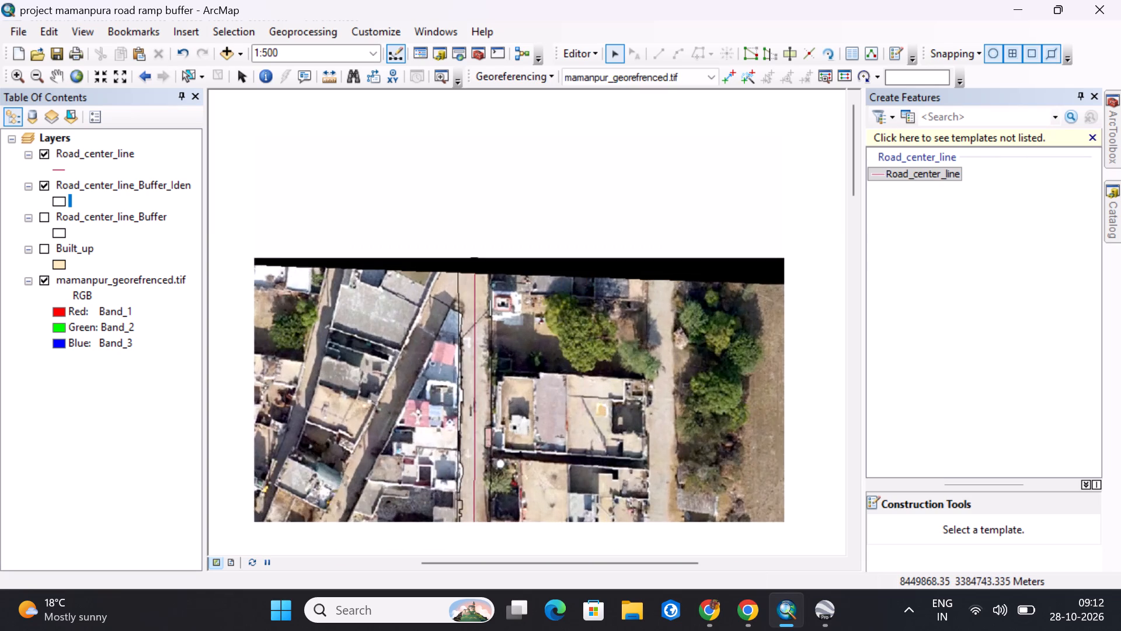
scroll(481, 353, down, 5)
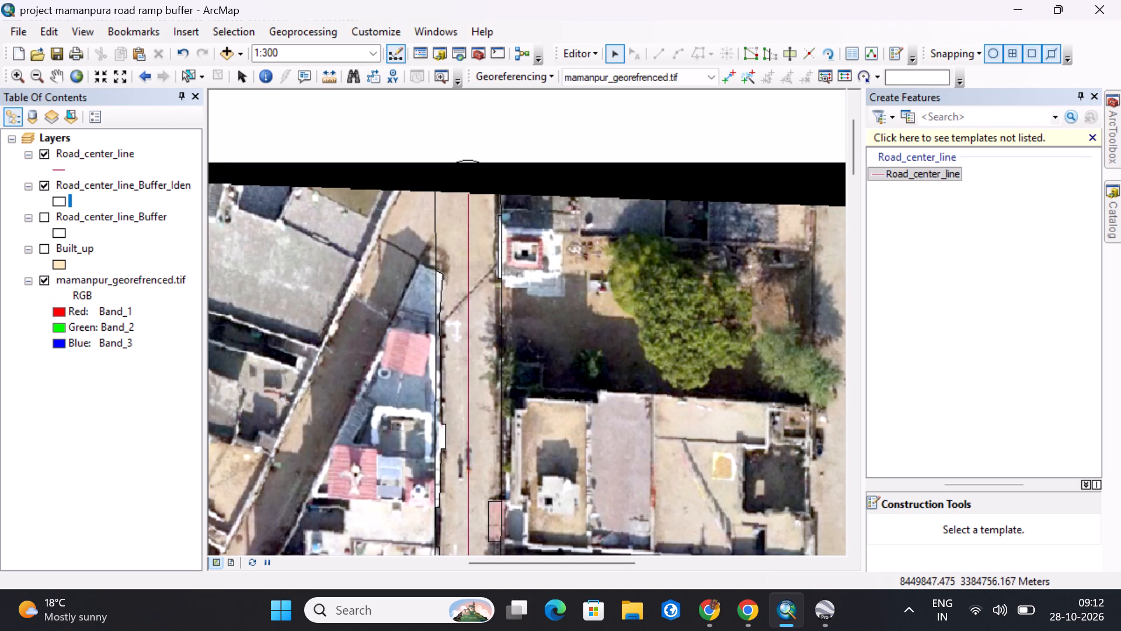
Save the layer edits and stop the editing session.
click(569, 55)
click(622, 116)
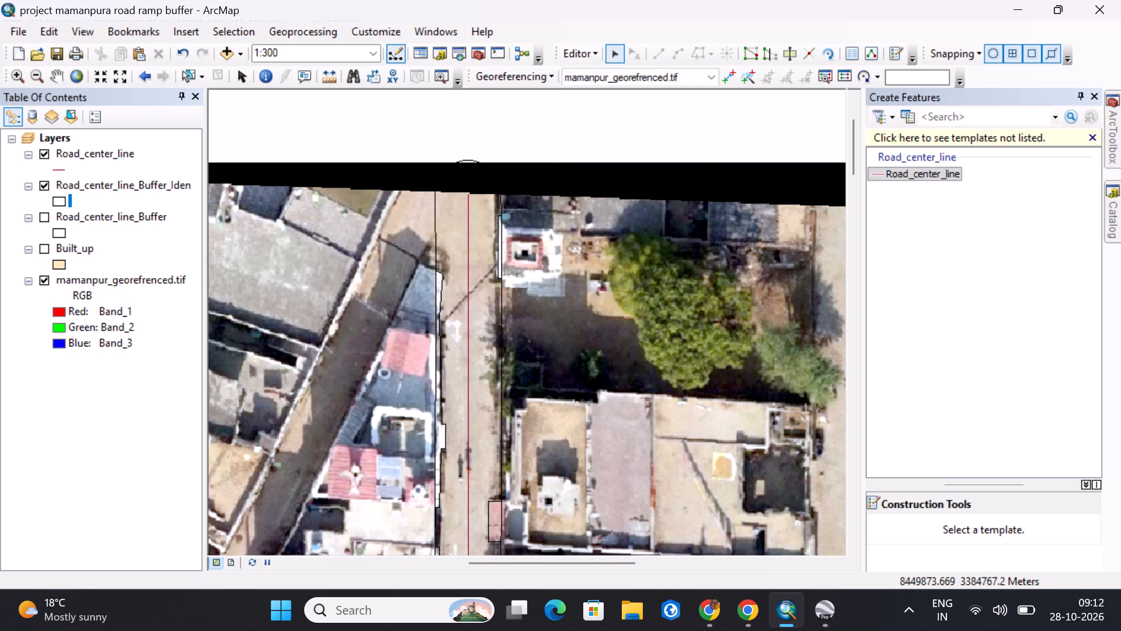
click(575, 51)
click(588, 95)
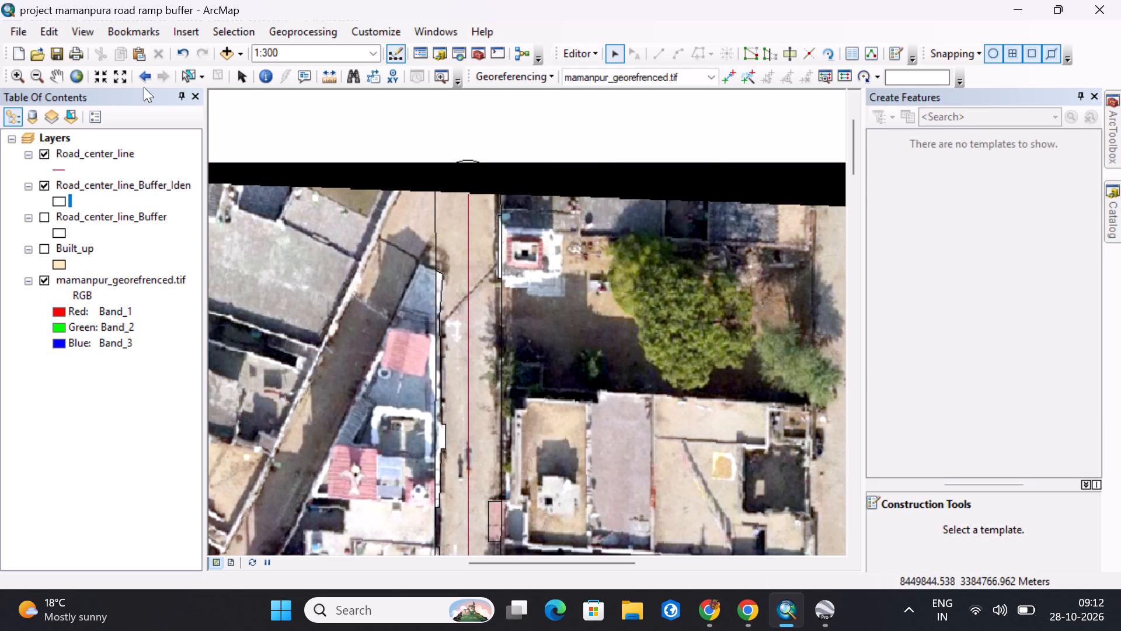
Save the map document.
click(61, 52)
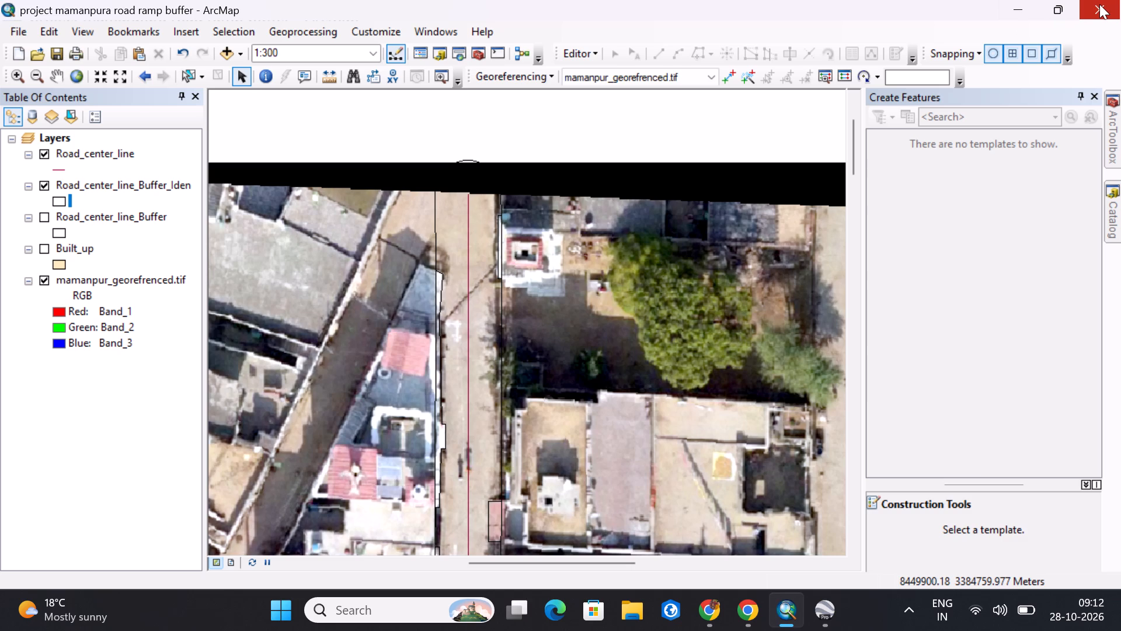
Set up a map package saved to file as "project mamanpura road ramp buffer" in the mamanpura road ramp buffer folder.
click(21, 29)
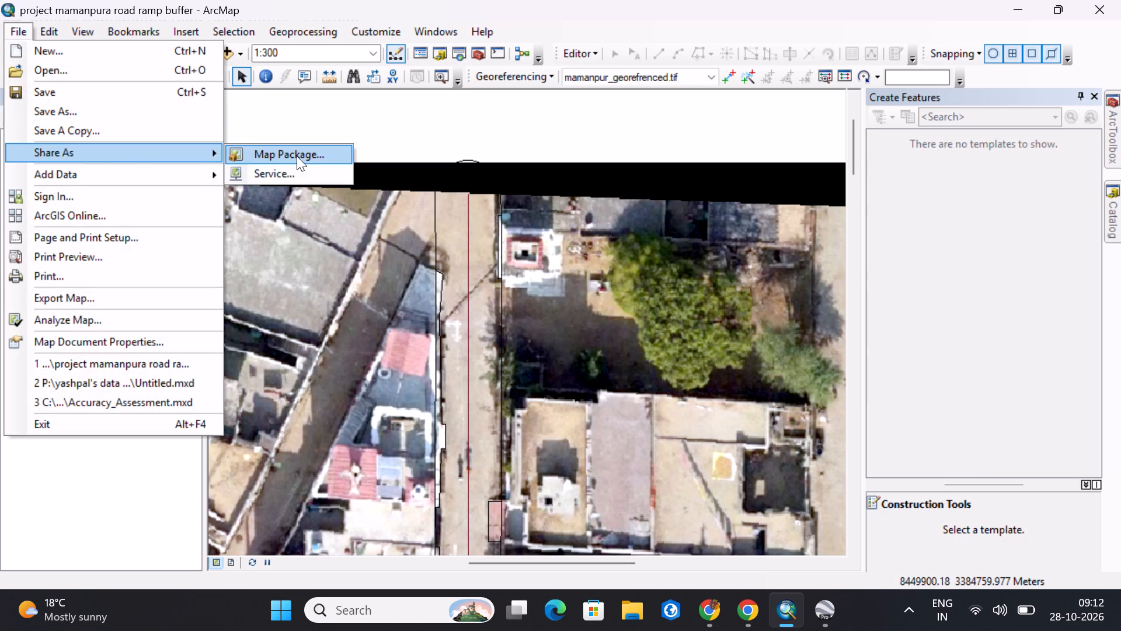
click(297, 156)
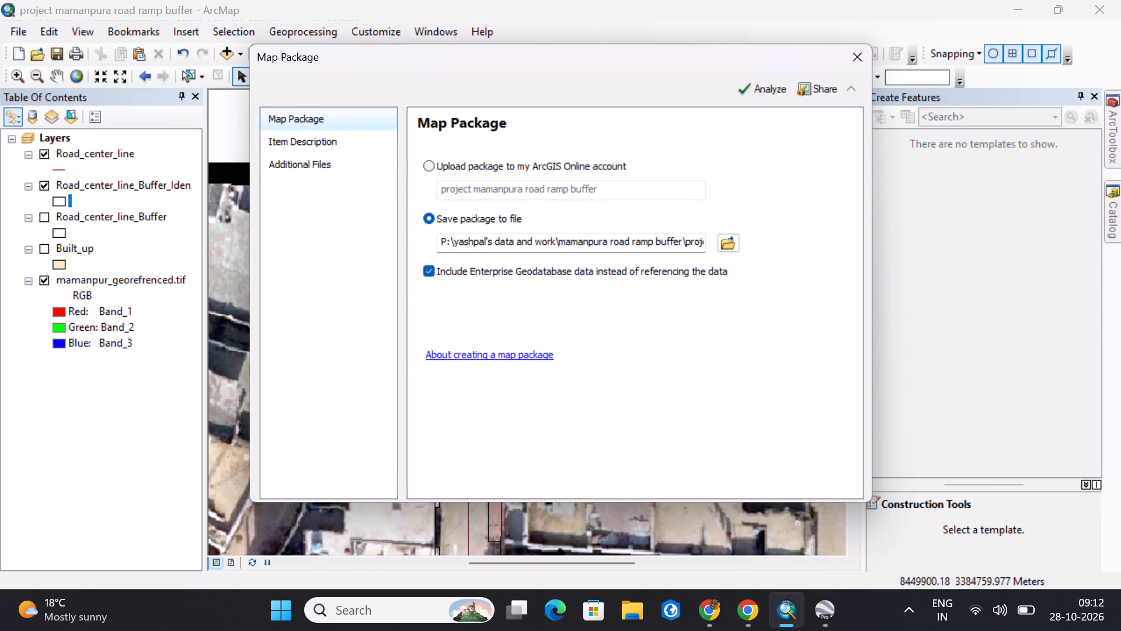
click(726, 241)
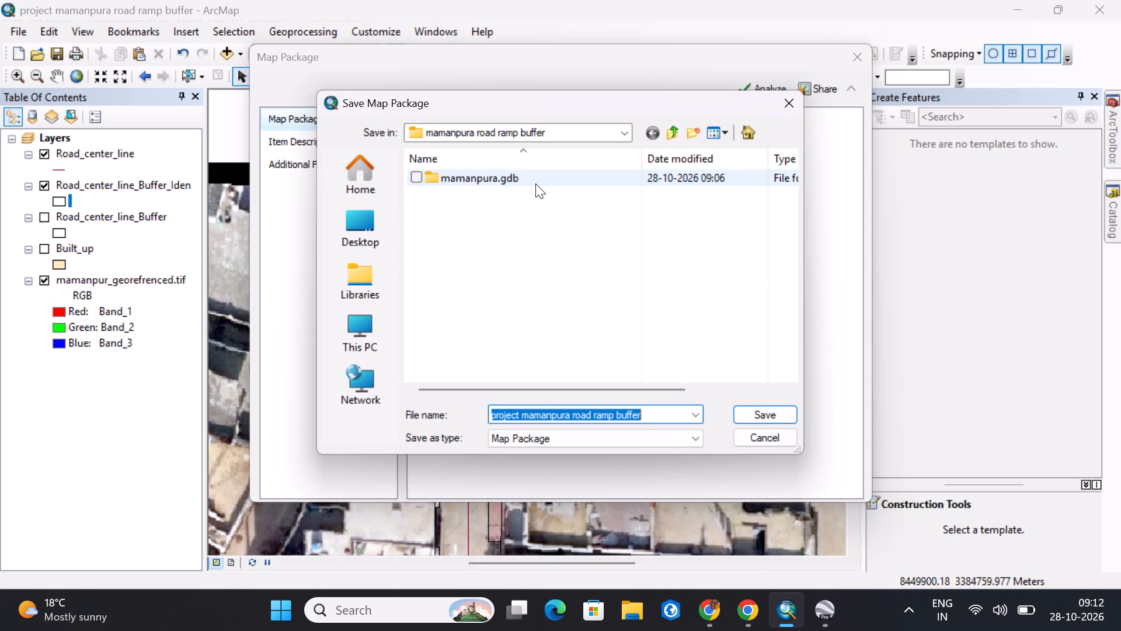
click(768, 411)
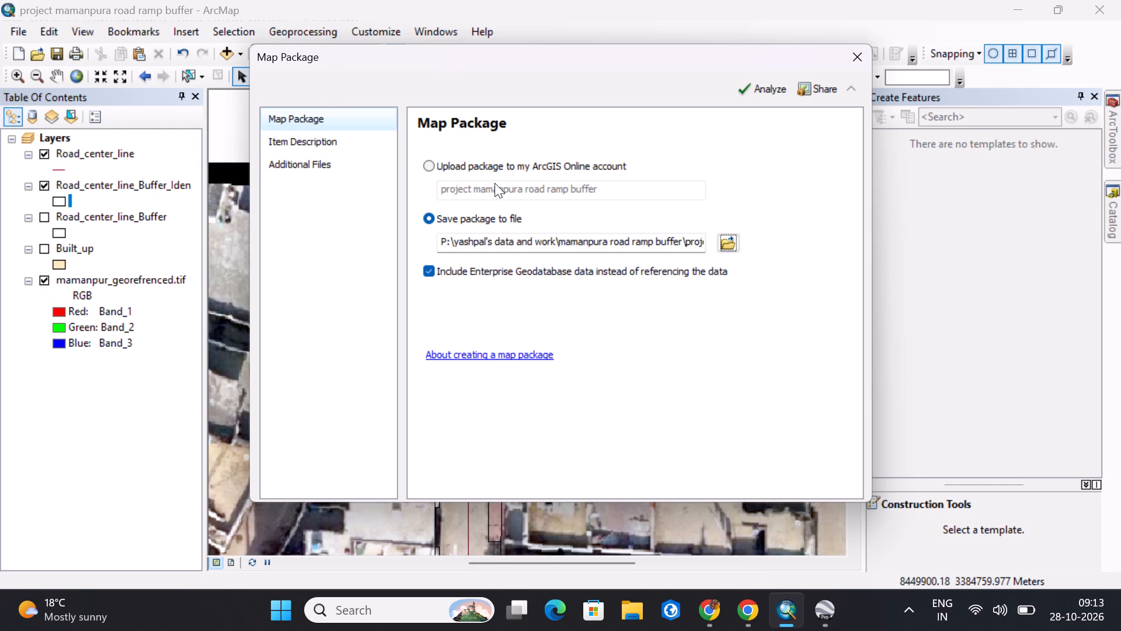
Analyze the map package and move its dialog aside to review the full list of reported issues.
click(734, 85)
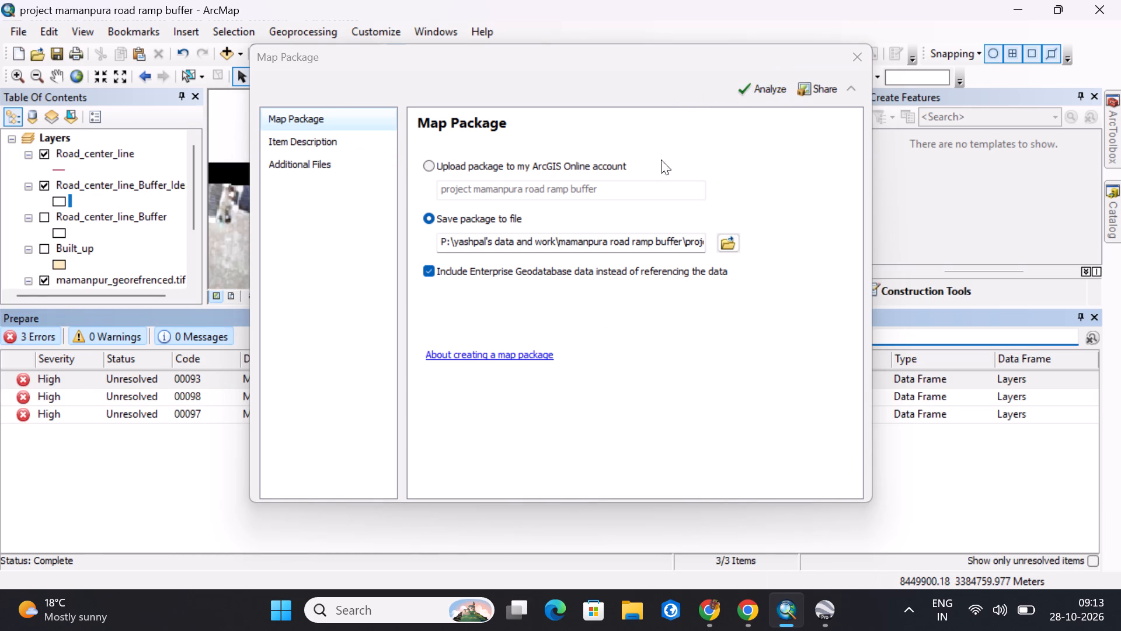
drag(609, 68, 633, 127)
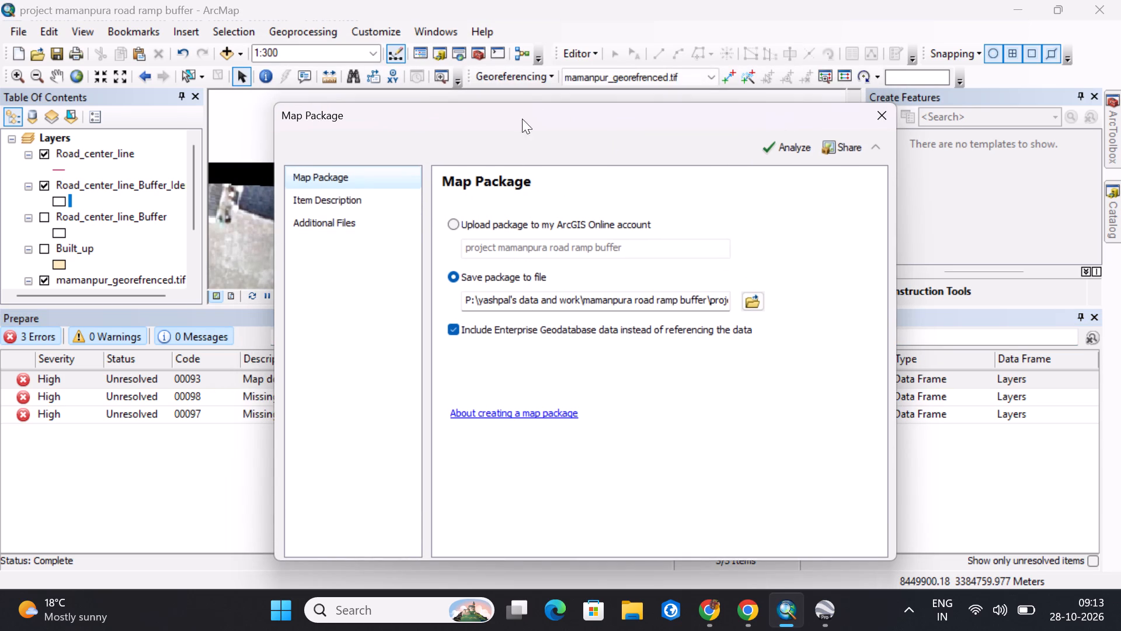
drag(544, 109, 441, 504)
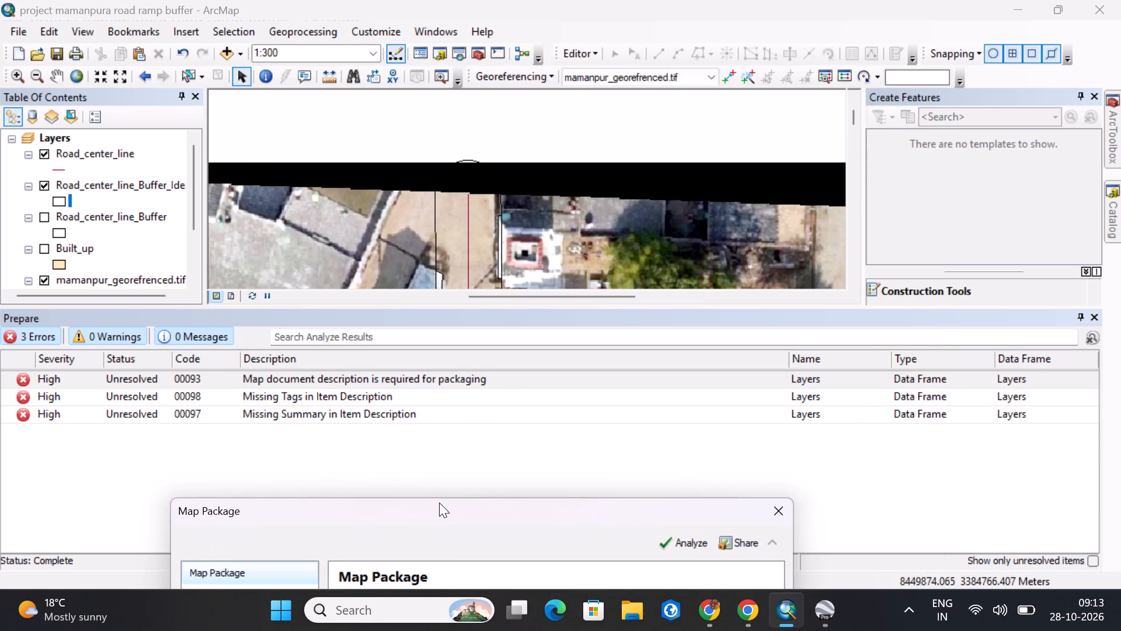
click(395, 387)
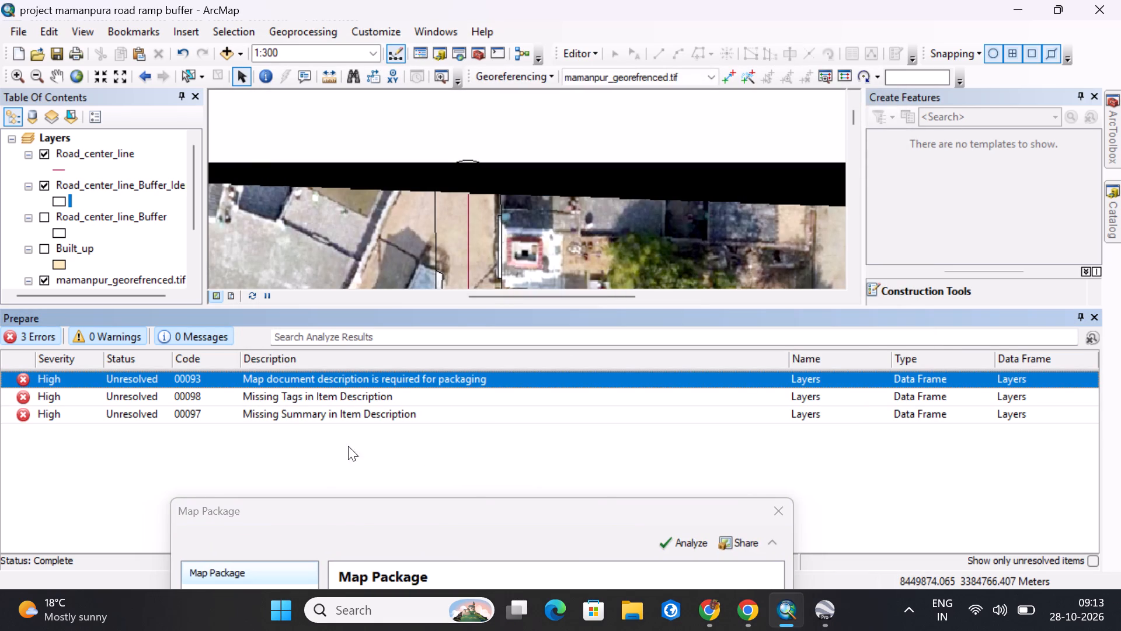
click(59, 389)
click(124, 423)
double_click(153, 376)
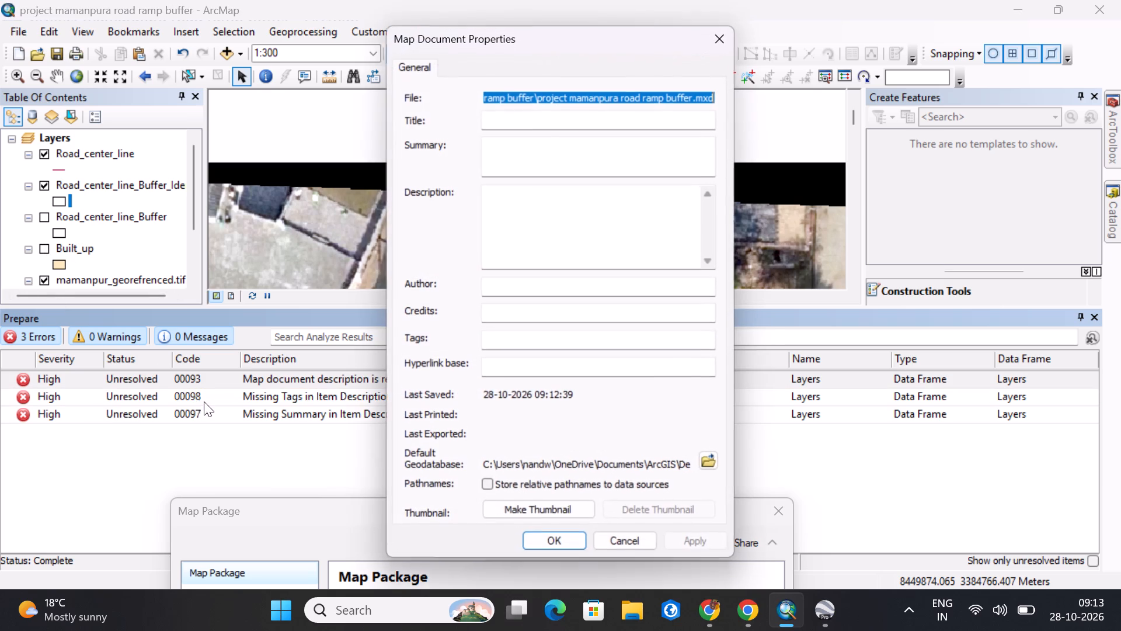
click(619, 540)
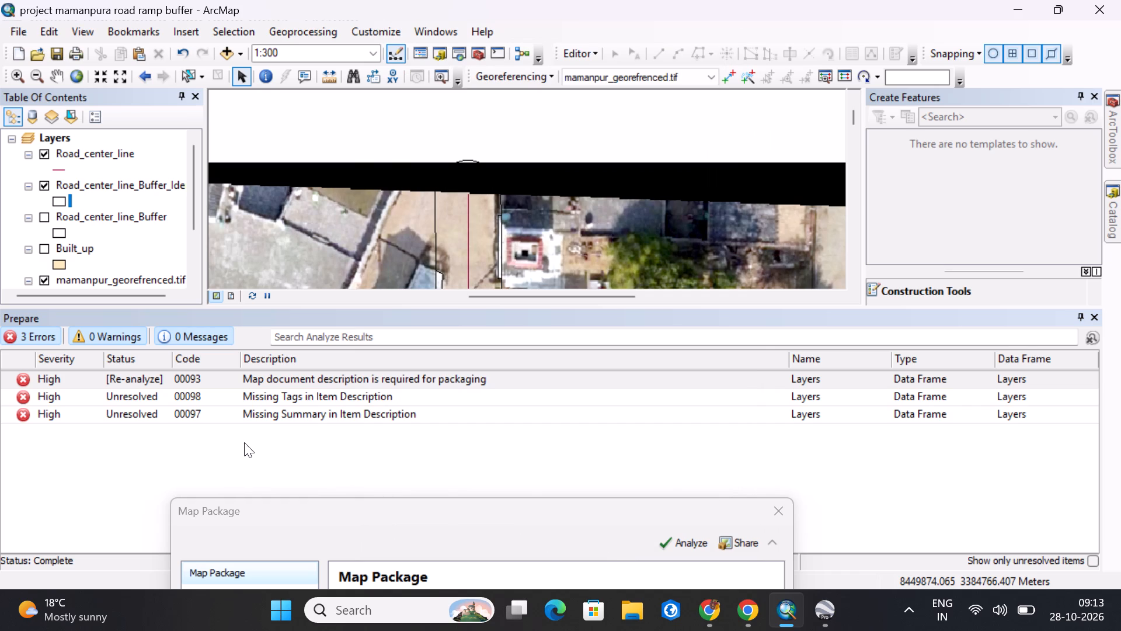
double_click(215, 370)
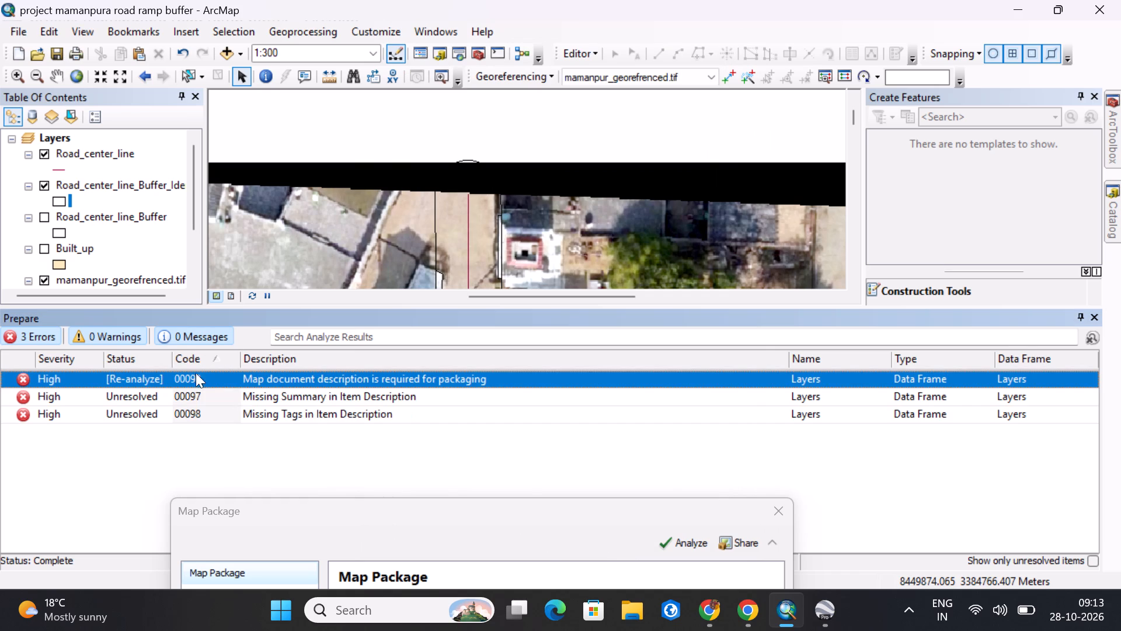
Enter "this is a buffer and overlay analysis for road and ramp in mamanpura" as the map document's description.
double_click(157, 374)
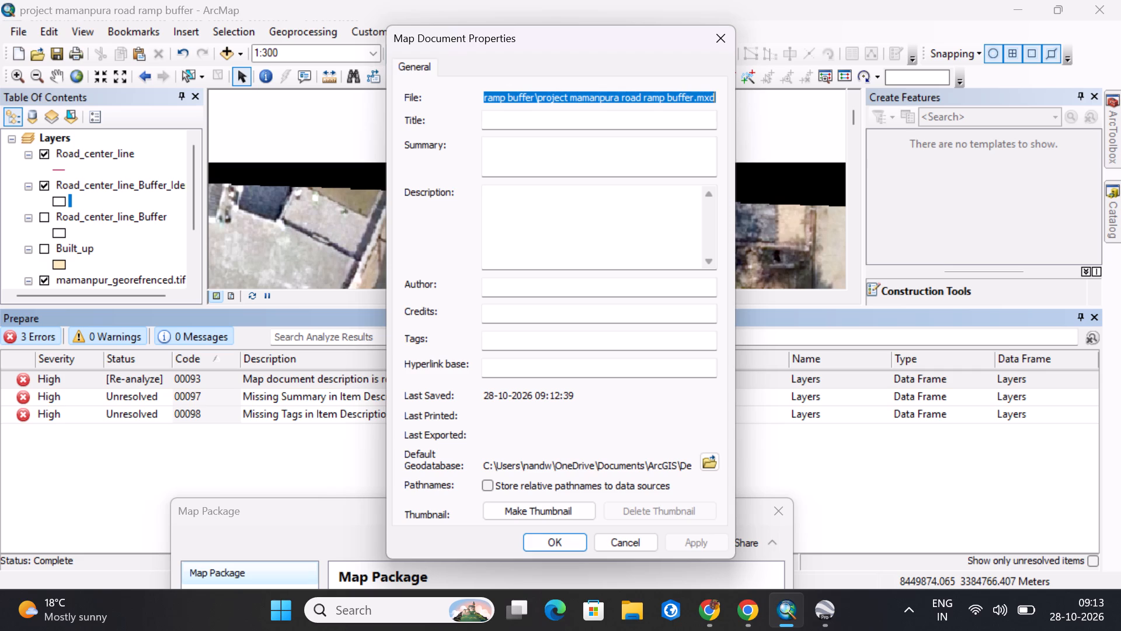
click(558, 219)
key(j)
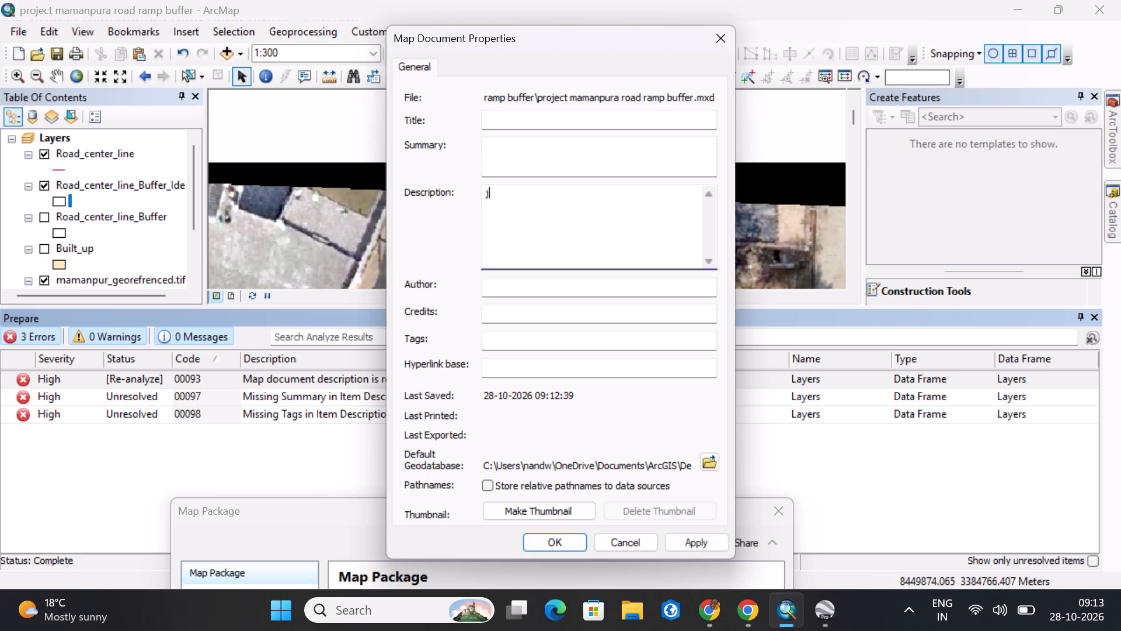
key(BackSpace)
text(ti)
key(BackSpace)
key(BackSpace)
key(BackSpace)
text(this is a buffertttt)
key(space)
key(BackSpace)
key(BackSpace)
key(BackSpace)
key(BackSpace)
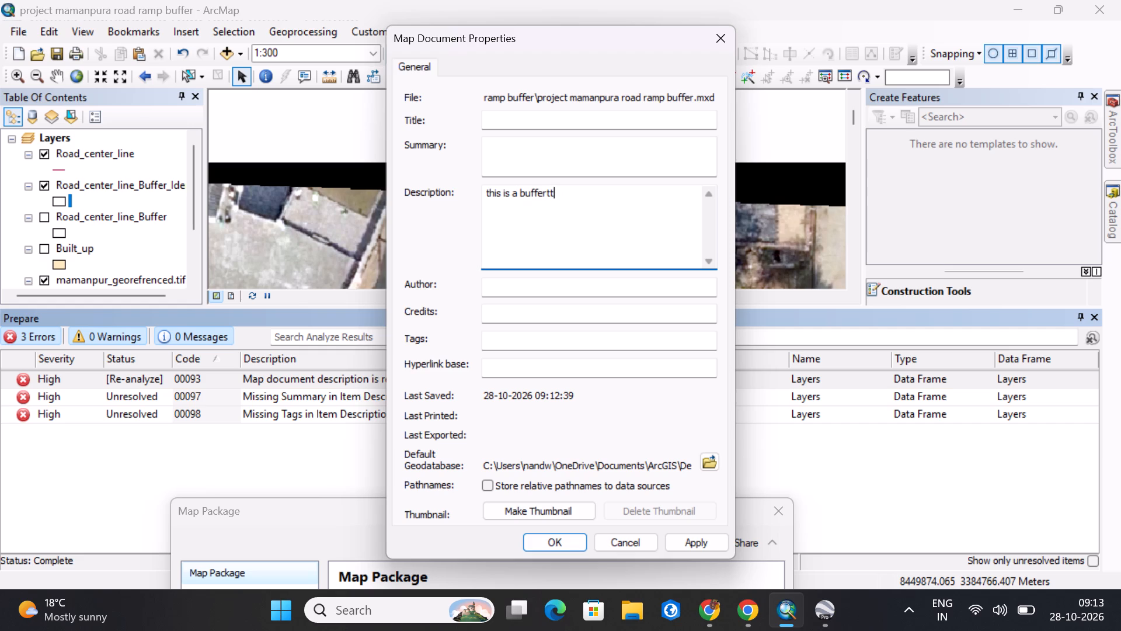
key(BackSpace)
key(space)
text(and)
key(space)
text(overlay)
key(space)
text(analysis for road and ramp in mama)
text(npura)
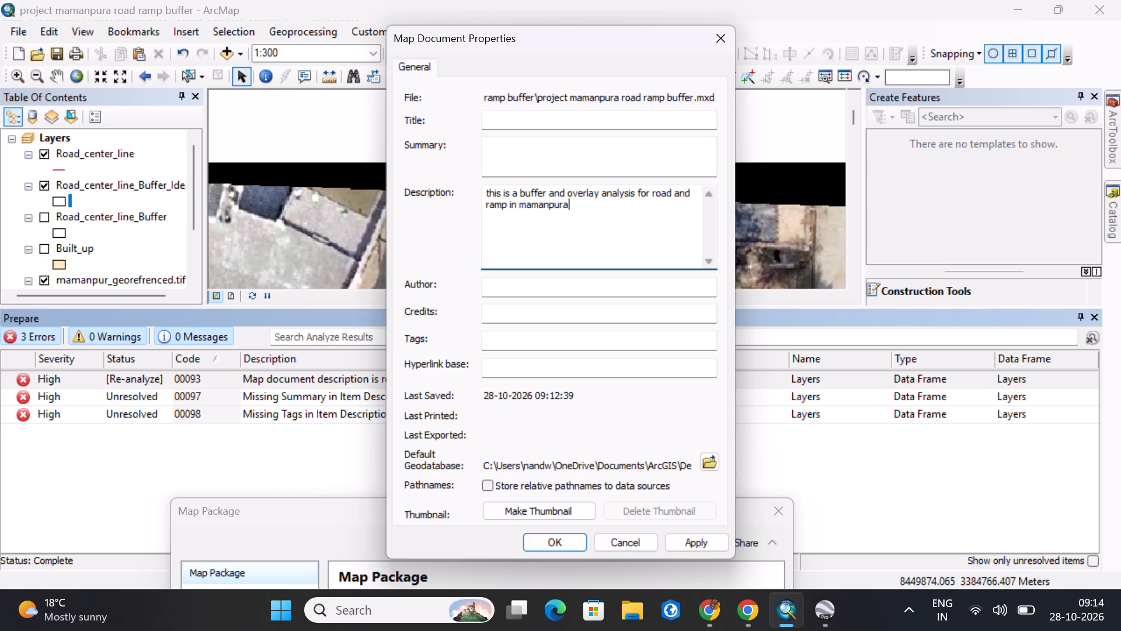
Copy the whole description text and accept the map document properties.
triple_click(556, 196)
ctrl+triple_click(556, 196)
key(ctrl+a)
key(ctrl+c)
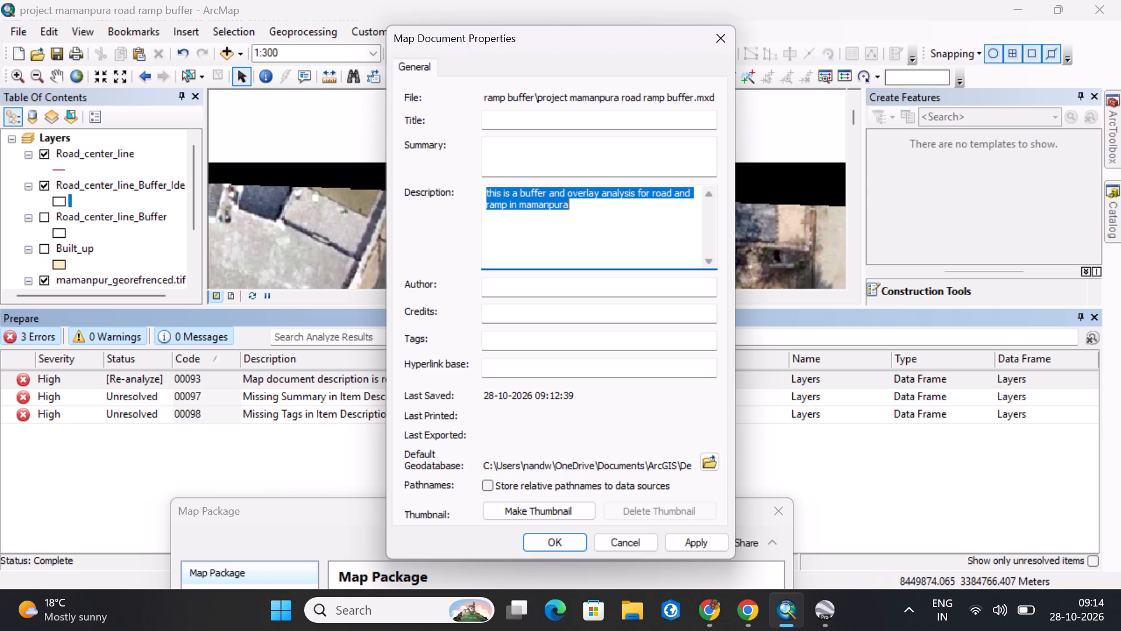
click(547, 538)
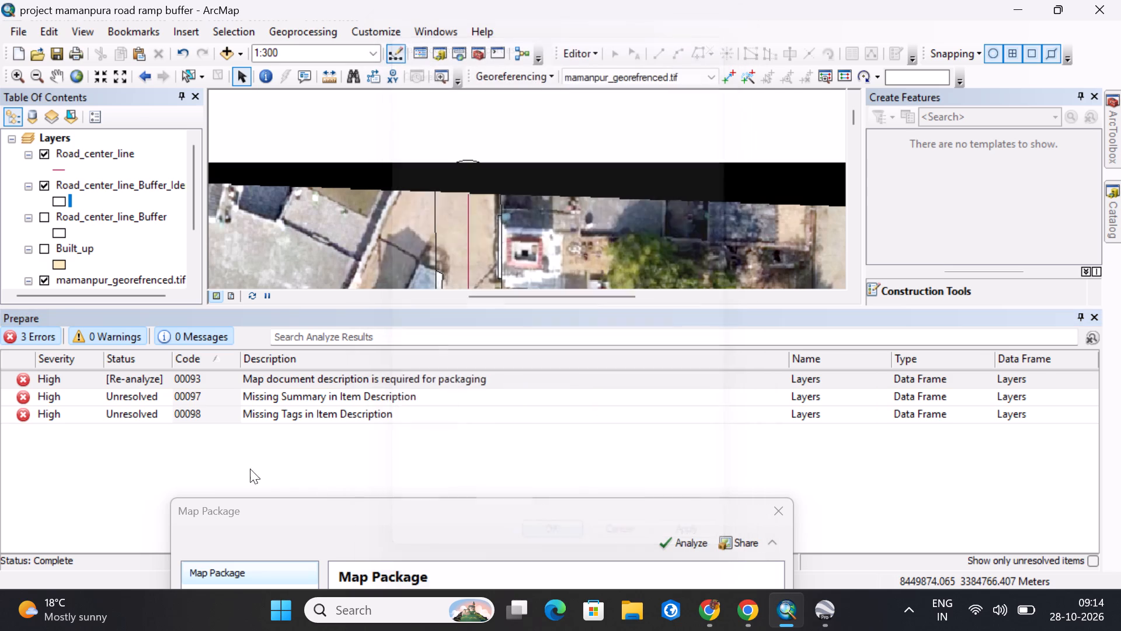
Reopen the map document properties from the missing-description issue to check the entered description.
click(125, 382)
double_click(125, 382)
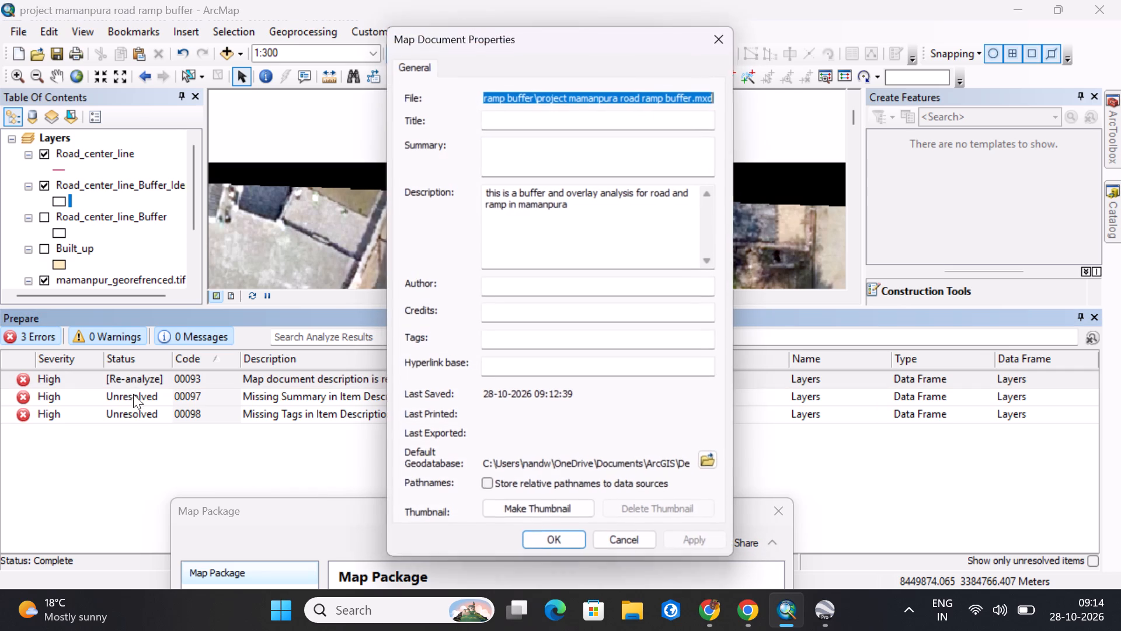
click(559, 543)
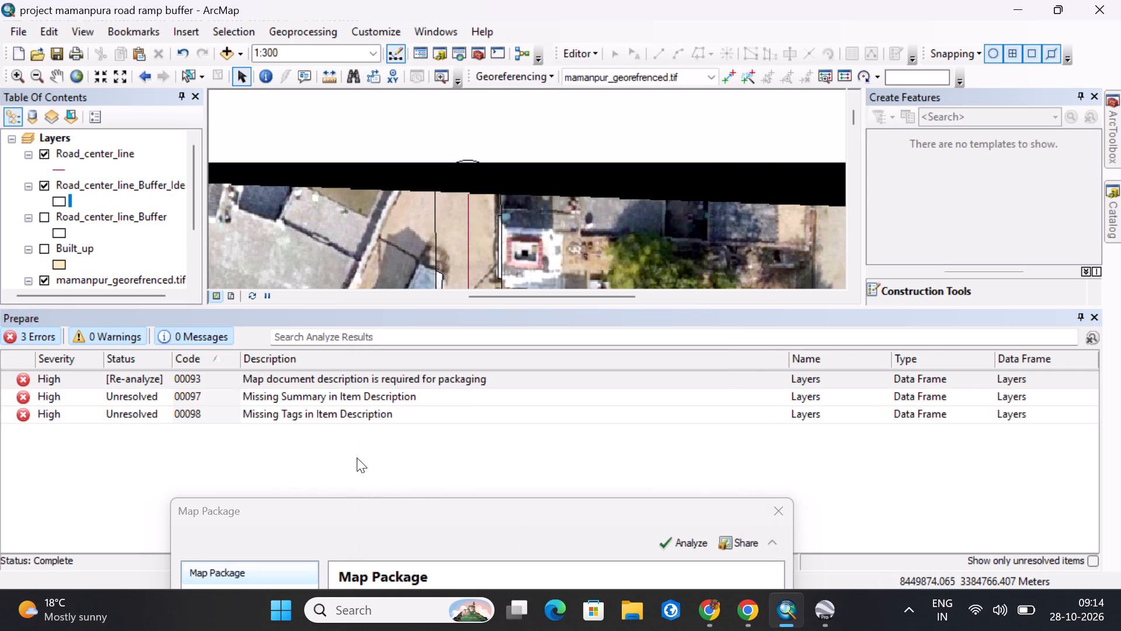
Open the missing summary and missing tags issues from the analysis results, and re-analyze the map package.
double_click(136, 397)
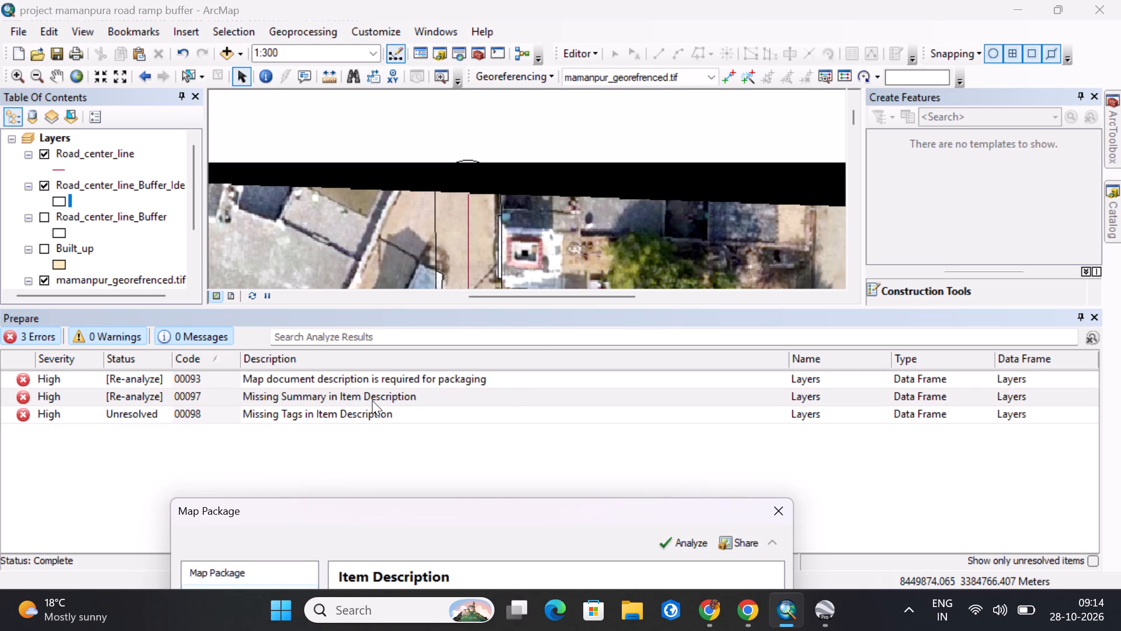
double_click(372, 400)
double_click(266, 411)
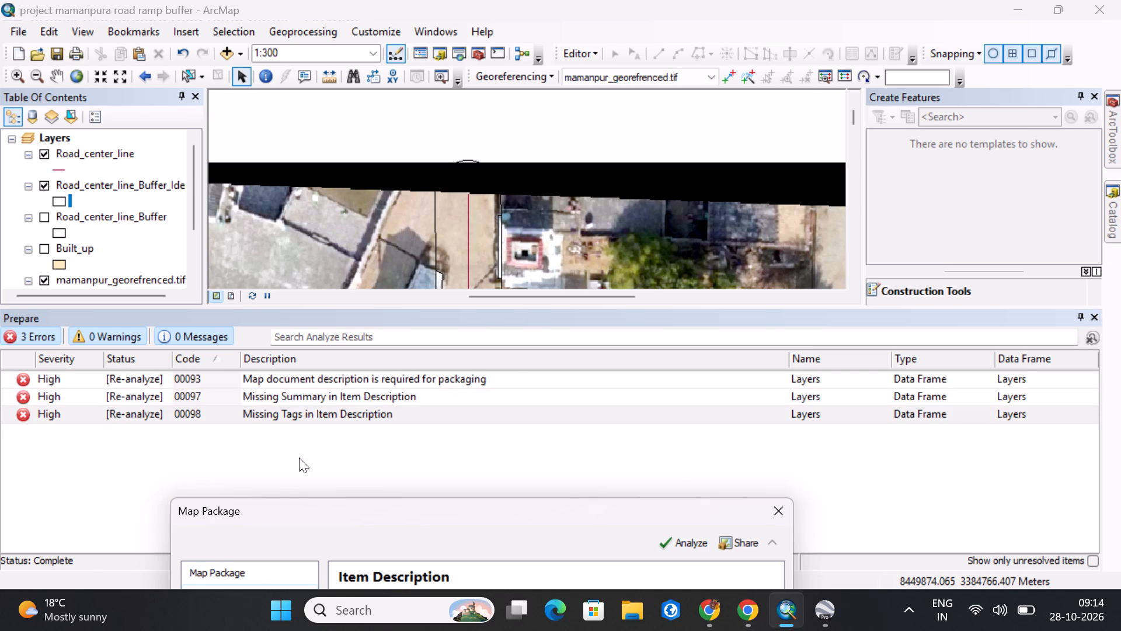
click(690, 550)
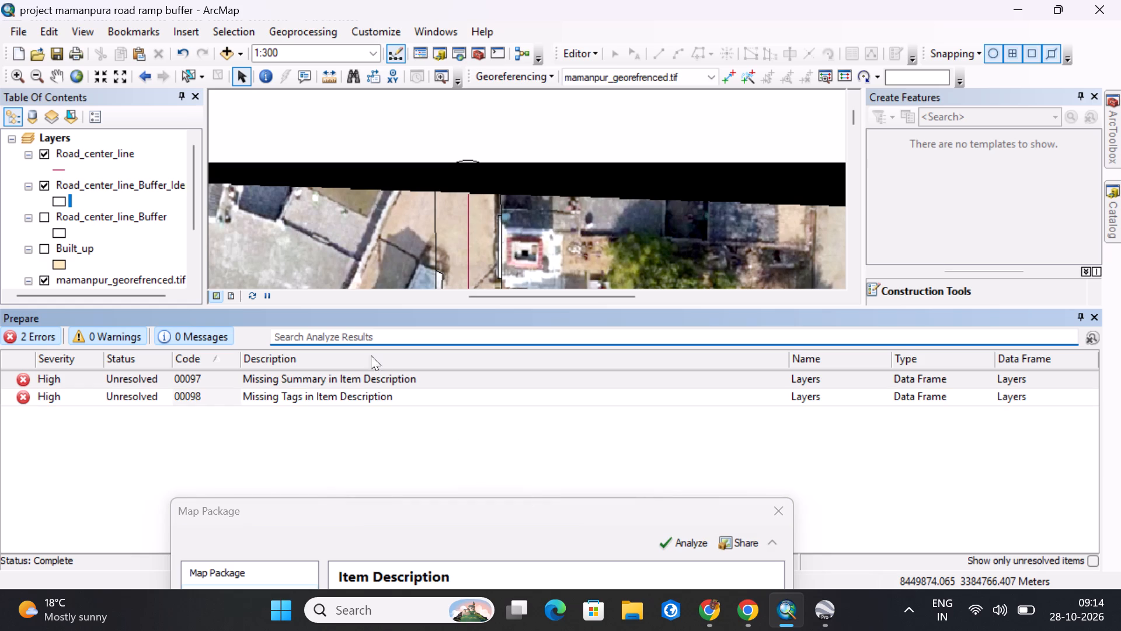
Fill in the package's item description with summary "this is a buffer and overlay analysis for road and ramp in mamanpura" and tag "mamanpura".
double_click(304, 376)
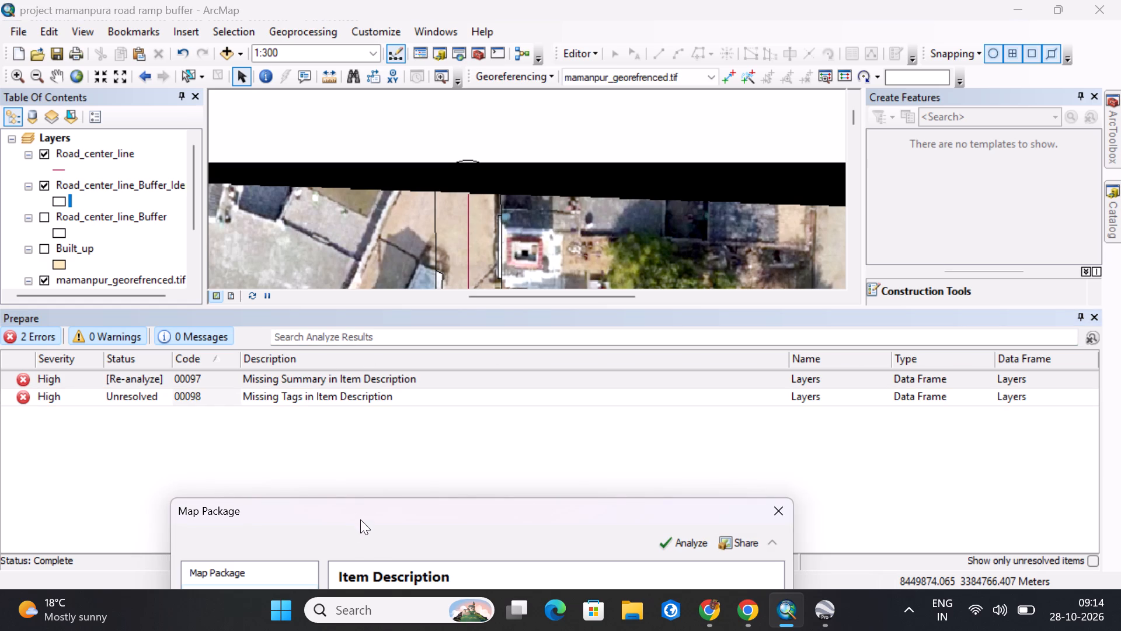
drag(363, 526, 474, 303)
drag(433, 521, 517, 139)
click(481, 266)
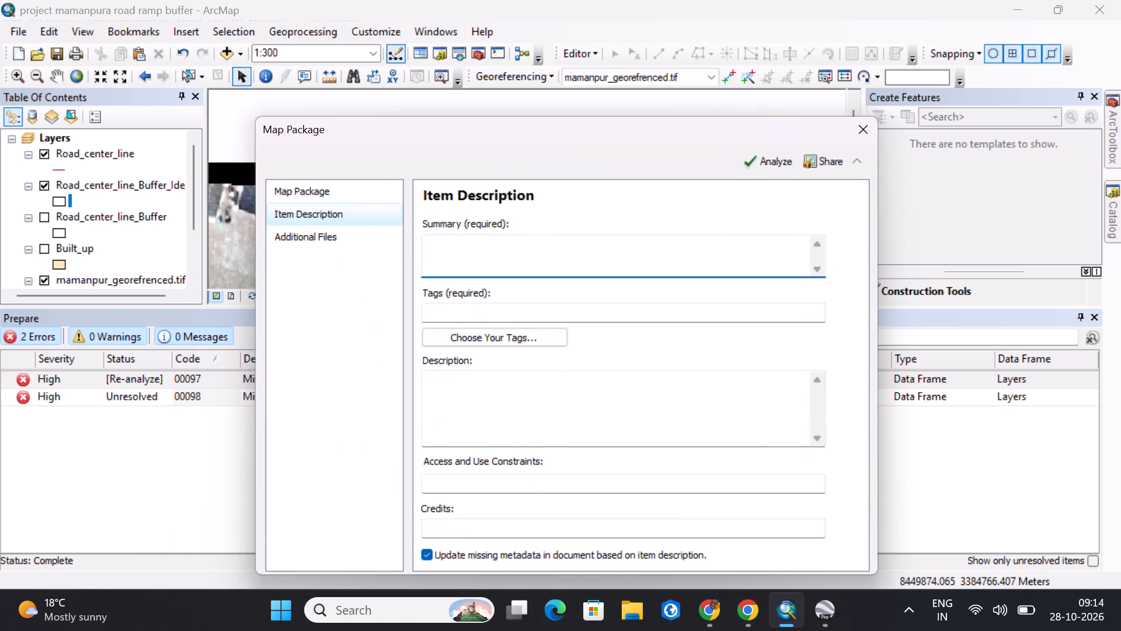
key(ctrl+v)
click(481, 316)
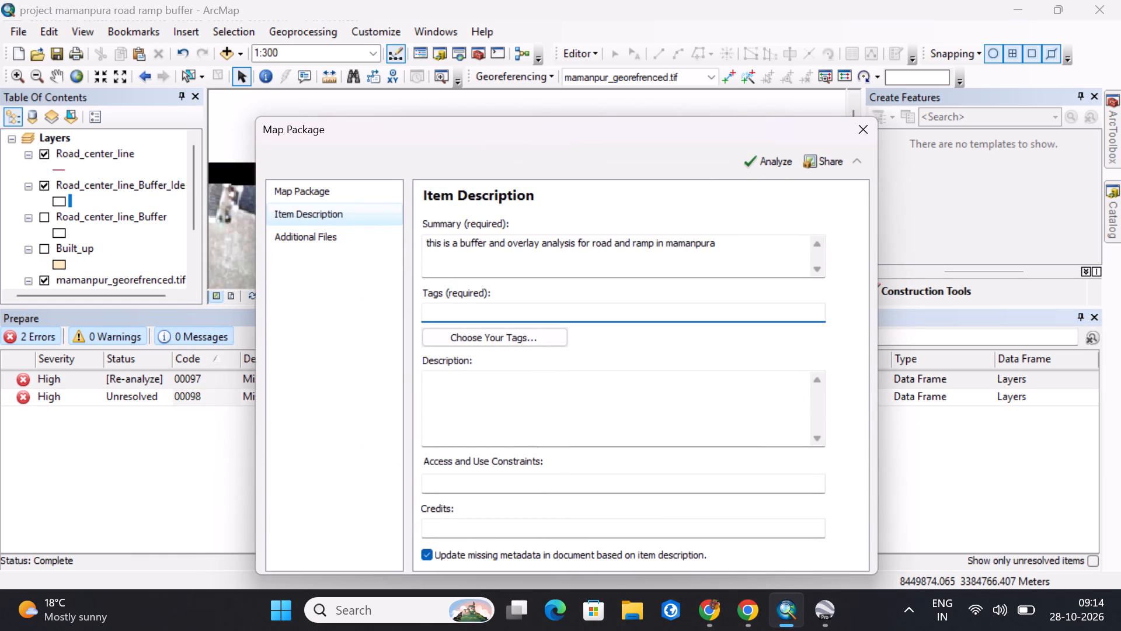
text(mamanpura)
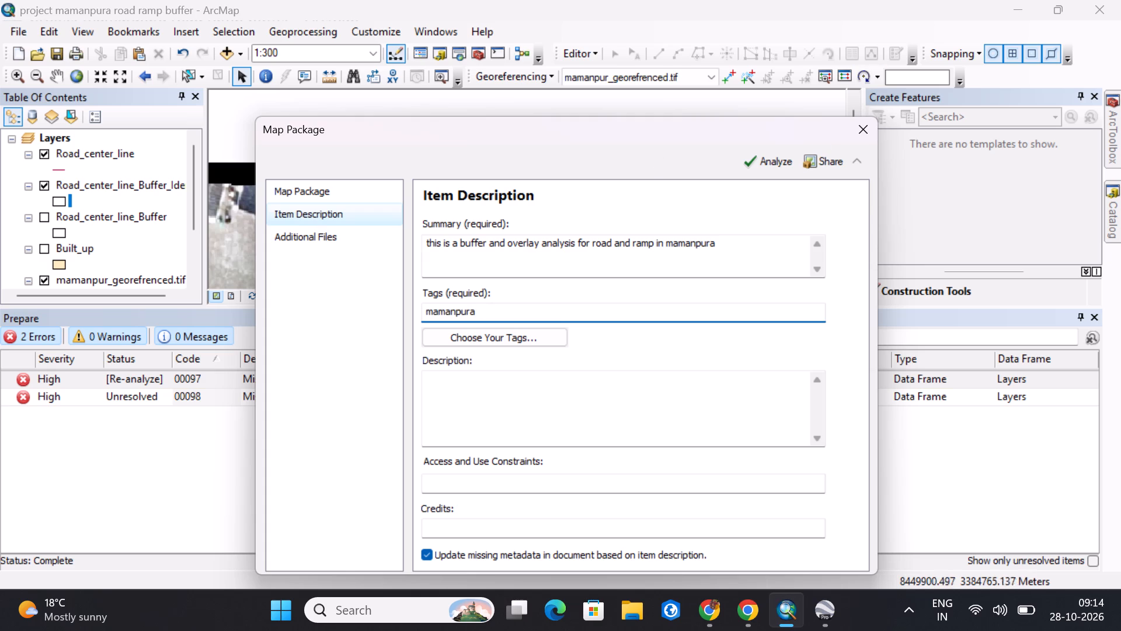
Re-analyze the map package with the completed summary and tags.
click(773, 152)
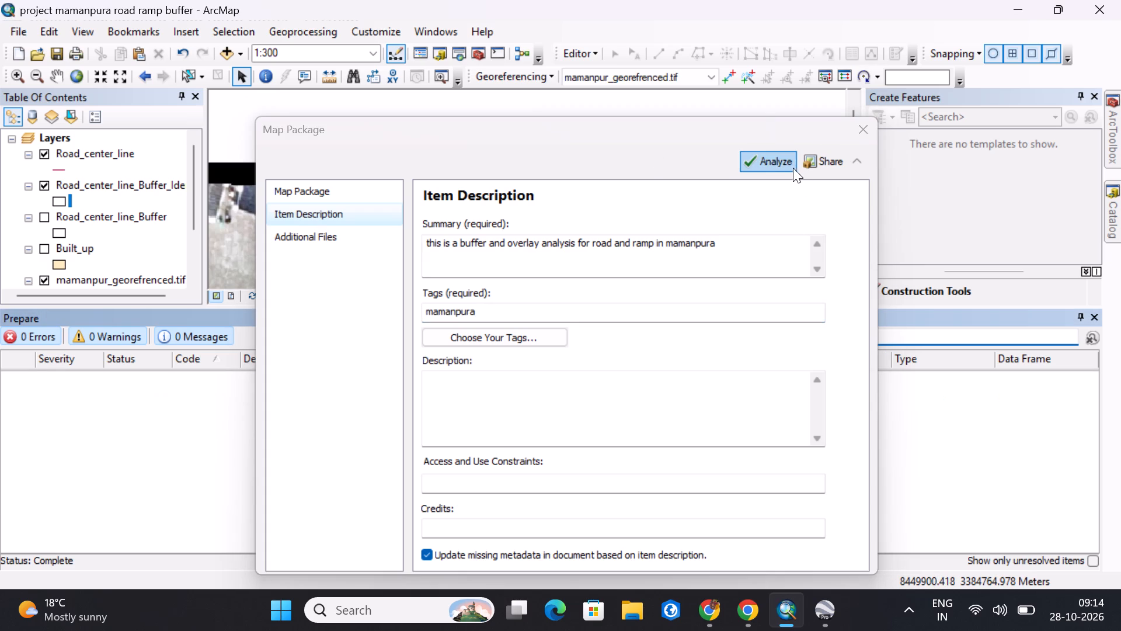
click(775, 165)
drag(607, 112, 586, 11)
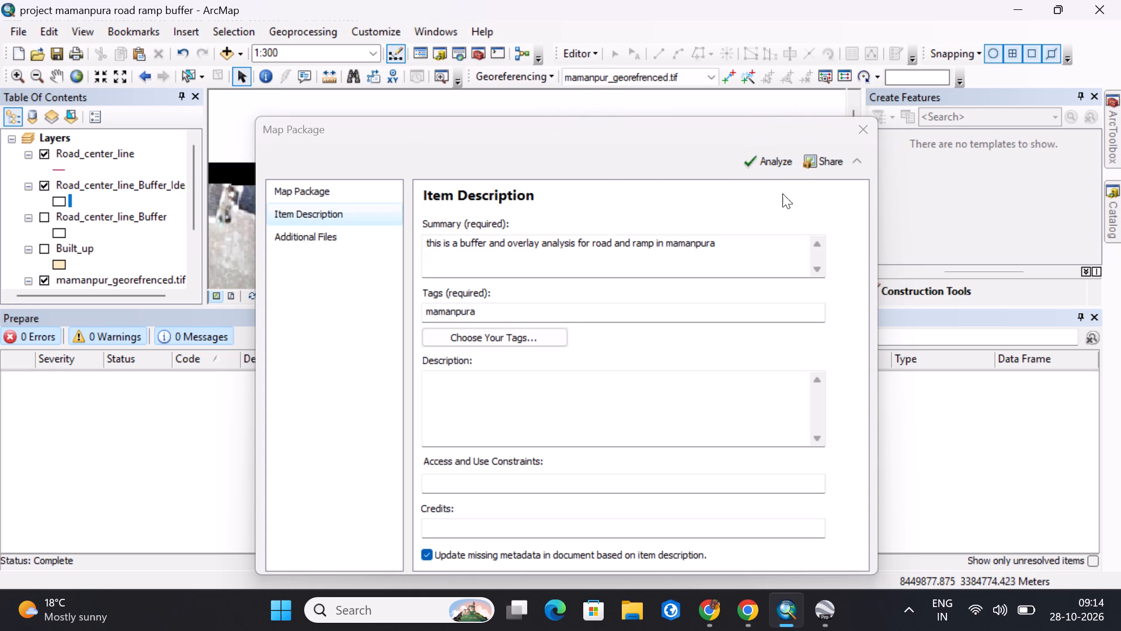
Share the map package, saving the changed map document as part of creating it, and dismiss the completion notice.
click(821, 160)
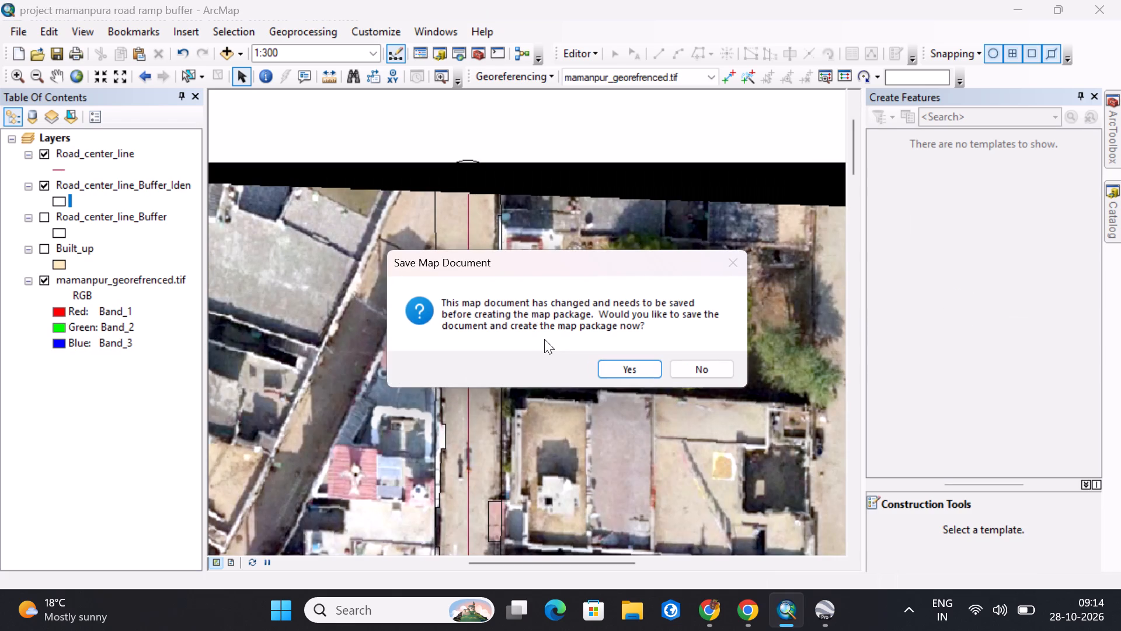
click(633, 369)
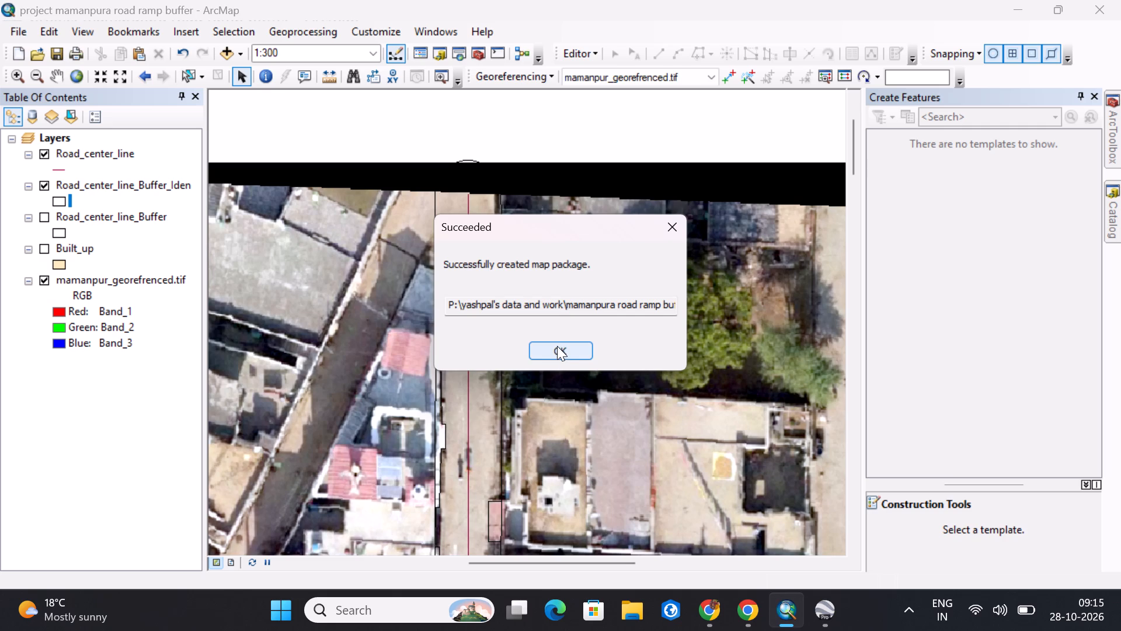
click(565, 346)
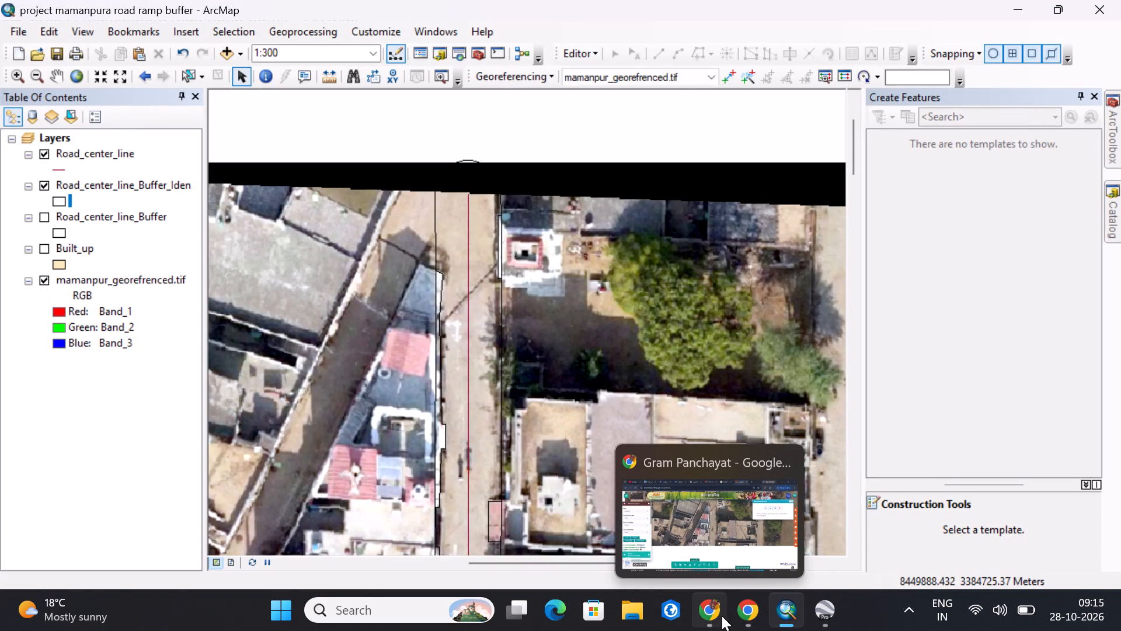
Launch WhatsApp from the recent apps.
click(371, 611)
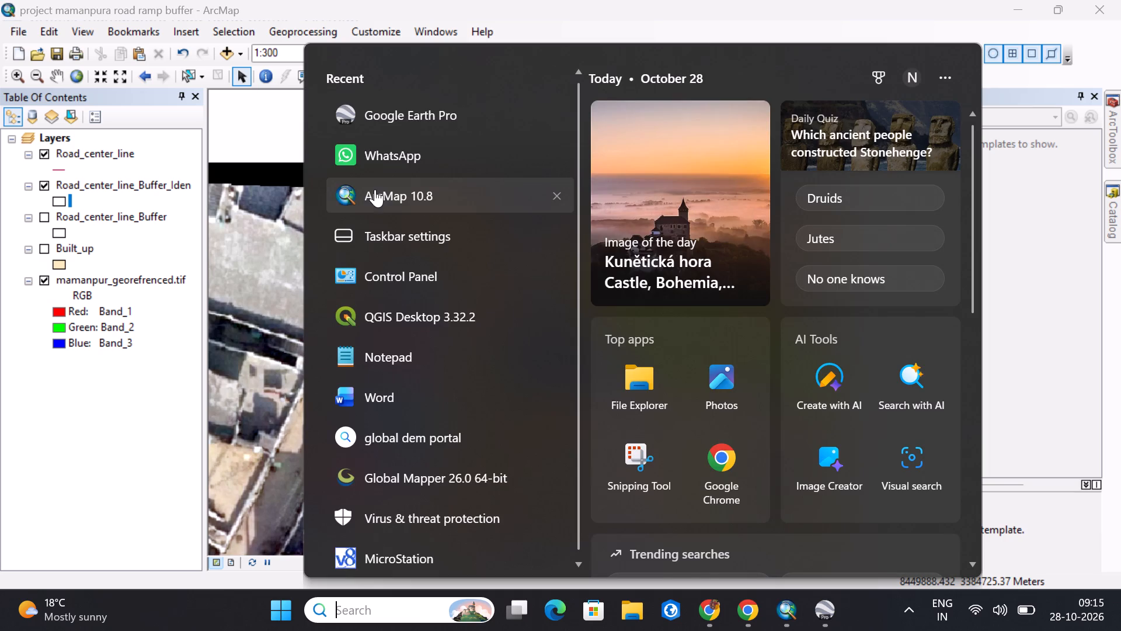
click(399, 167)
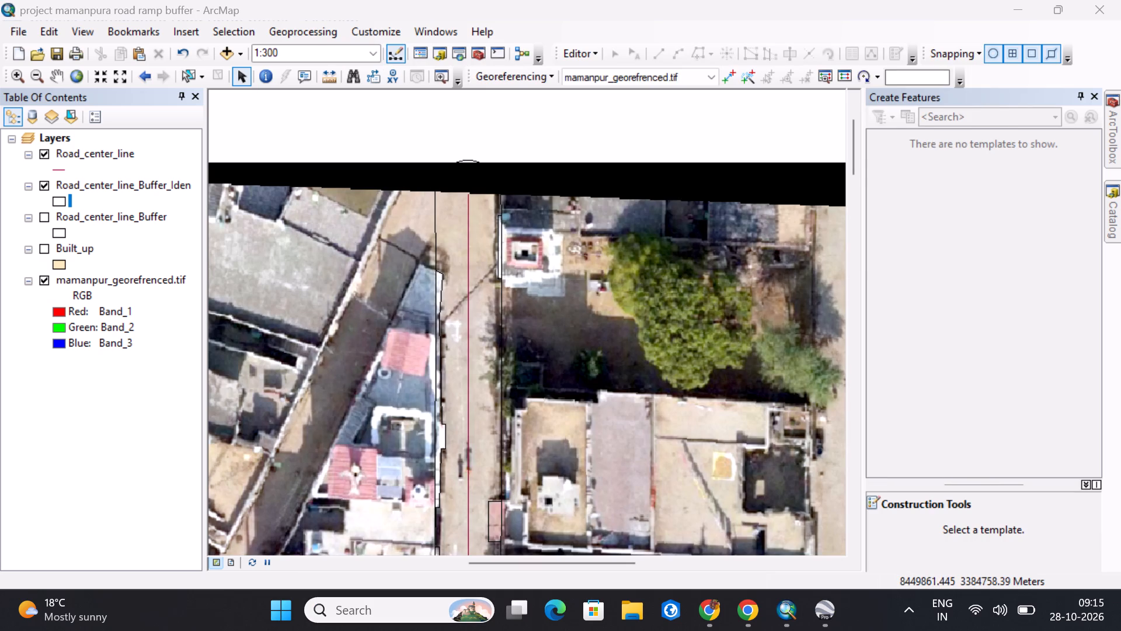
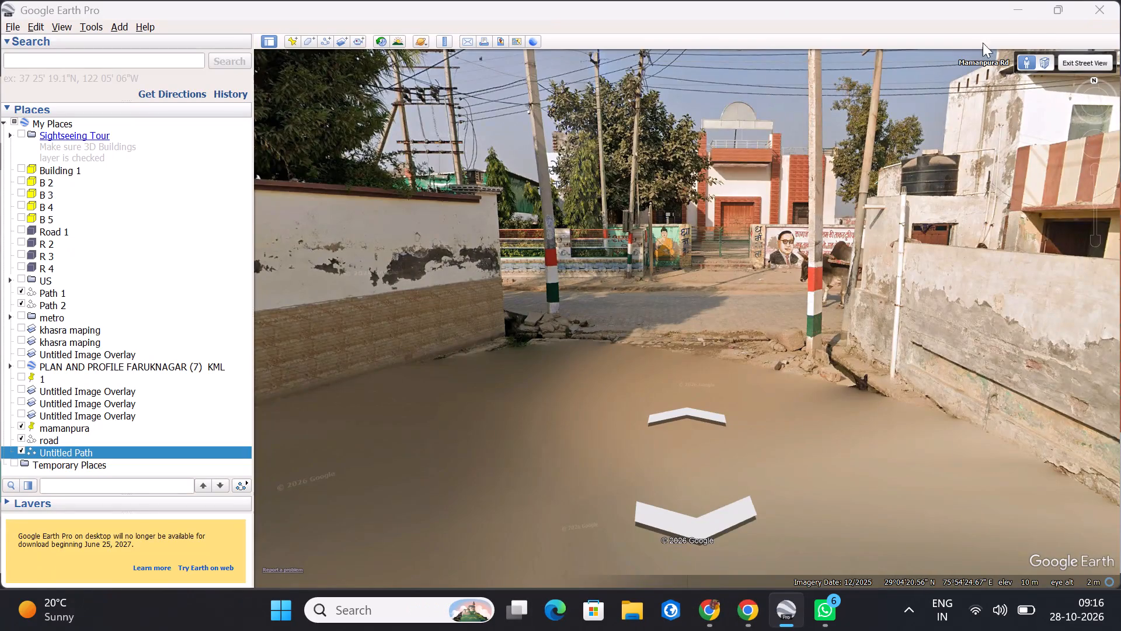
Clear the desktop by closing Google Earth Pro and the download-history browser window and minimising the Gram Manchitra browser window.
click(1101, 0)
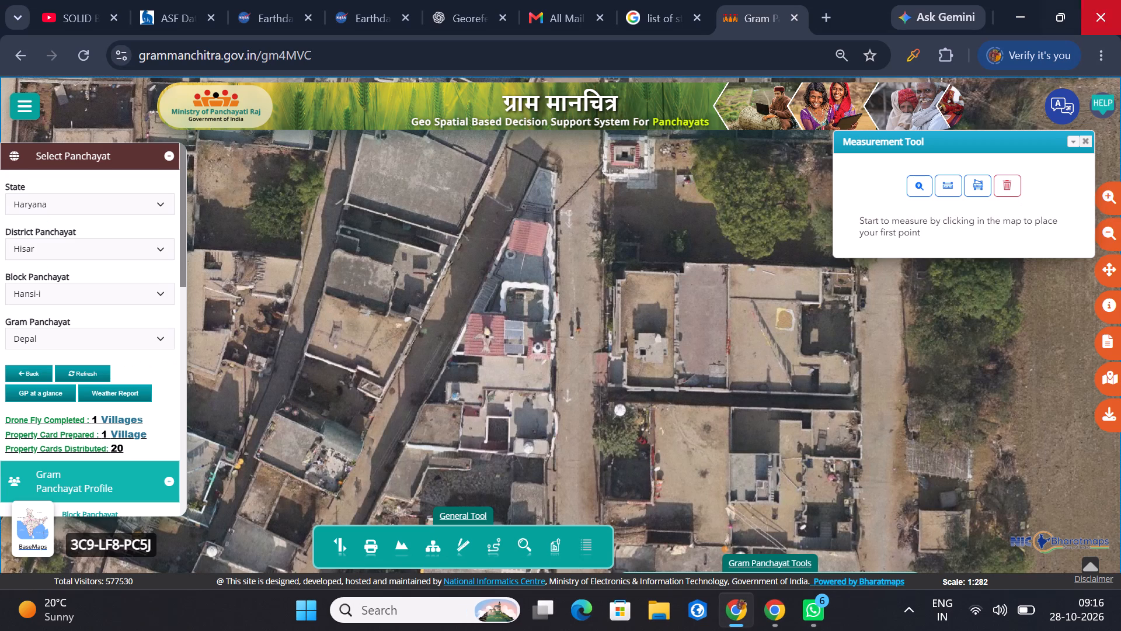
click(795, 15)
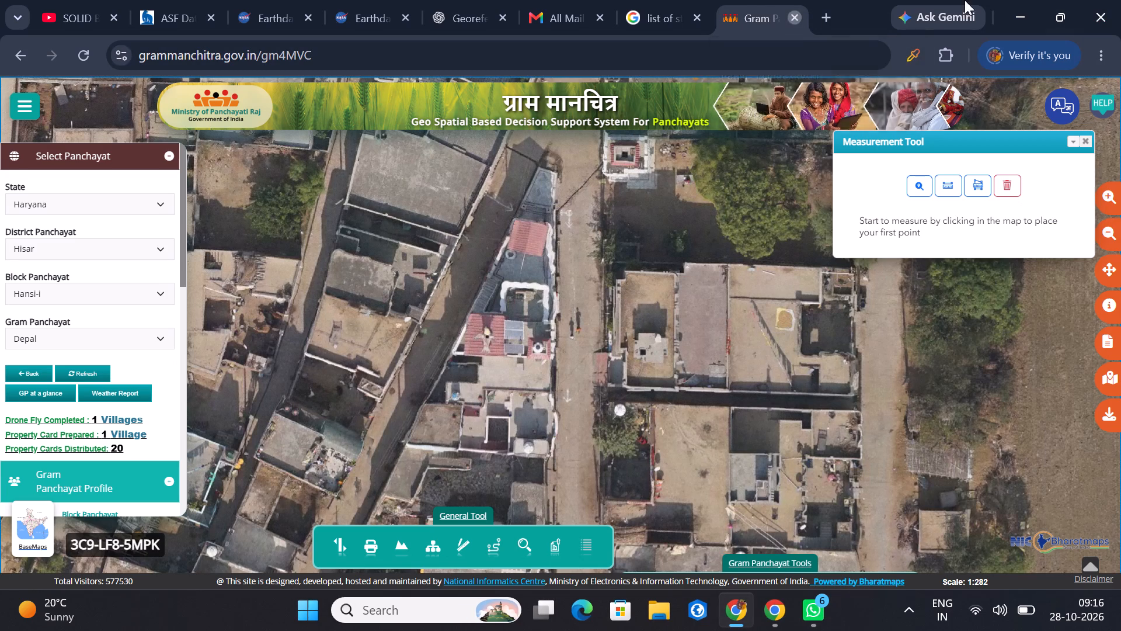
click(1020, 0)
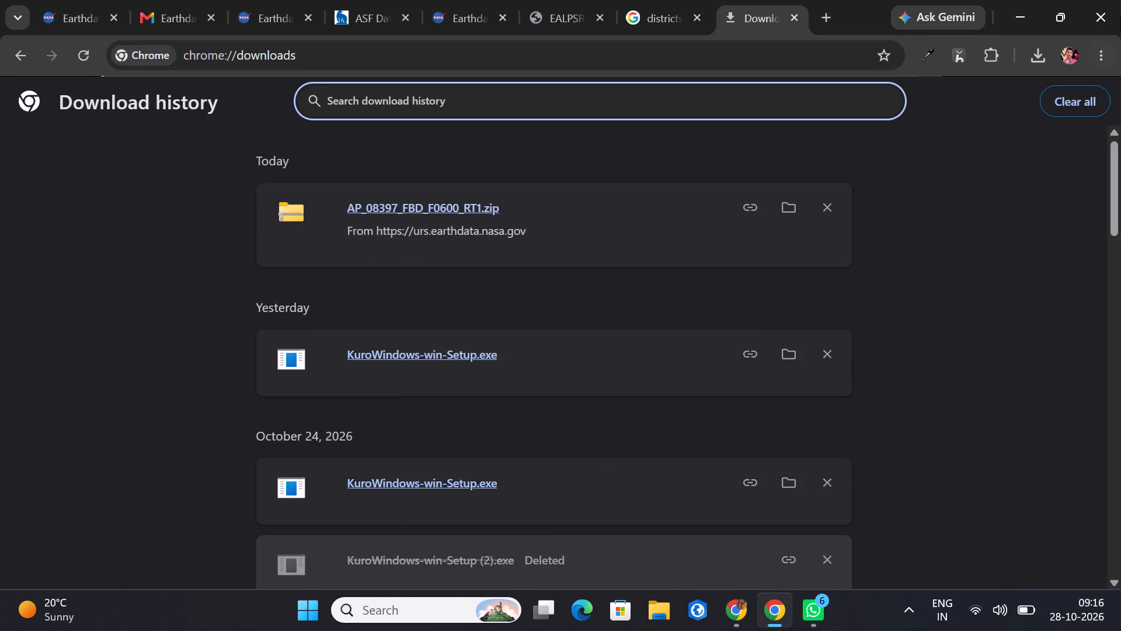
click(1120, 0)
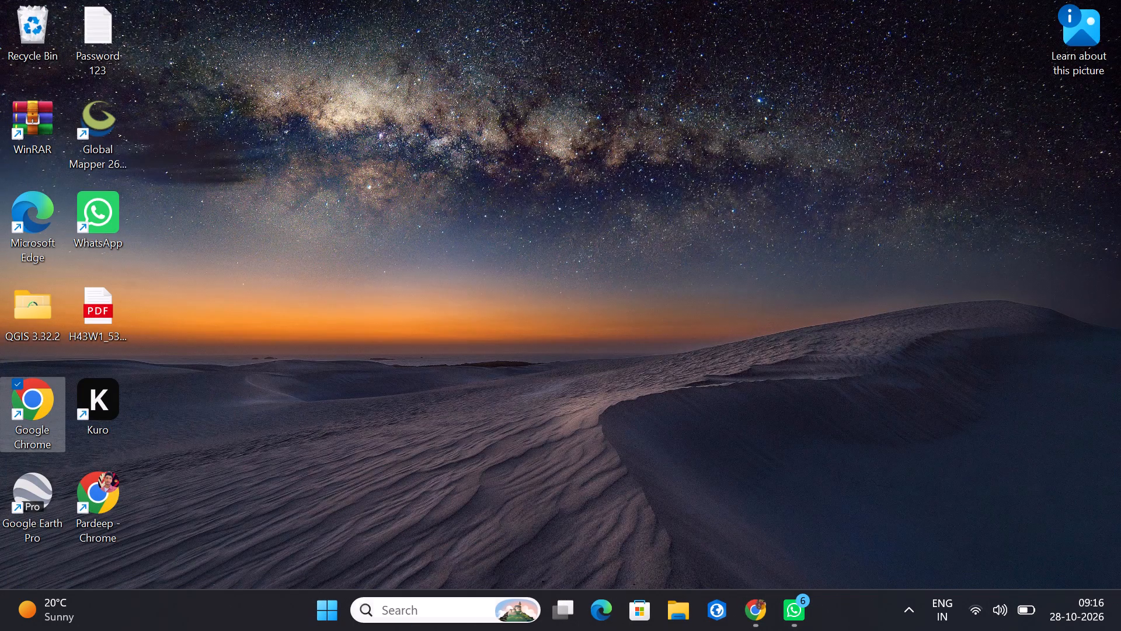
Launch ArcMap 10.8 again from the recent apps.
click(412, 613)
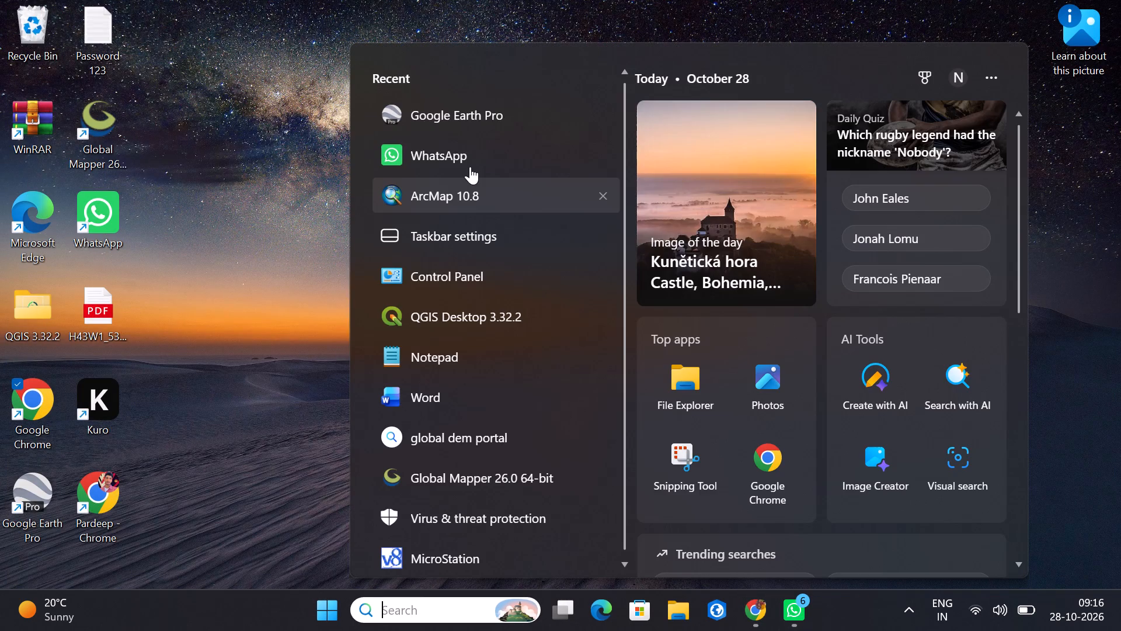
click(493, 197)
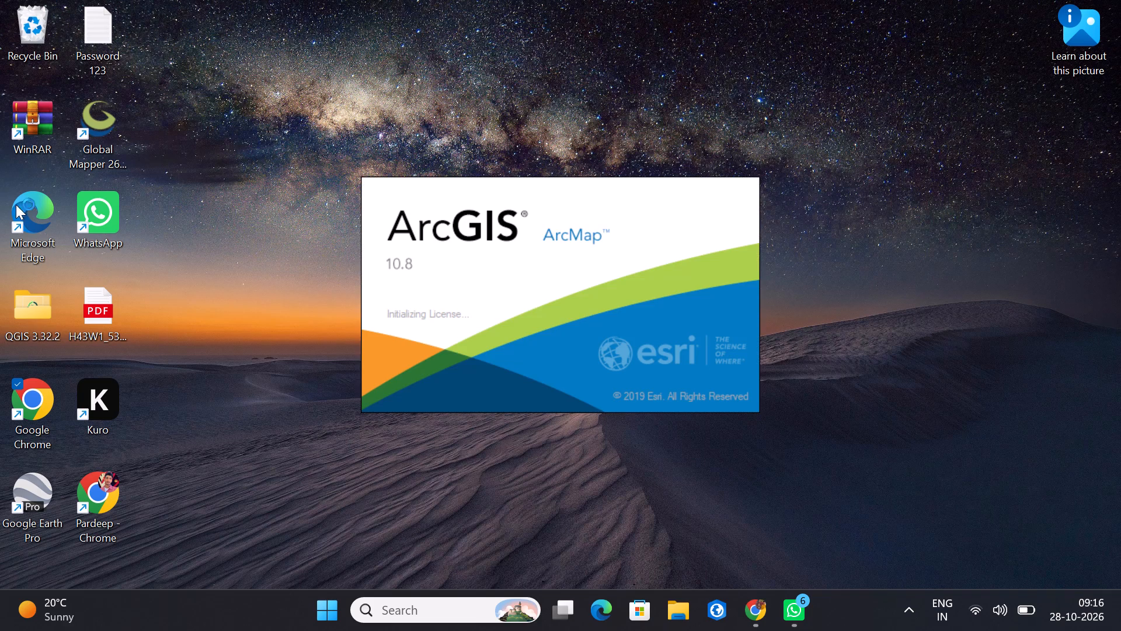
click(903, 604)
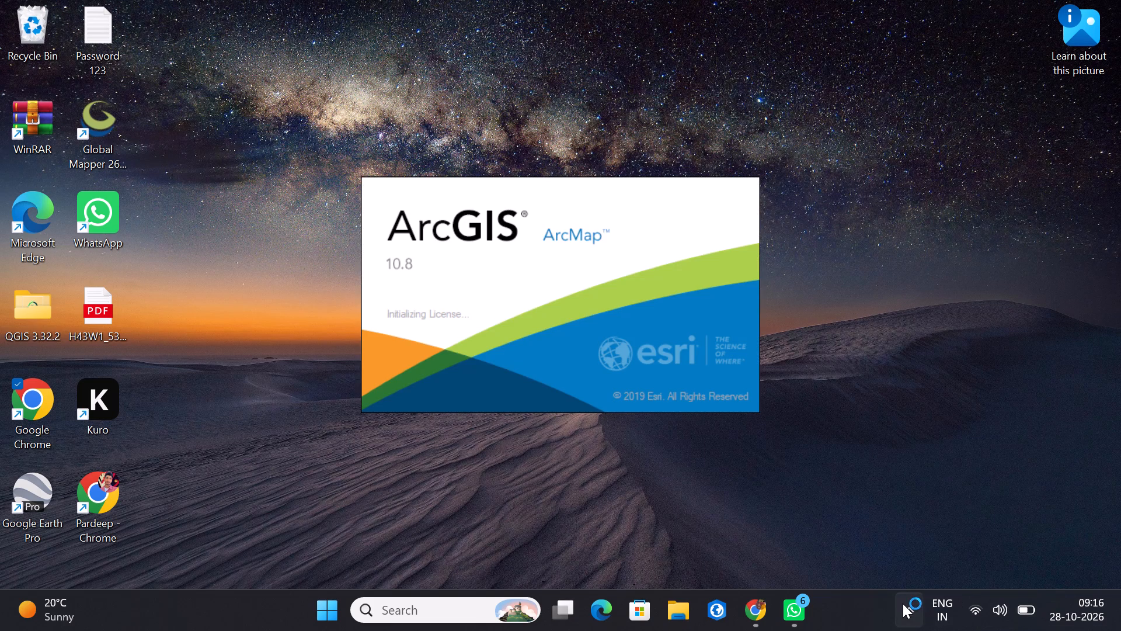